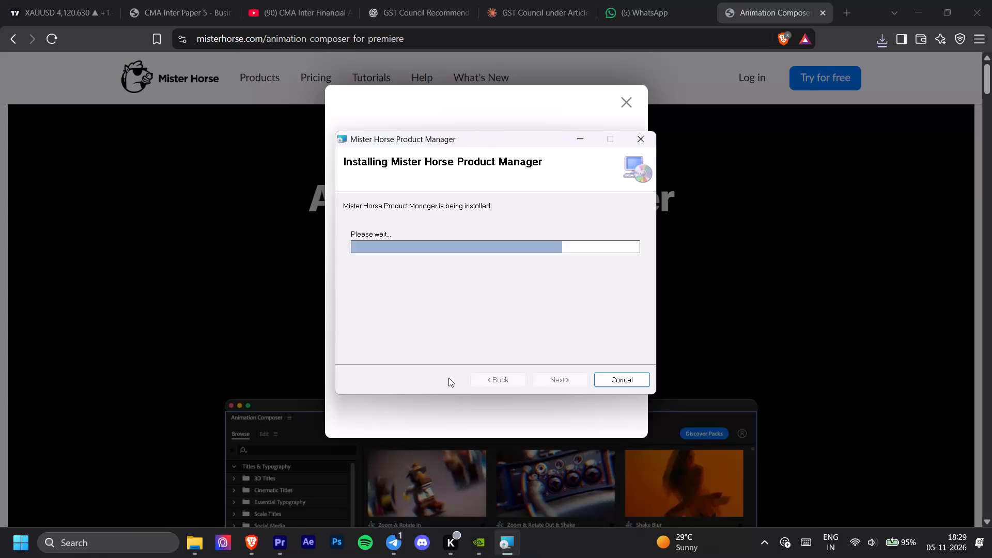
Finish the Mister Horse Product Manager installation and exit the installer, keeping the Launch Product Manager option enabled.
left_click(570, 377)
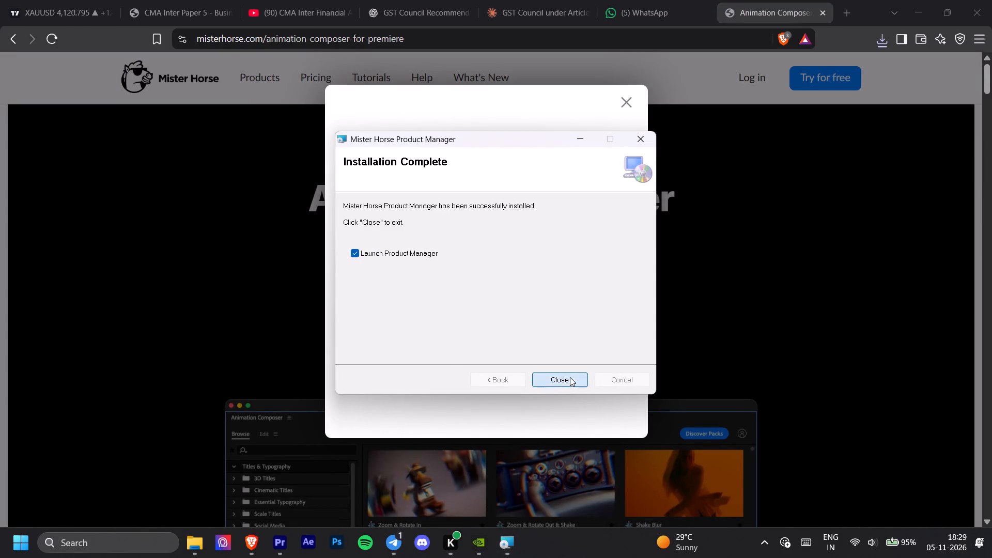
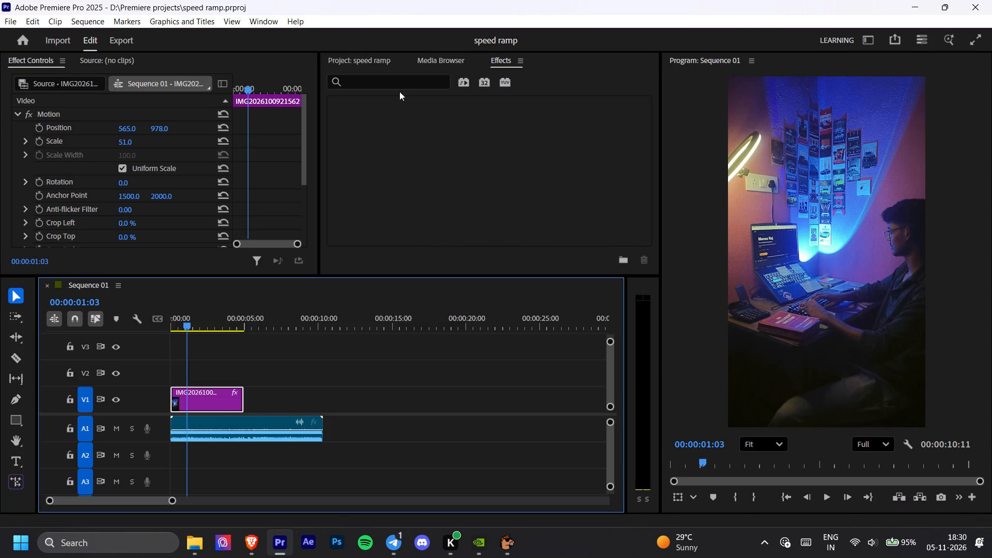
Search the effects library for "satu" and clear the search.
left_click(421, 74)
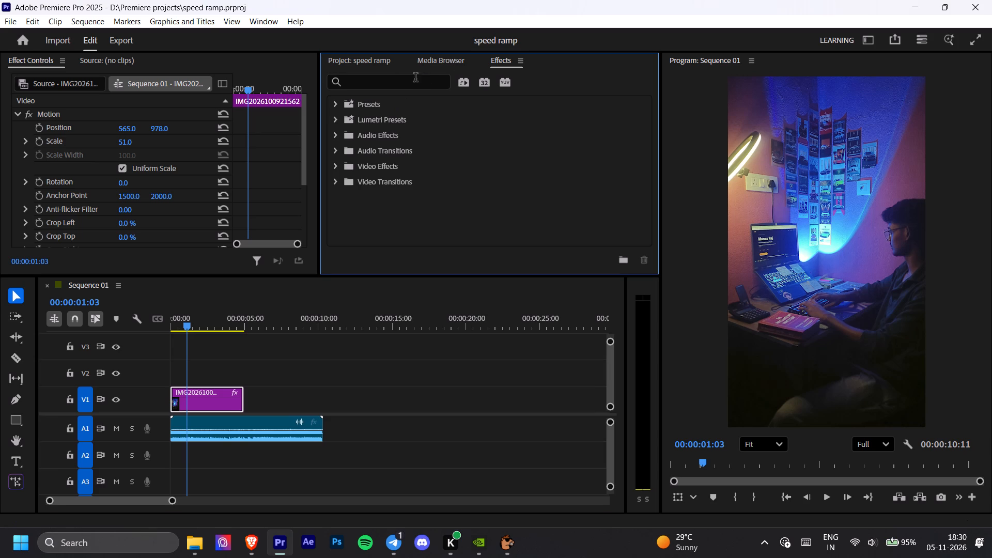
left_click(412, 81)
type("sa")
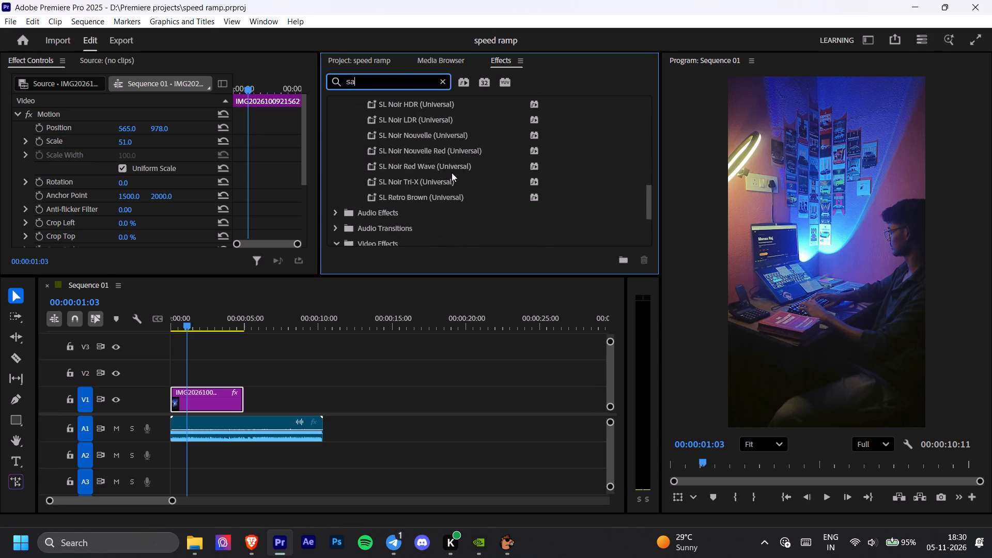
type("tu")
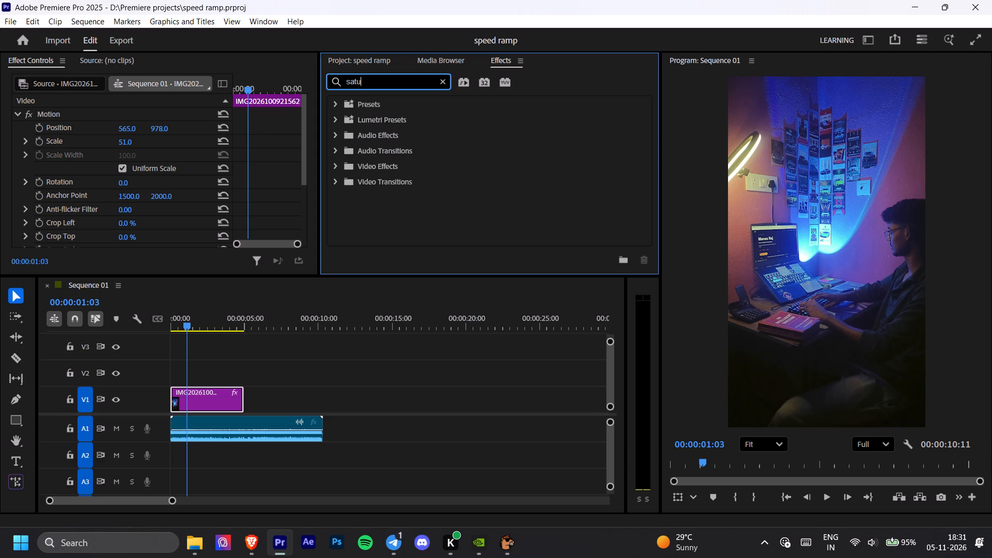
left_click(441, 81)
Switch to File Explorer, look through the top-level folders of drives D: and C:, and close the window.
left_click(198, 547)
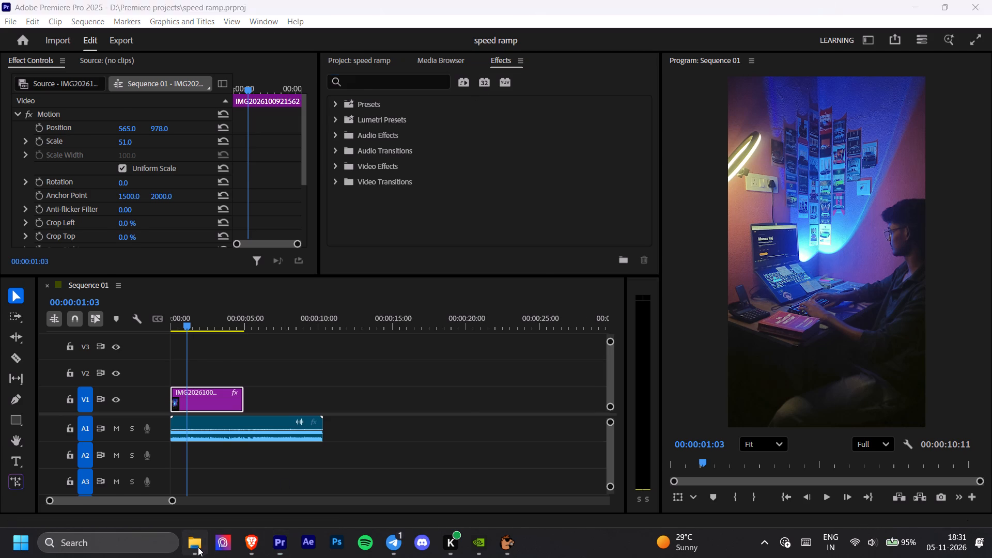
left_click(60, 443)
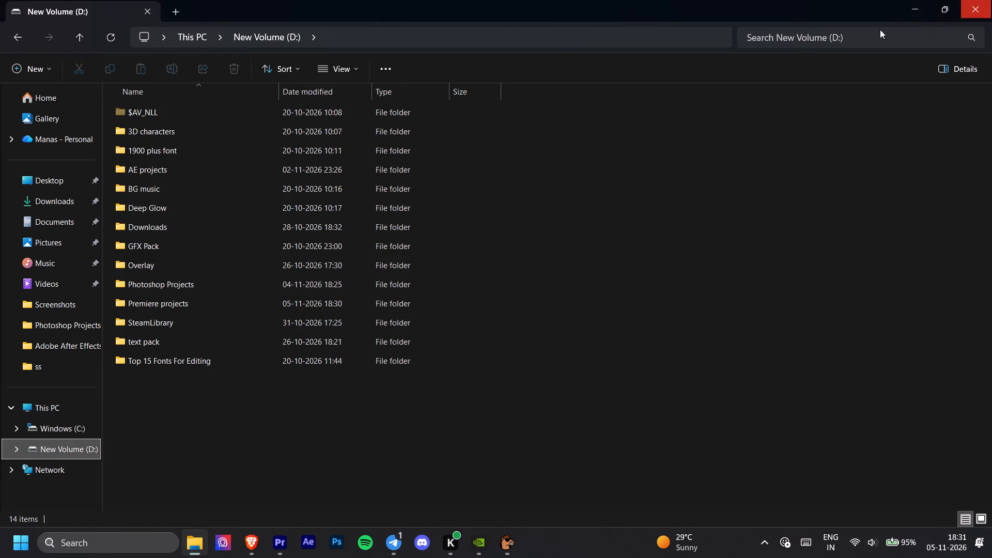
left_click(68, 417)
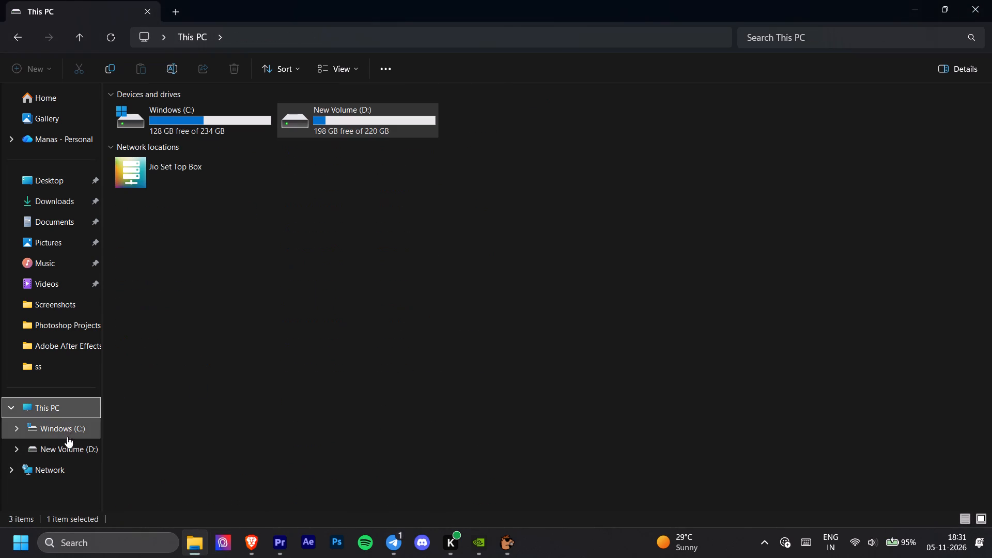
double_click(234, 123)
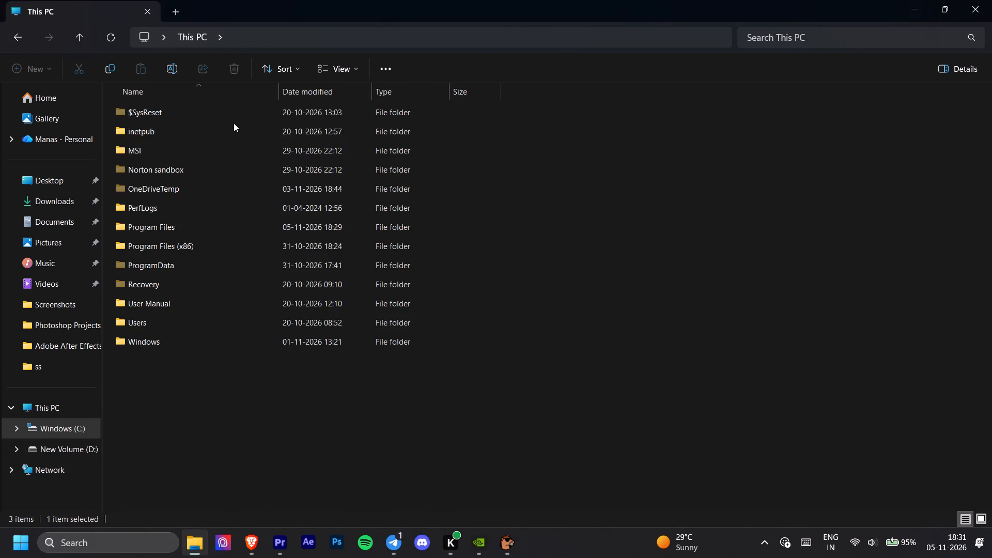
left_click(991, 0)
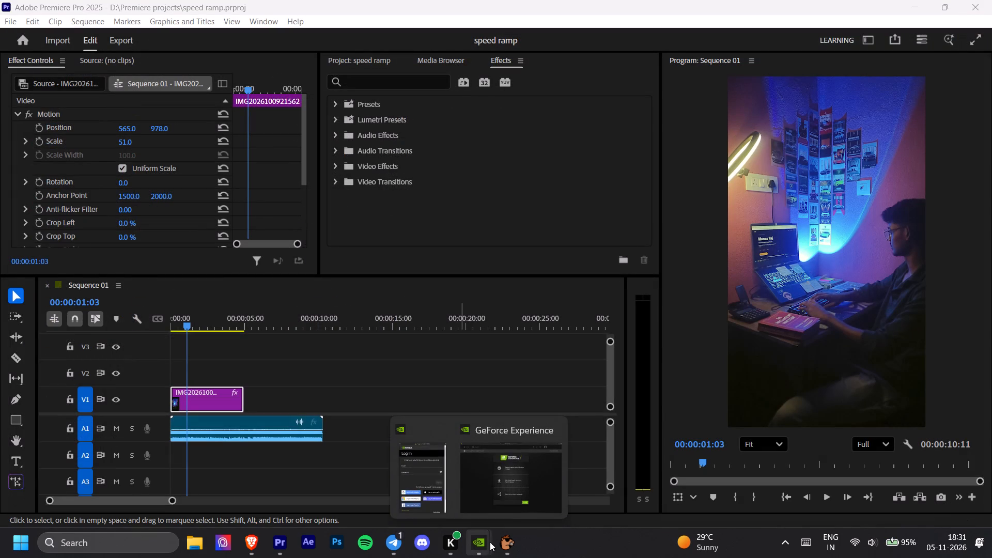
Bring up the Mister Horse Product Manager window and close it without logging in.
left_click(513, 548)
left_click(736, 69)
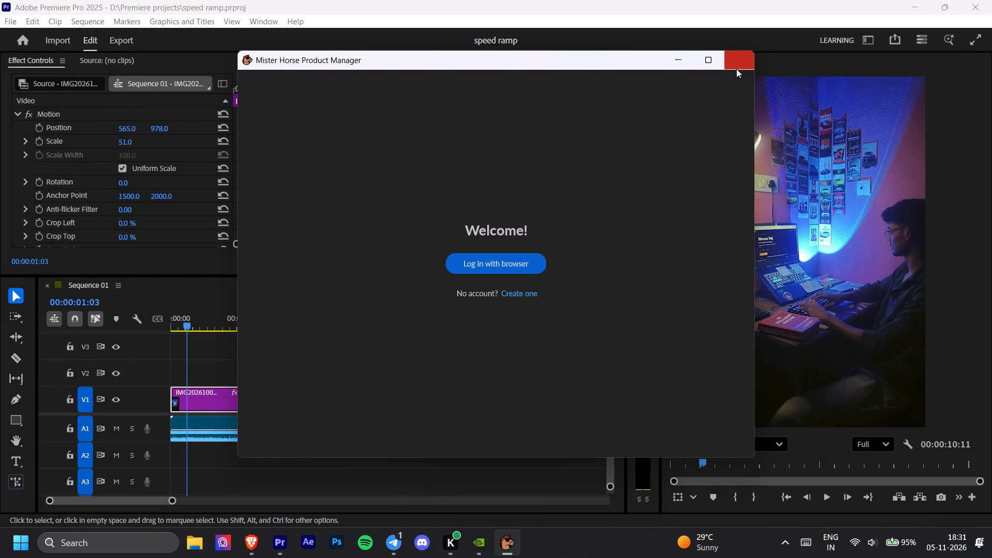
Close the GeForce Experience window.
left_click(478, 541)
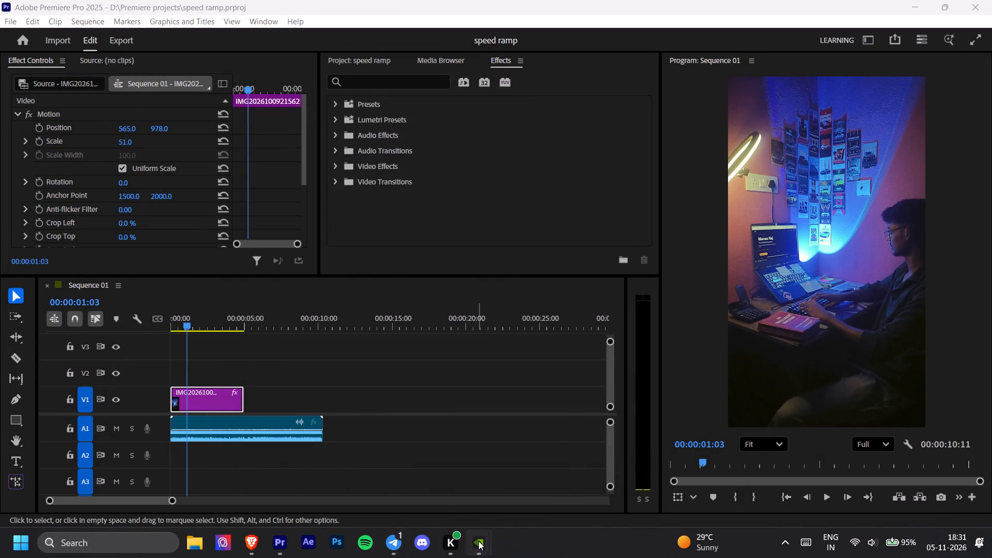
left_click(550, 424)
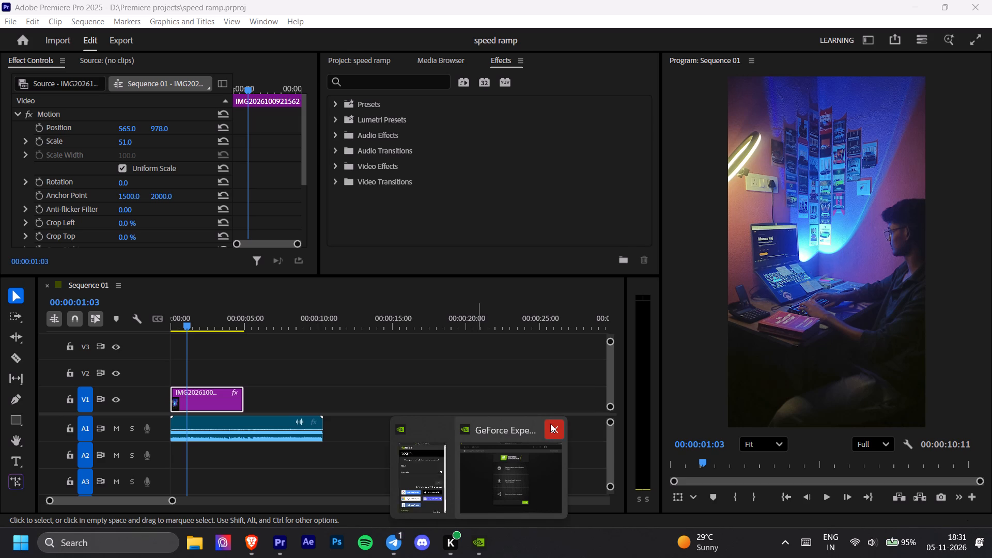
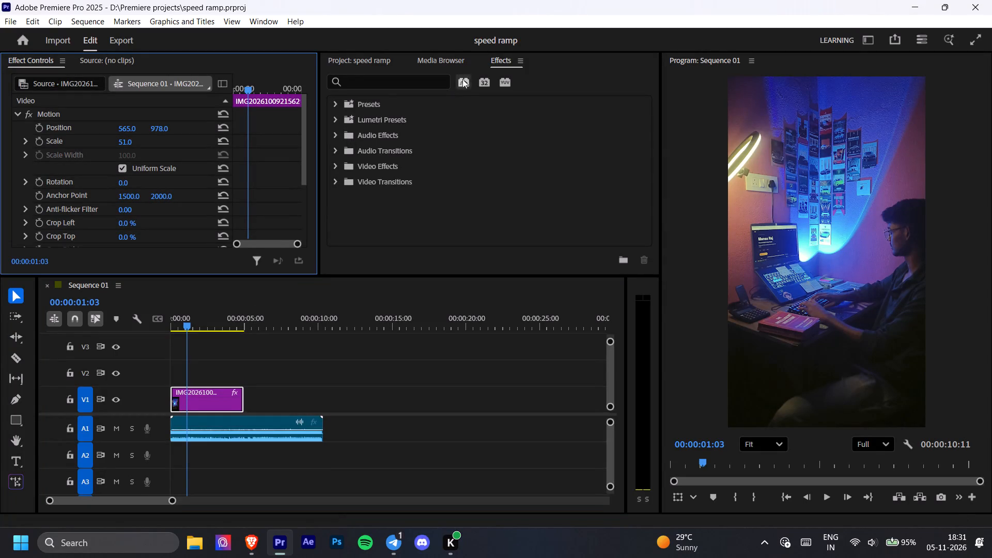
Open the Lumetri Color controls for the V1 clip and expand the Creative section.
left_click(274, 21)
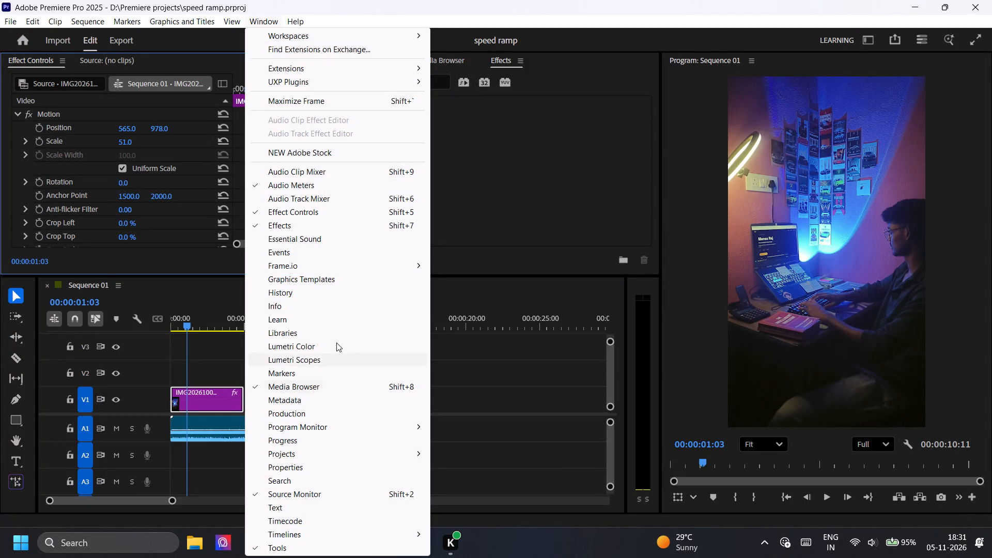
left_click(311, 351)
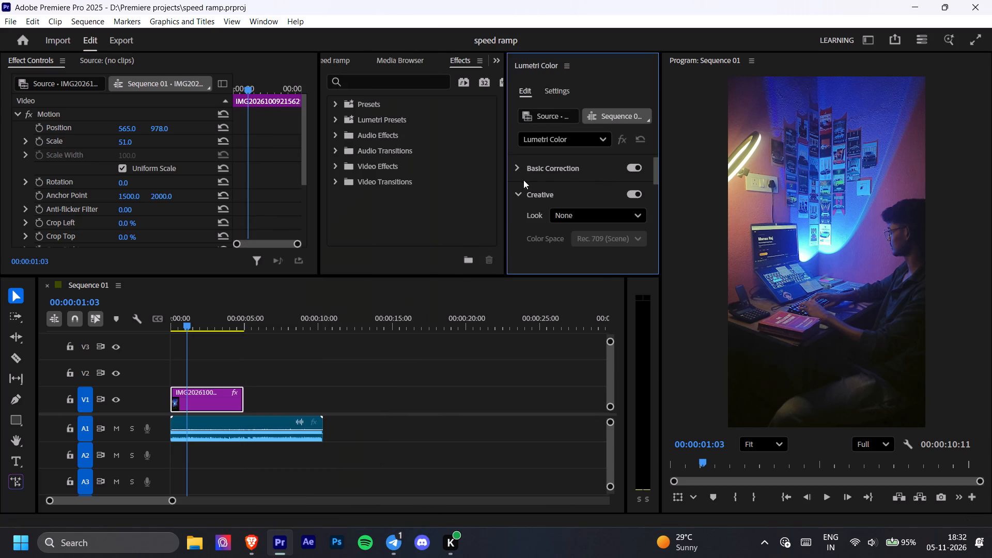
left_click(516, 167)
scroll(545, 199, "down", 1)
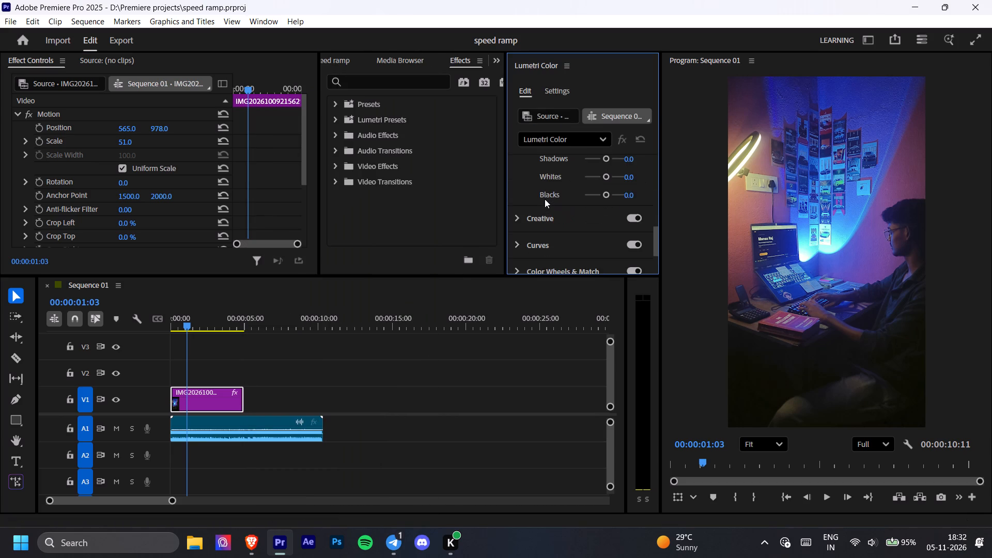
scroll(545, 199, "down", 2)
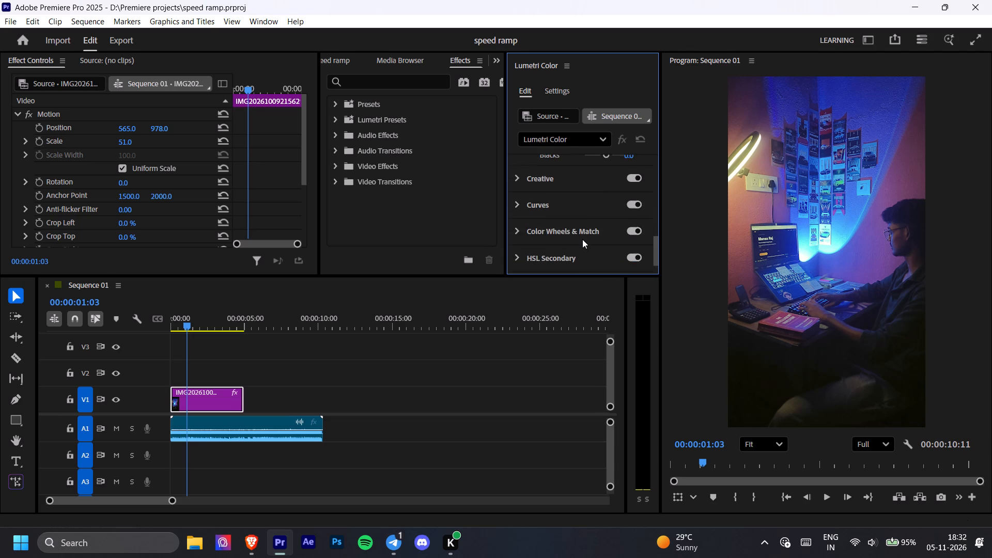
left_click(517, 181)
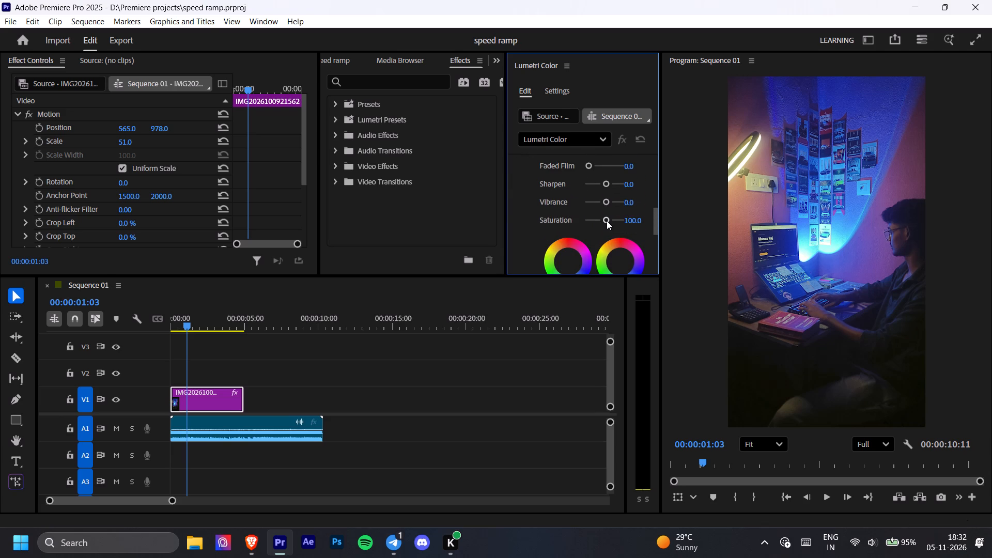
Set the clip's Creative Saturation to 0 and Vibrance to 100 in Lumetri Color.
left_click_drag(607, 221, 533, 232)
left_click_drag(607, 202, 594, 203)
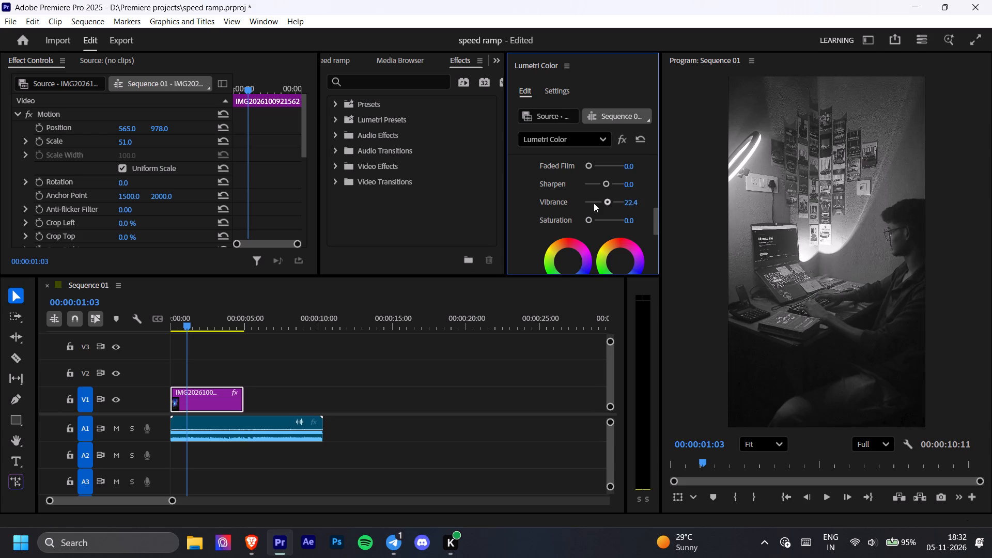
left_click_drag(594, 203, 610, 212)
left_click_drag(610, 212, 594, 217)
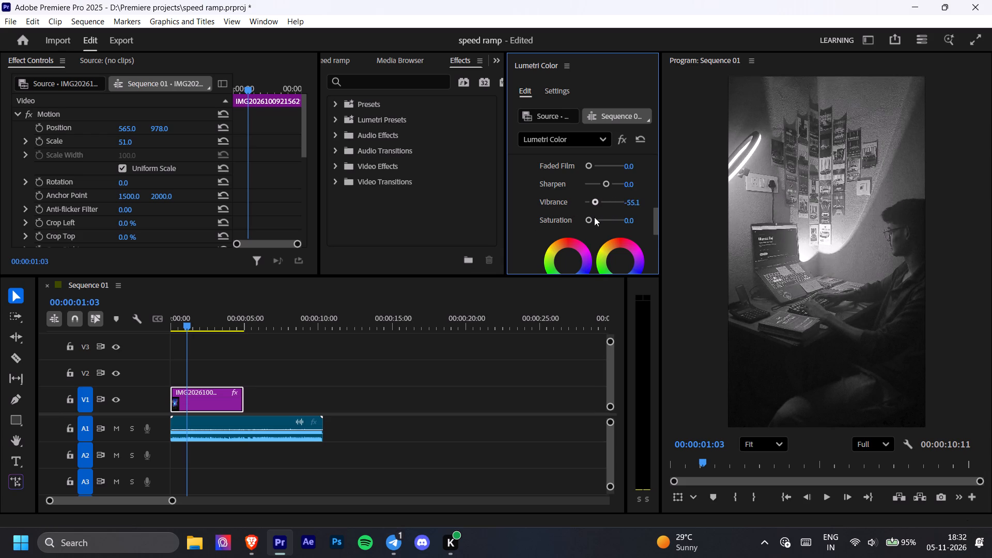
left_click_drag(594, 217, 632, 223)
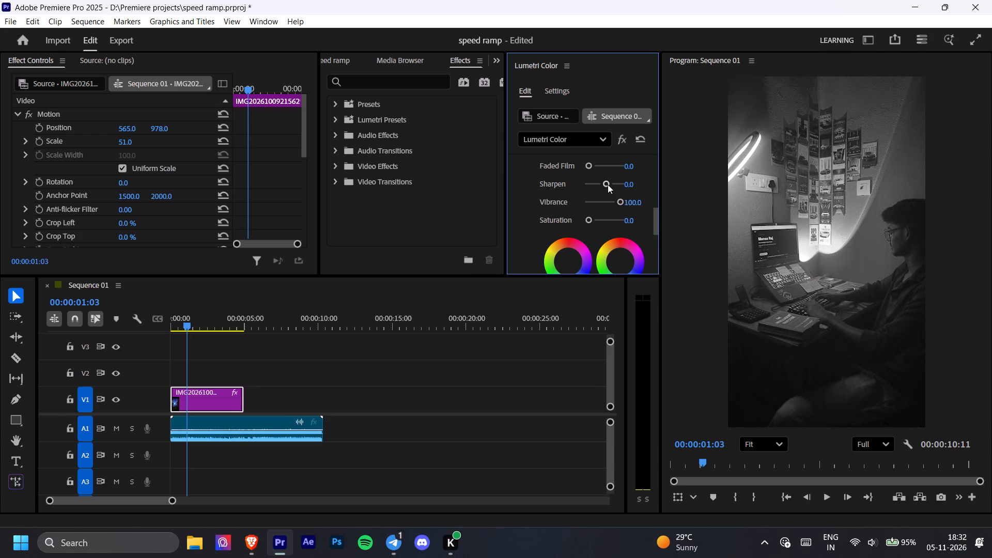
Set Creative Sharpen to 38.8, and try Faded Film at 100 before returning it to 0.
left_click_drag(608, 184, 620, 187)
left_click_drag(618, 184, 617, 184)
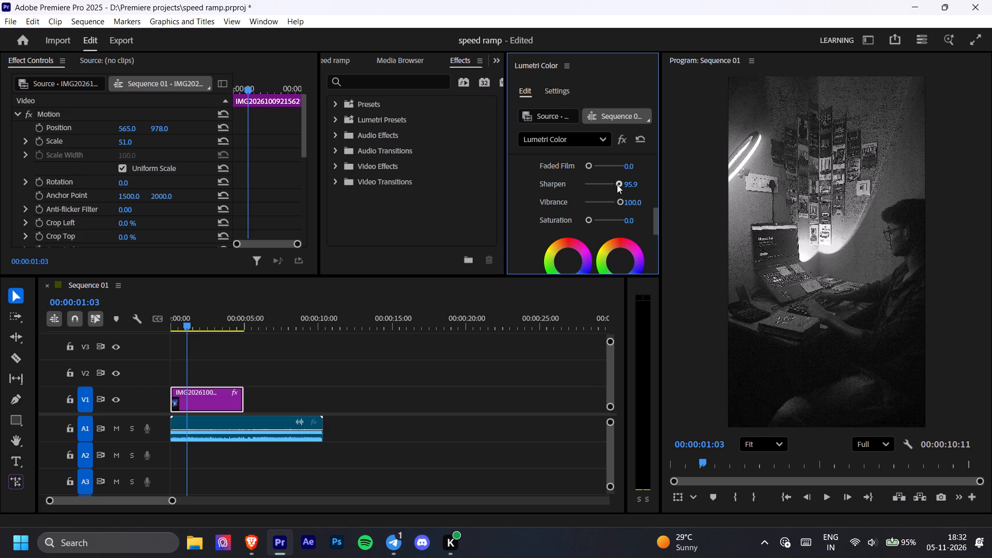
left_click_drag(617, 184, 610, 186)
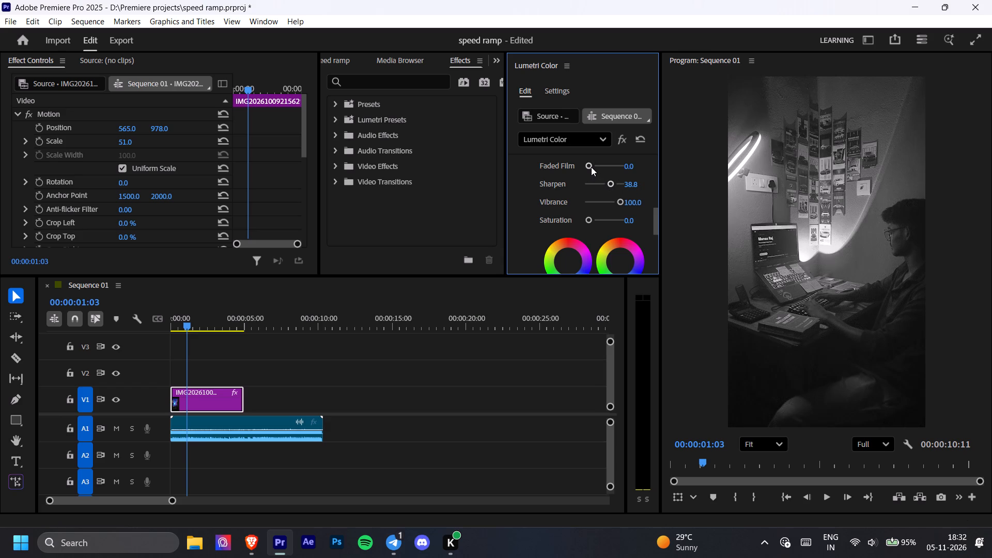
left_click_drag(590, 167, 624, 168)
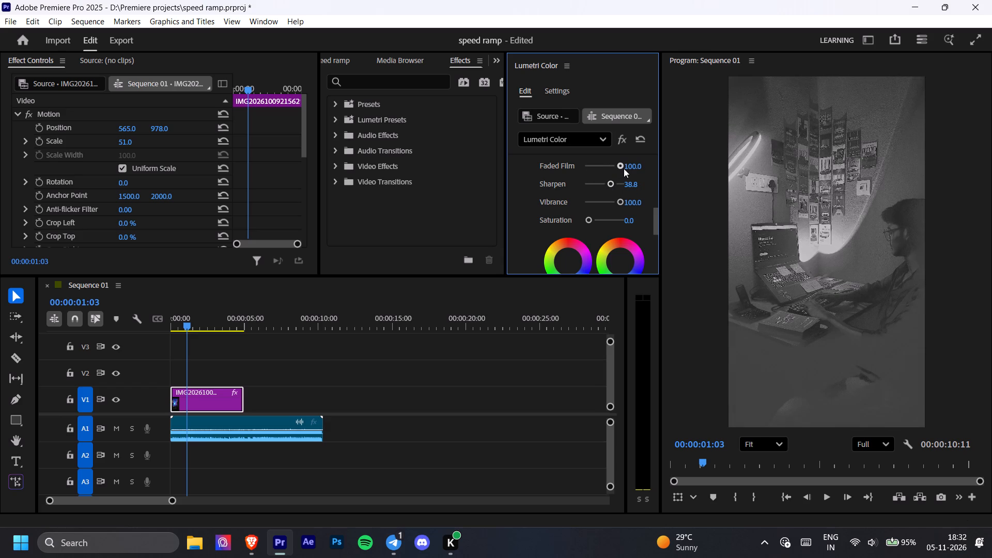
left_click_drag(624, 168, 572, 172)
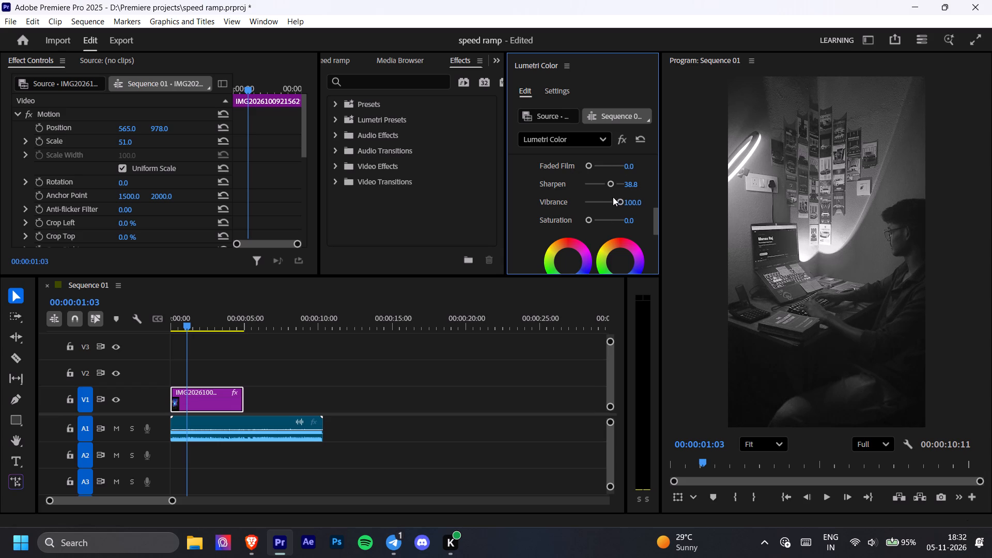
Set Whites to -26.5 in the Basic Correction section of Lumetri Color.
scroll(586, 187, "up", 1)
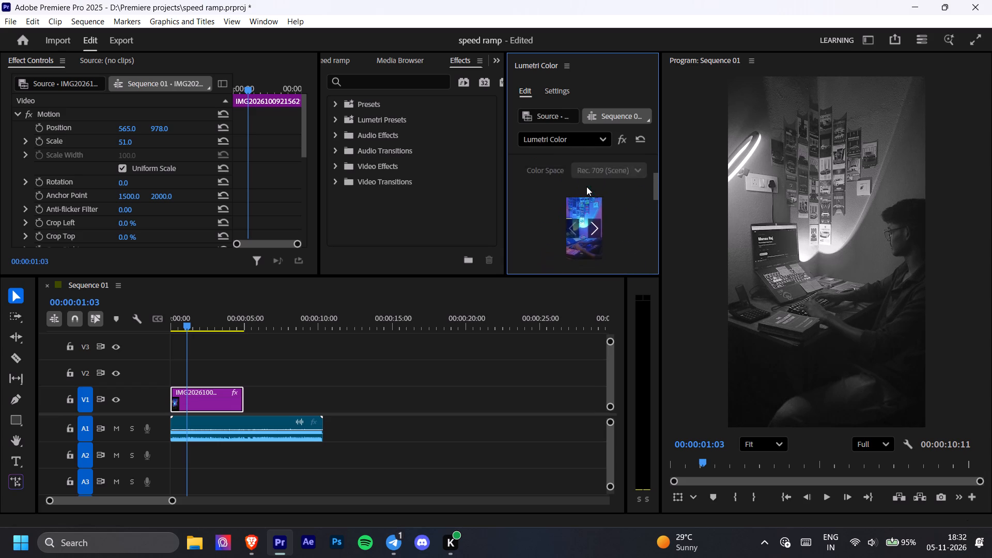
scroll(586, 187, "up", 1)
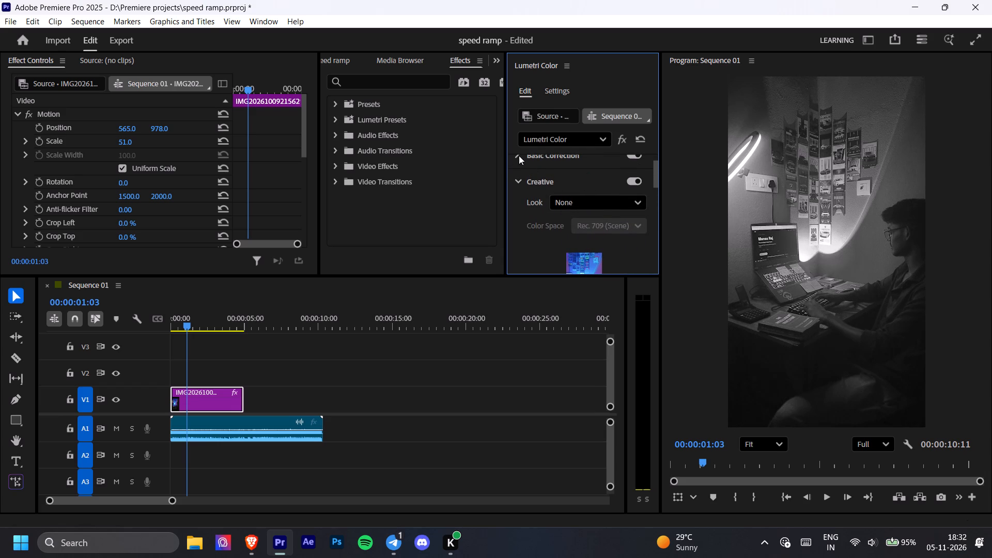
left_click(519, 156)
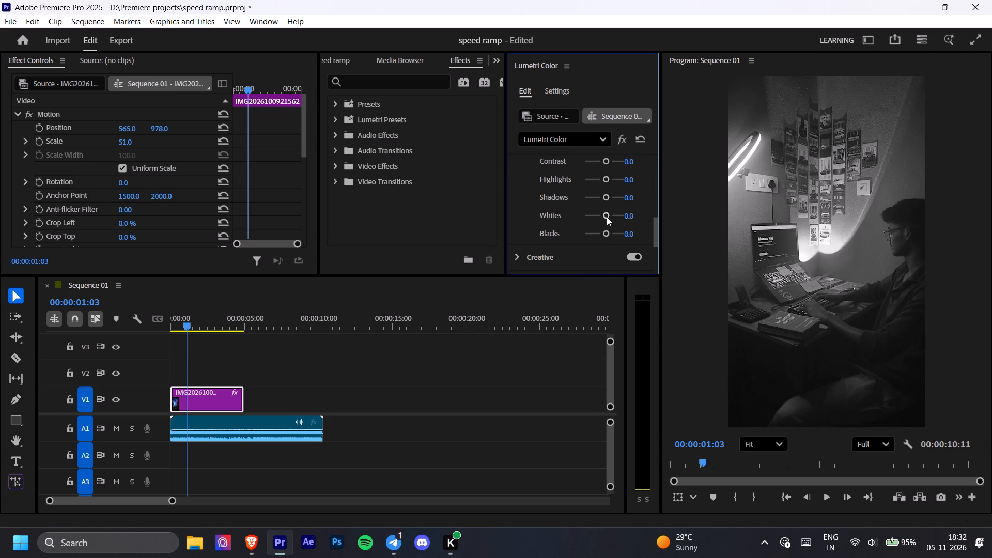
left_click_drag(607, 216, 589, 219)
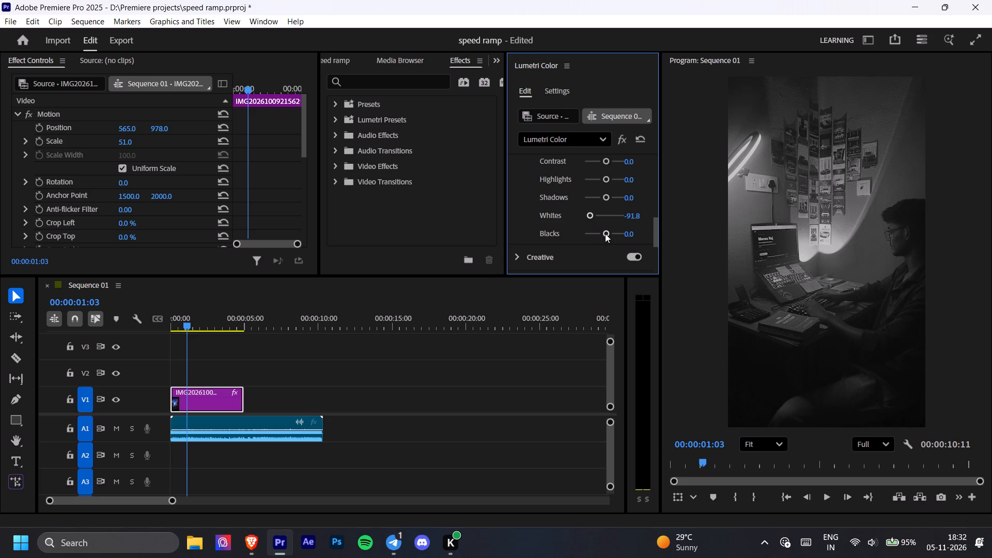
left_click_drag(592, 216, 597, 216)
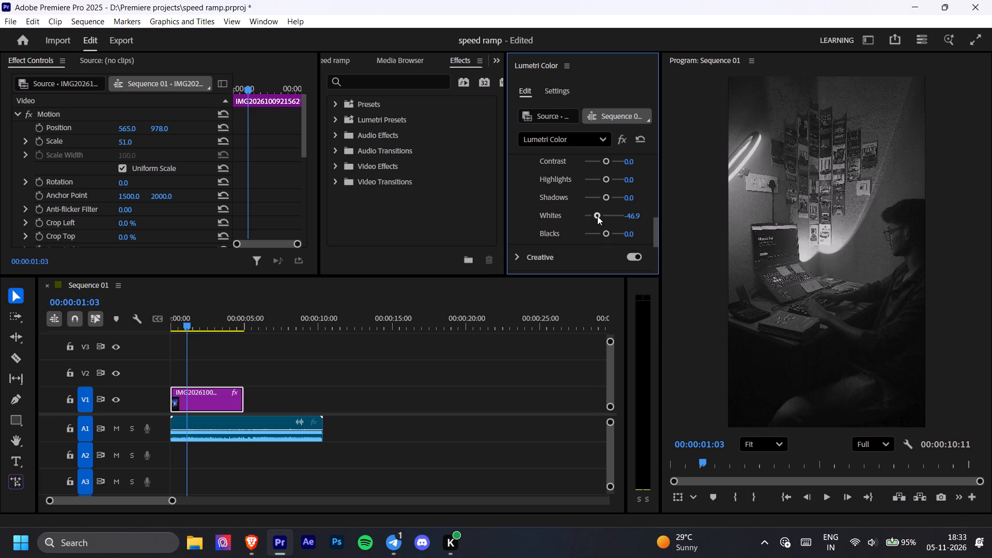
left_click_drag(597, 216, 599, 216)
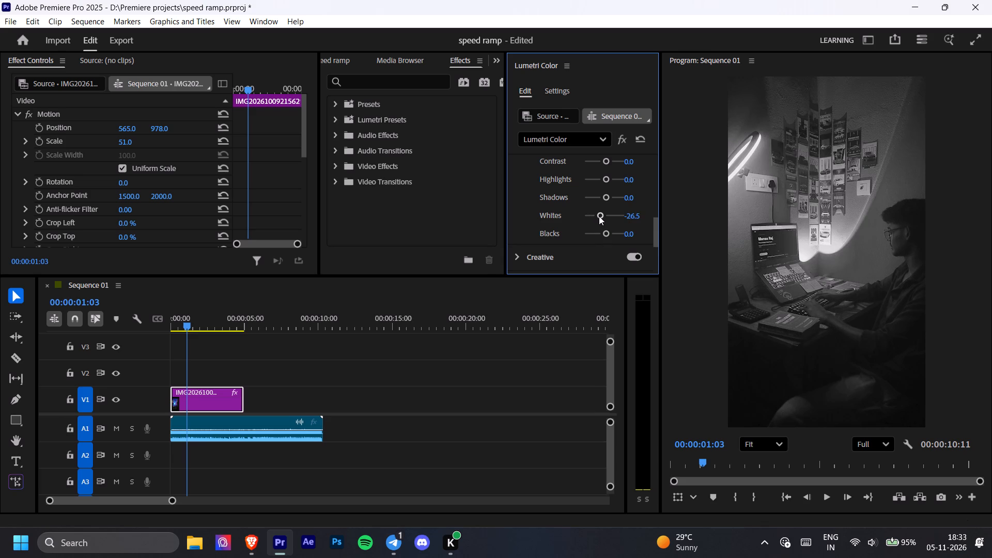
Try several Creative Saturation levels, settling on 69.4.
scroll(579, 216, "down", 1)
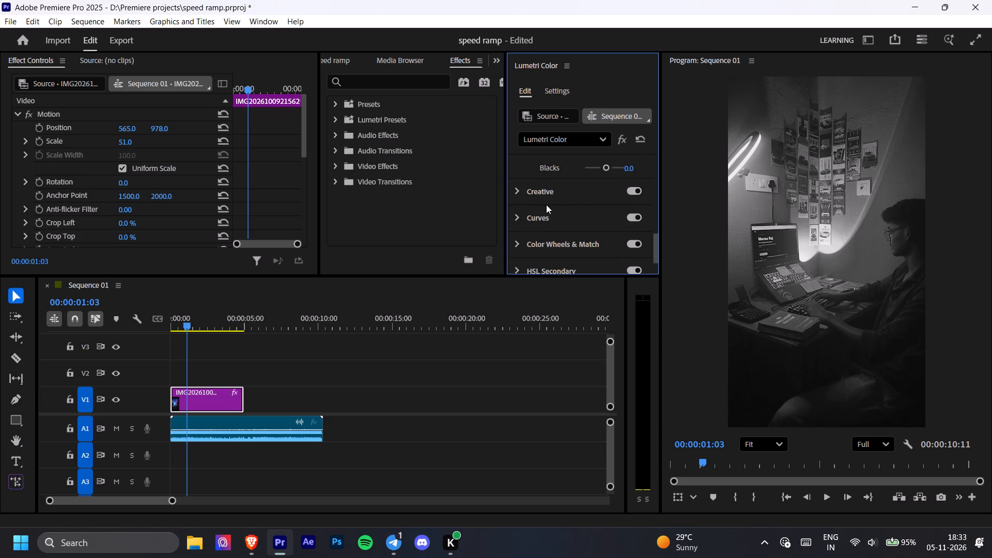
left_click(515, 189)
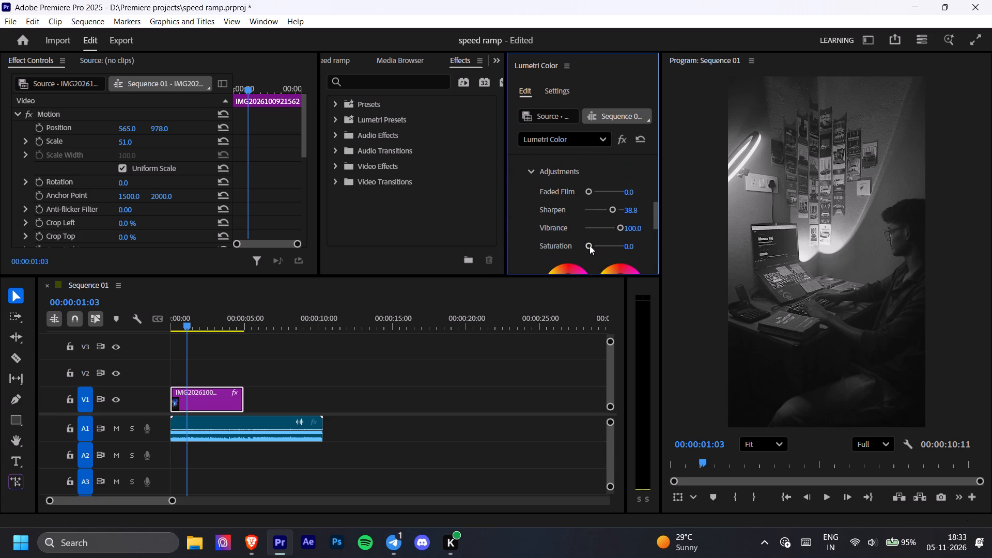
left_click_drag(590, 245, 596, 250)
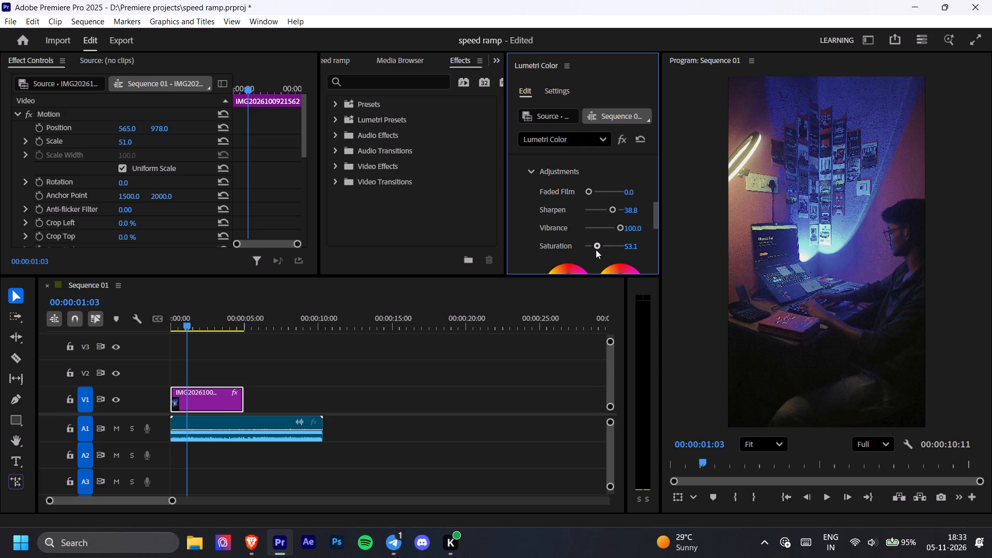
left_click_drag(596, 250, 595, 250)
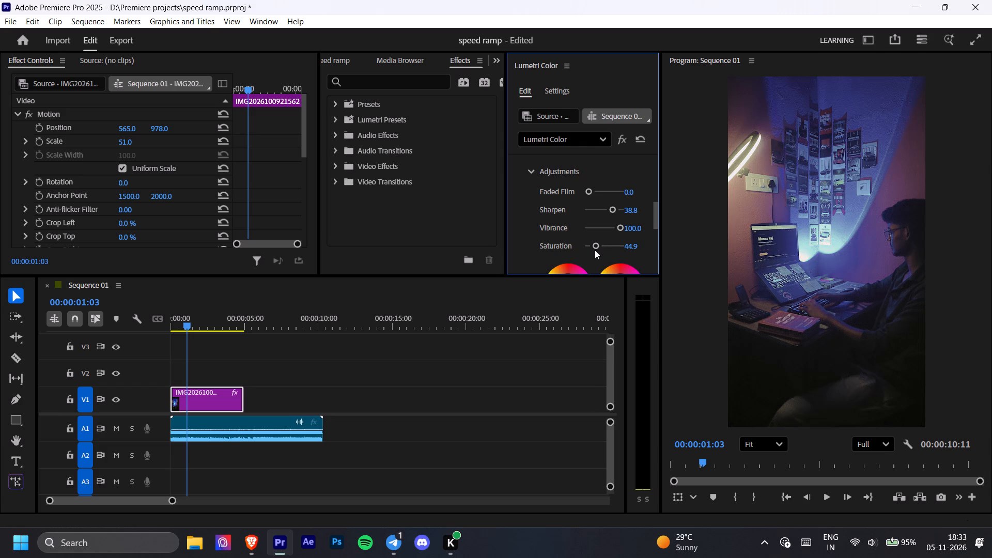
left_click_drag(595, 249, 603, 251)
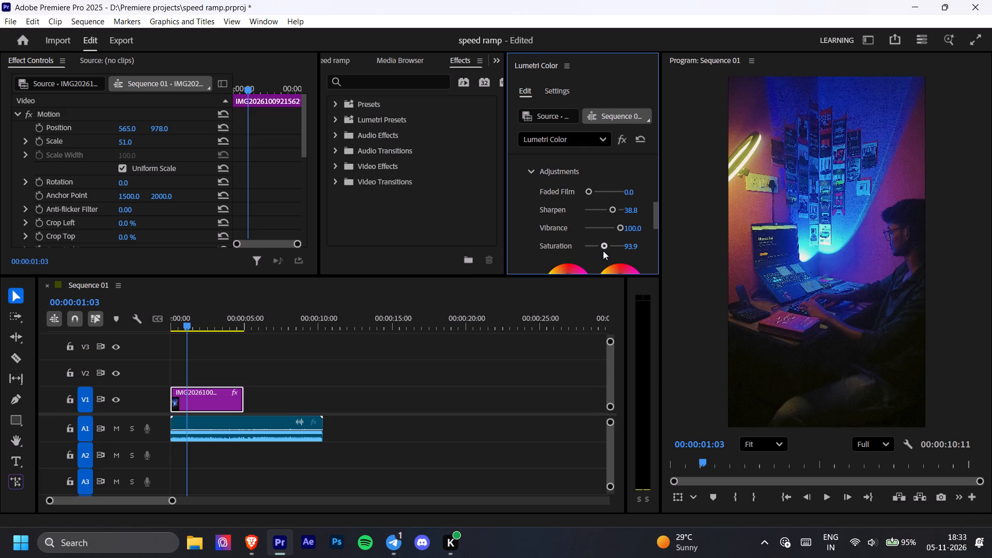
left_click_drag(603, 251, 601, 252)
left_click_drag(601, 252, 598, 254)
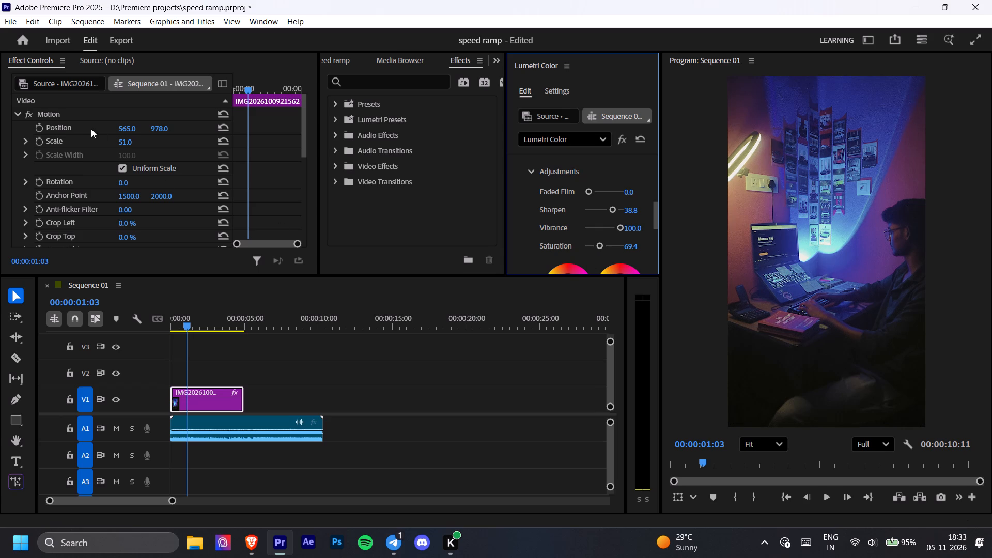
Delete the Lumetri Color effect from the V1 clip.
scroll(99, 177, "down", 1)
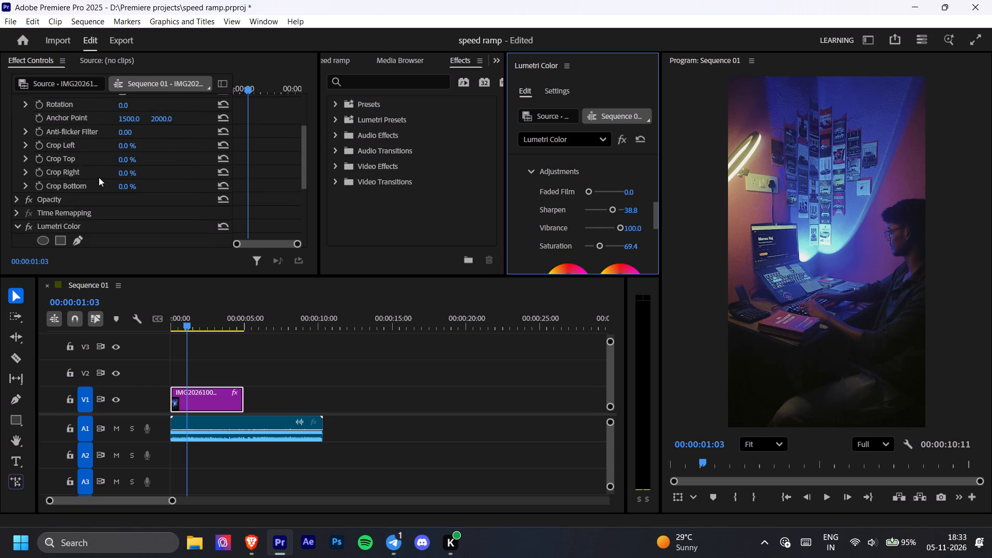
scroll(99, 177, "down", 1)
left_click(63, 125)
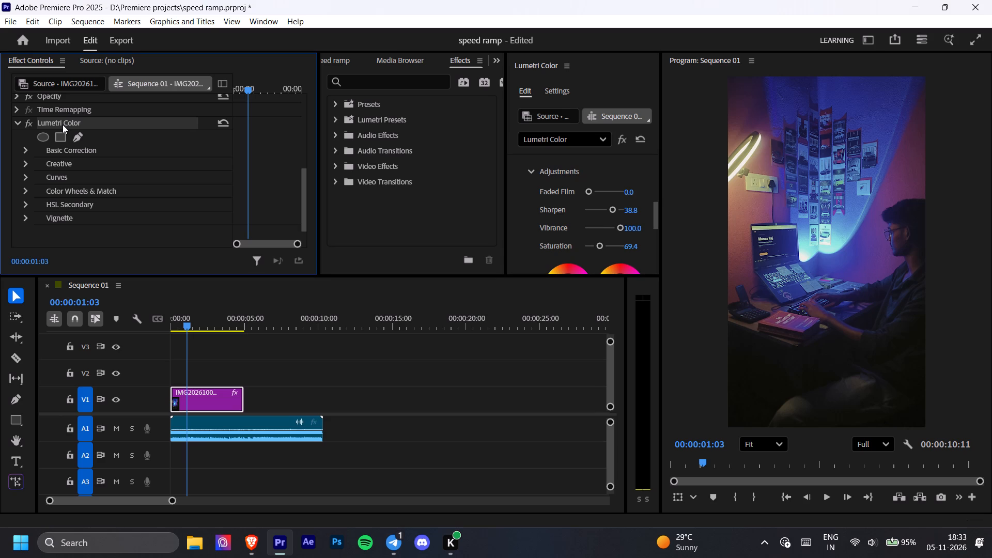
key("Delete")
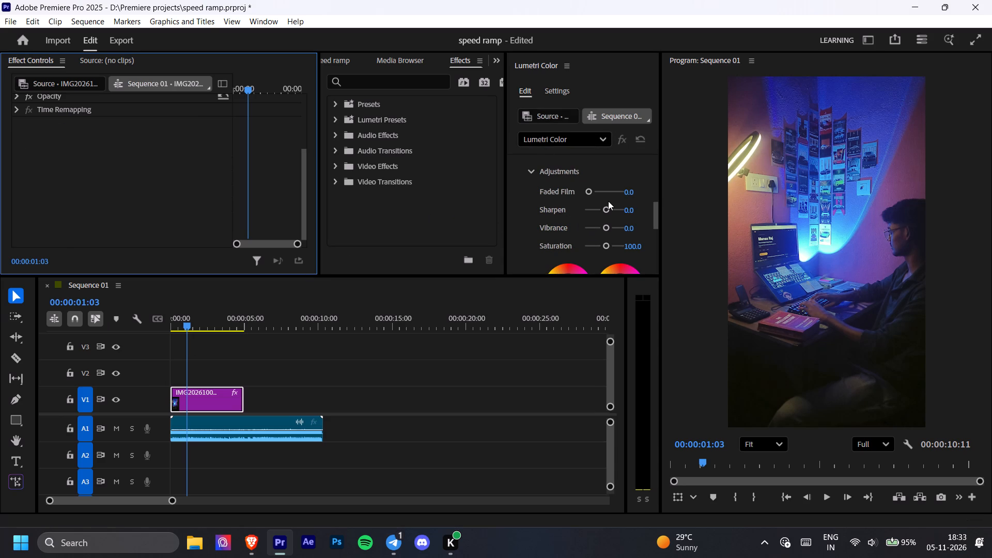
Set the Creative Saturation to 98 in Lumetri Color for the V1 clip.
left_click(604, 244)
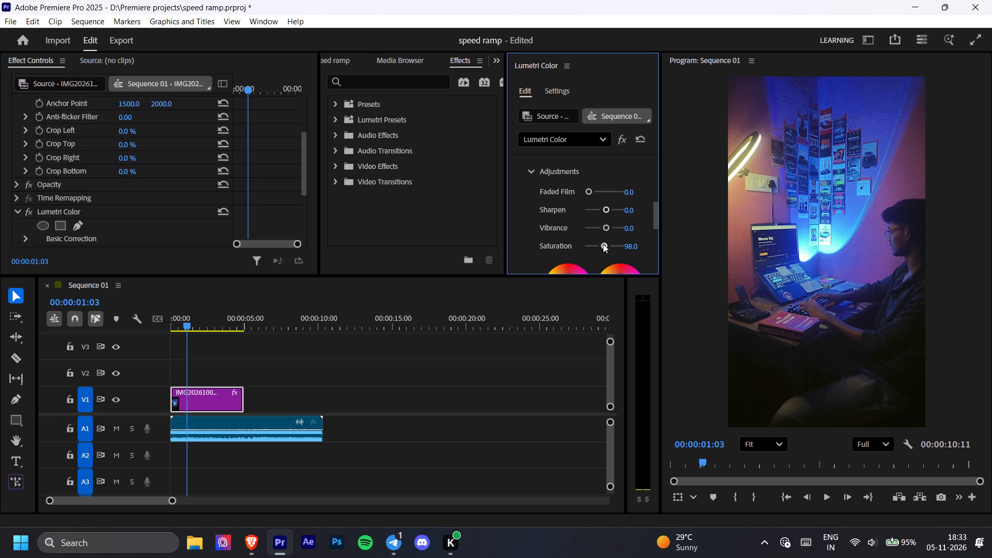
Close the Lumetri Color panel.
scroll(121, 205, "down", 2)
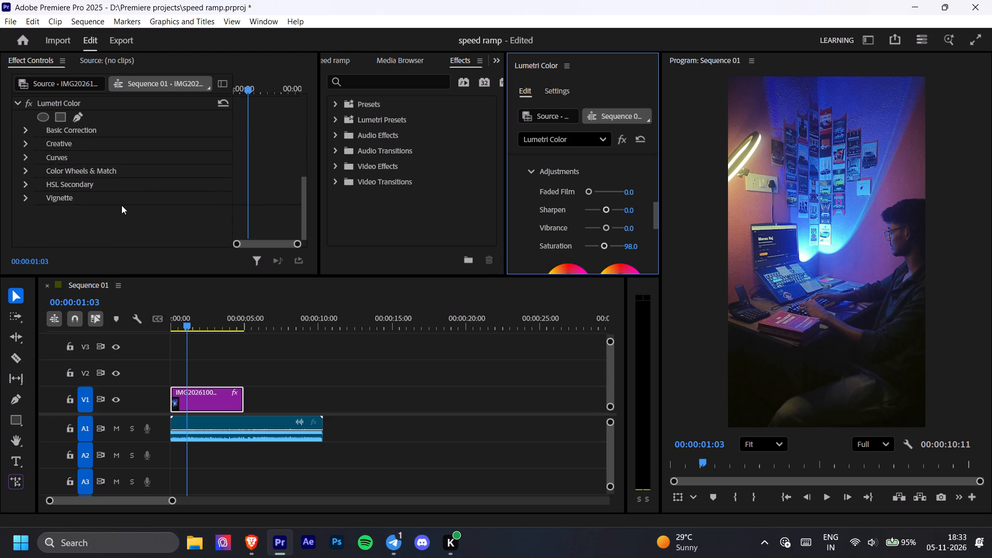
scroll(121, 205, "down", 1)
left_click(564, 69)
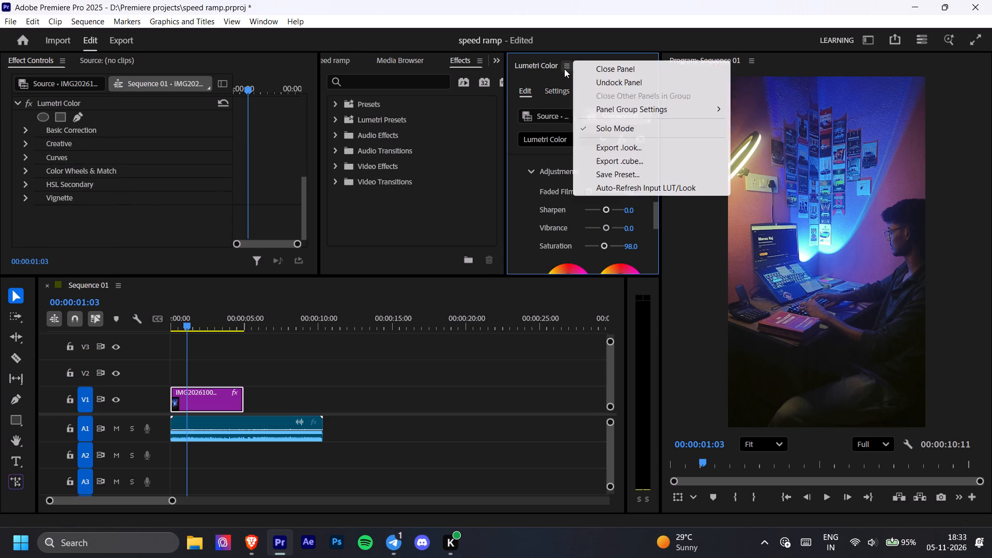
left_click(610, 73)
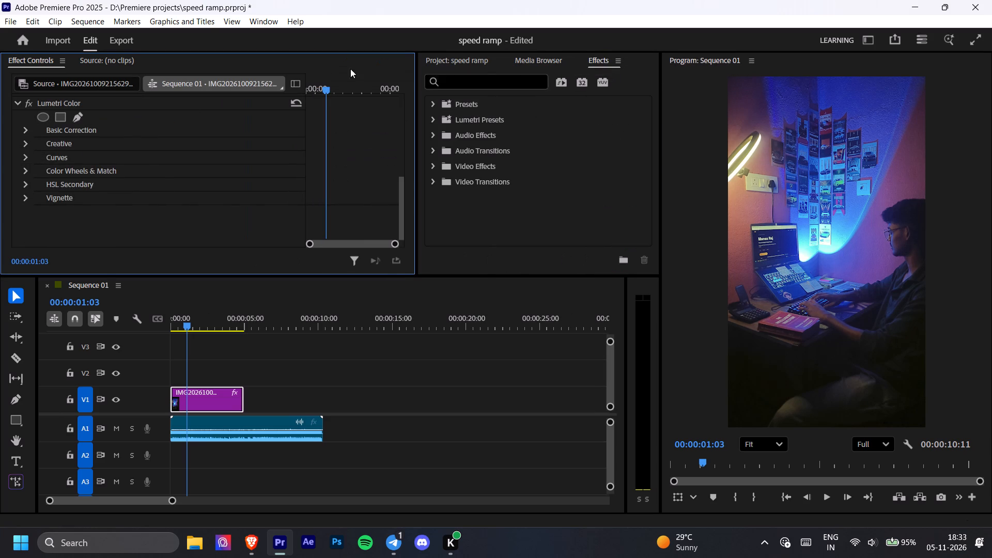
Set the Lumetri Color Vignette Amount to -5 for the V1 image clip.
left_click(24, 197)
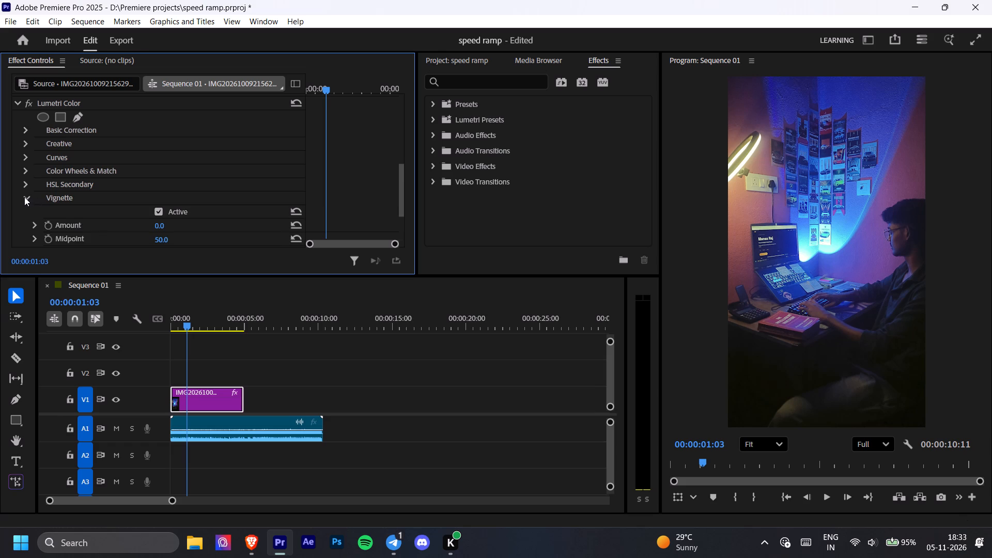
left_click_drag(162, 227, 227, 233)
left_click_drag(227, 233, 113, 254)
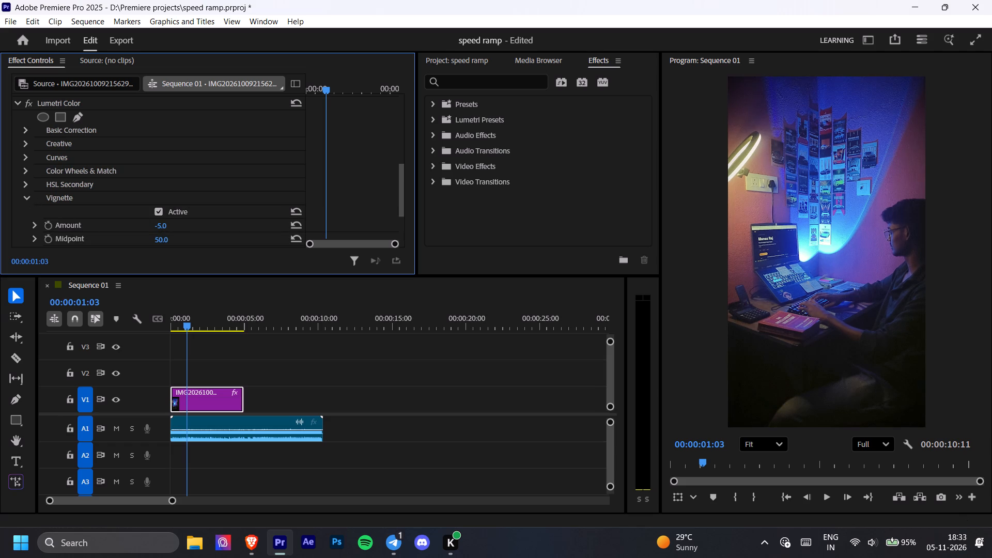
left_click_drag(113, 254, 104, 255)
Lower the Whites in Lumetri Color's Basic Correction Light settings to -13.
left_click(25, 143)
left_click(26, 130)
scroll(142, 209, "down", 1)
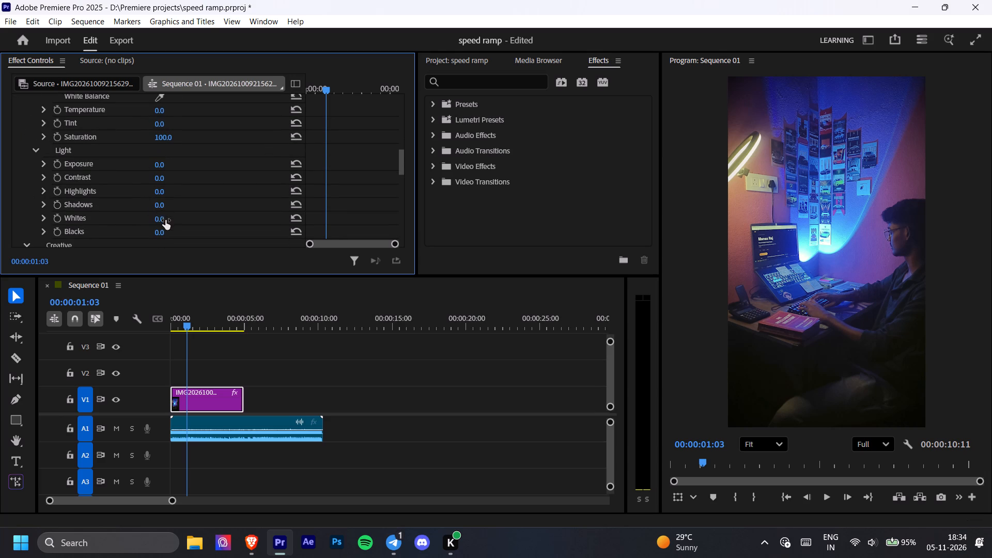
left_click_drag(157, 220, 147, 222)
left_click_drag(147, 222, 154, 225)
Set the Saturation in Lumetri Color's Creative adjustments to 50.
scroll(159, 226, "down", 1)
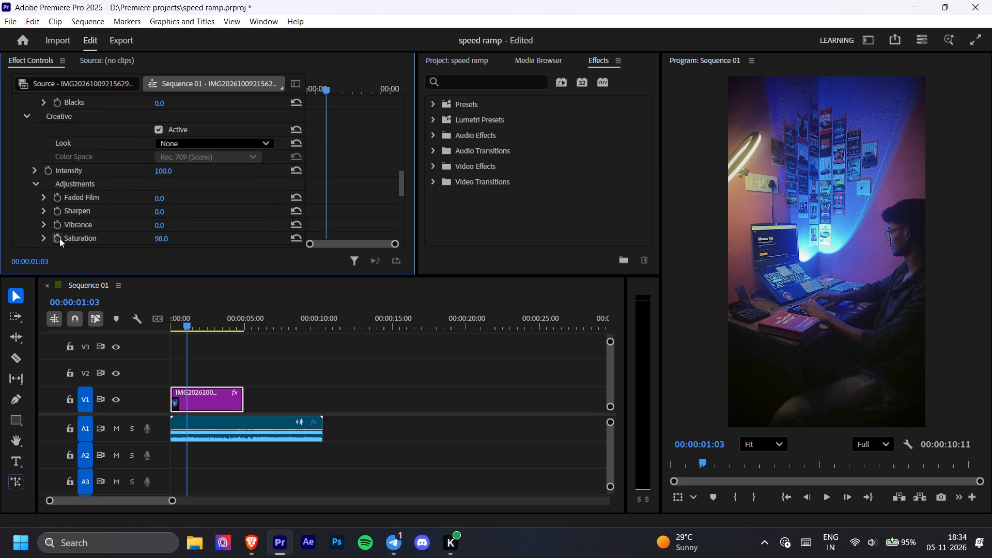
left_click_drag(163, 237, 151, 251)
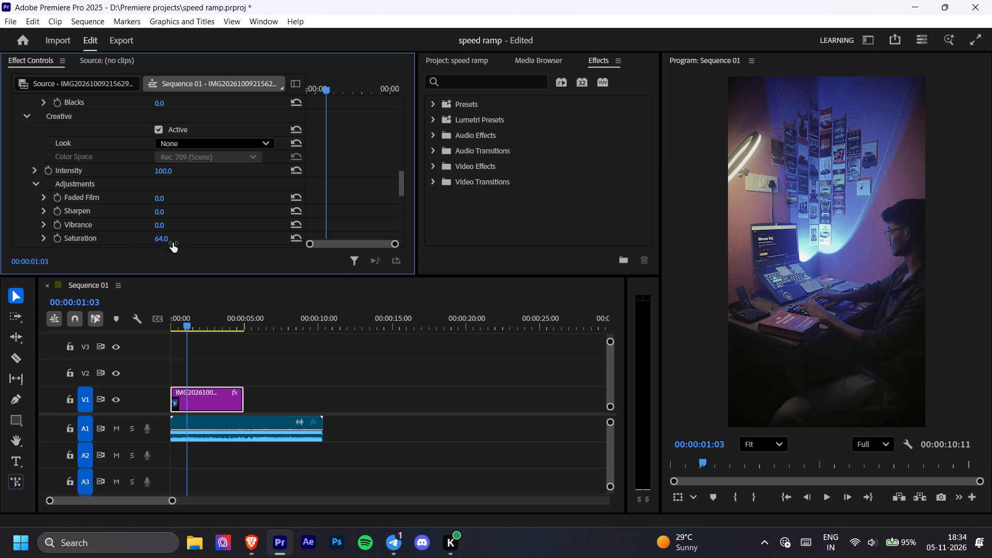
left_click(165, 240)
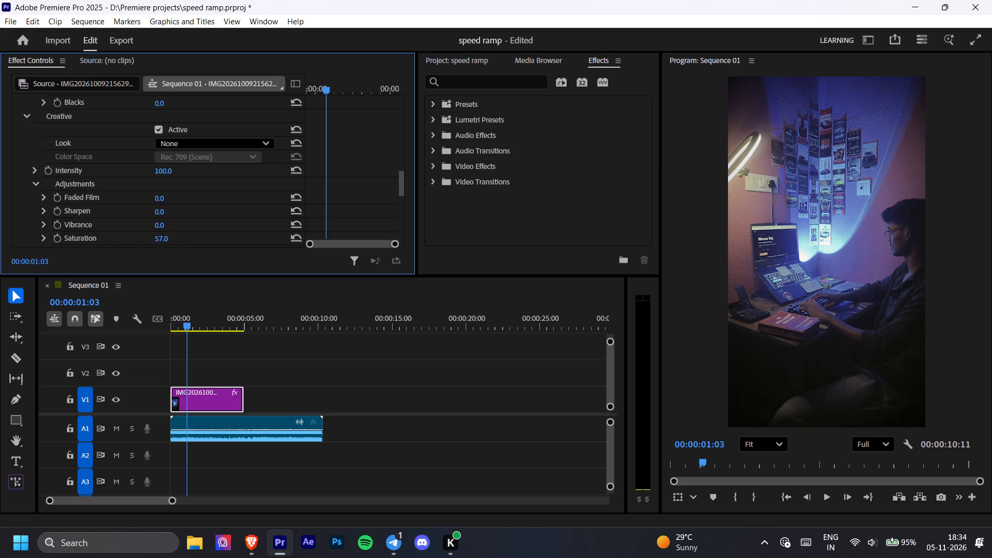
left_click(166, 238)
left_click(172, 236)
type("50")
key("BackSpace")
key("BackSpace")
key("BackSpace")
key("BackSpace")
key("BackSpace")
key("5")
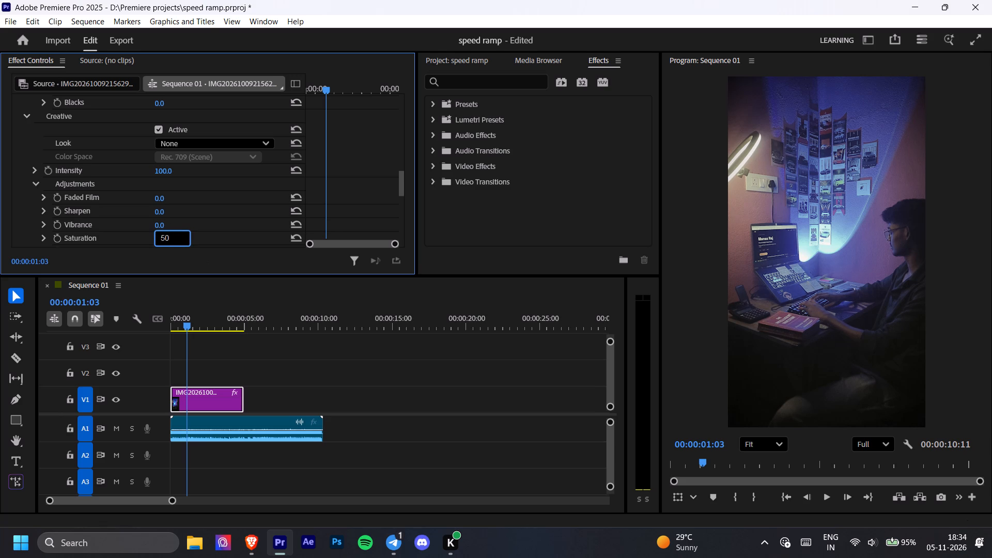
key("Return")
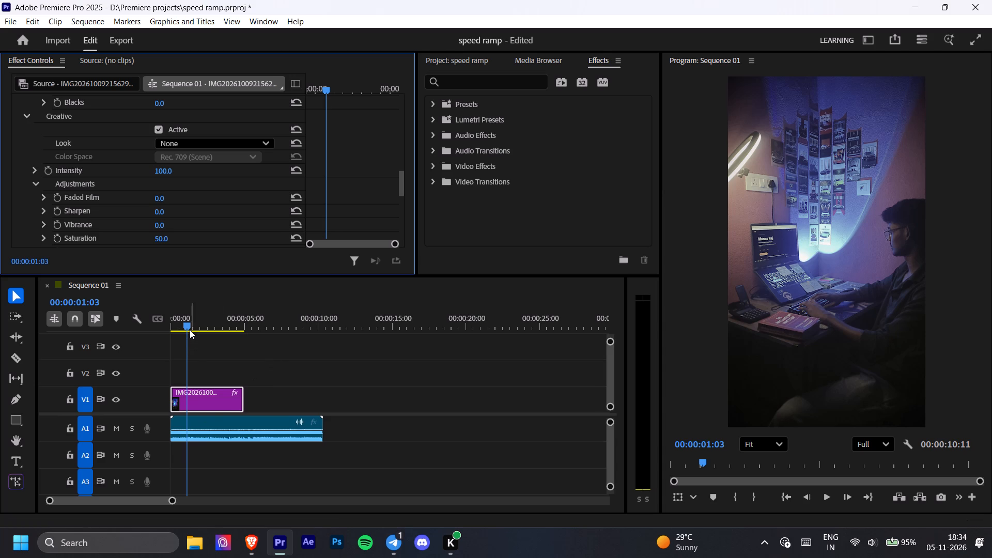
Play the sequence through to 00:00:05:28 and extend the end of the V1 image clip to the playhead.
left_click_drag(187, 330, 166, 329)
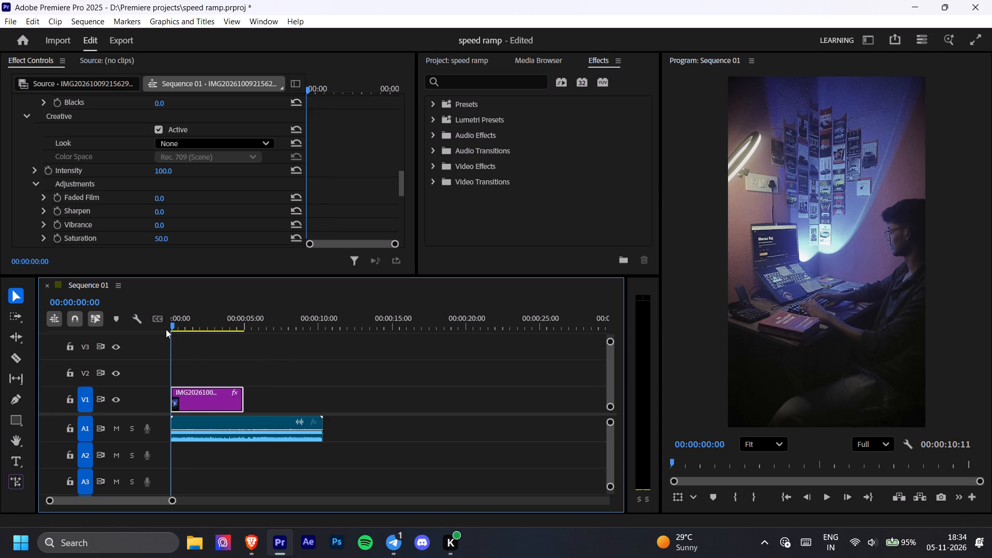
left_click_drag(172, 323, 183, 326)
key("space")
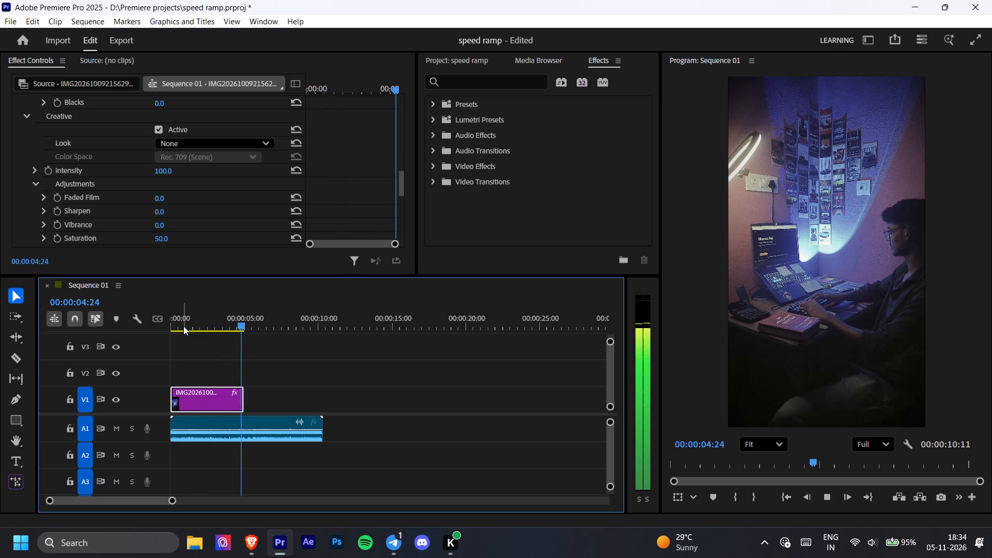
key("space")
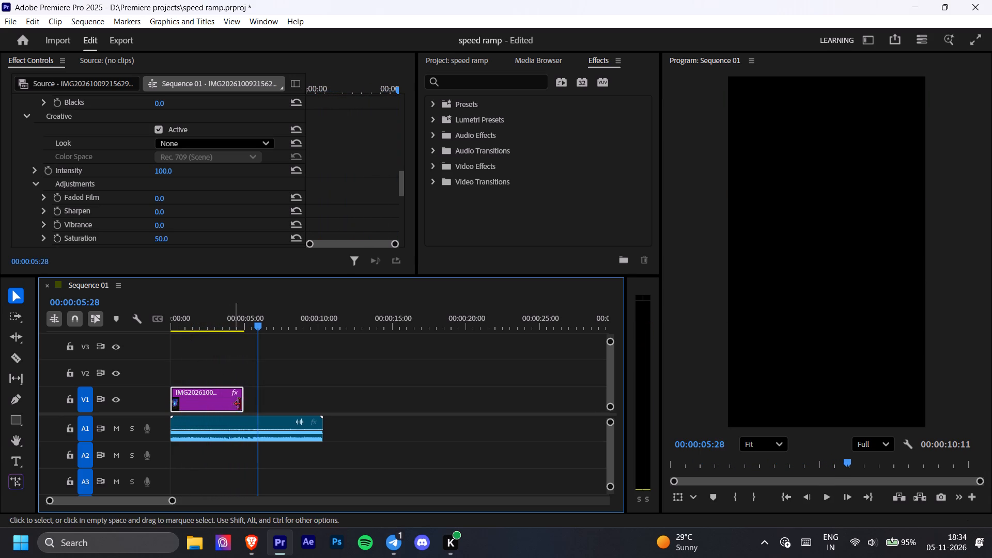
left_click_drag(239, 402, 252, 403)
Play the sequence from the start past the end of the extended image clip.
left_click_drag(257, 323, 185, 342)
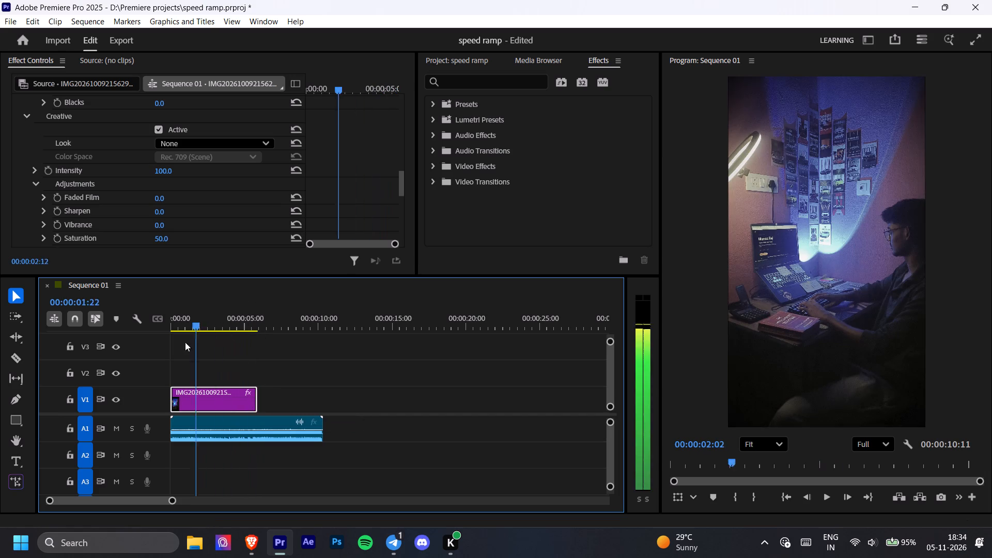
left_click_drag(185, 342, 171, 343)
key("space")
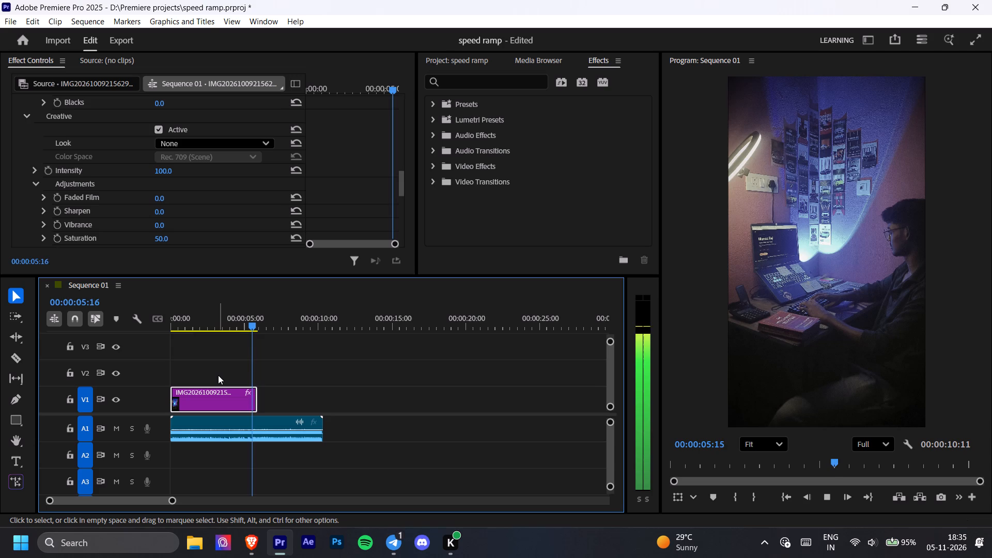
key("space")
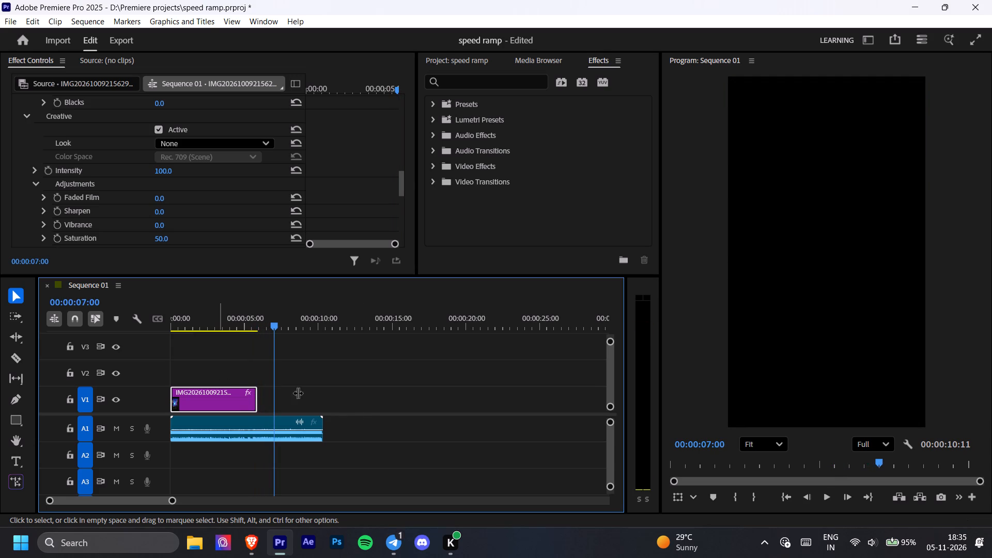
Start animating the V1 image clip's Scale with a keyframe at 00:00:00:00.
scroll(365, 410, "up", 9, "ctrl+alt")
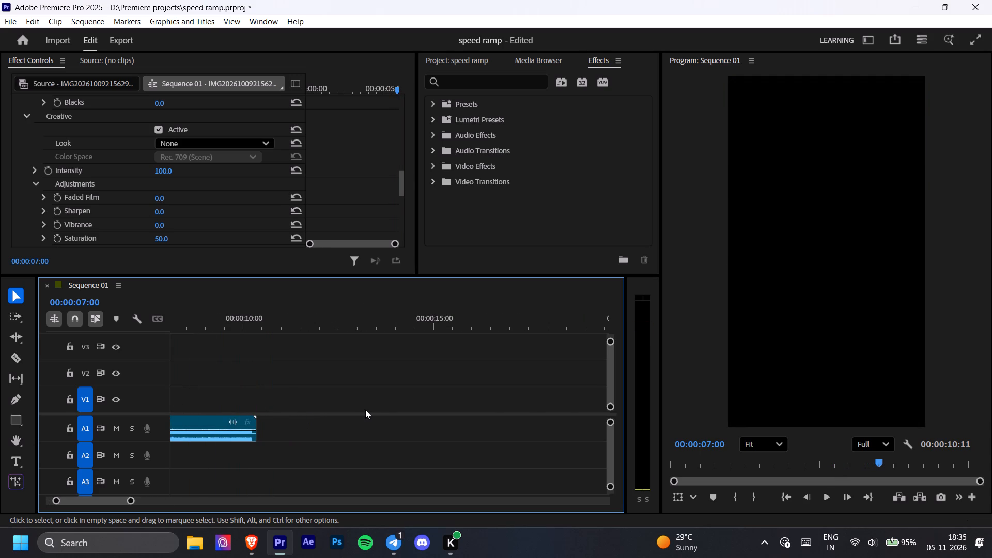
scroll(304, 373, "right", 5)
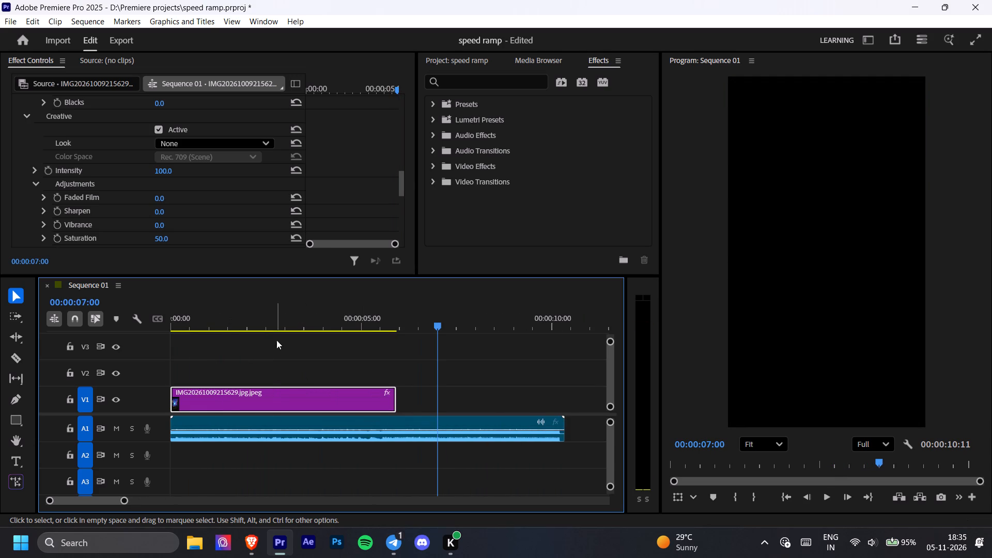
left_click_drag(225, 408, 388, 318)
left_click_drag(388, 318, 112, 350)
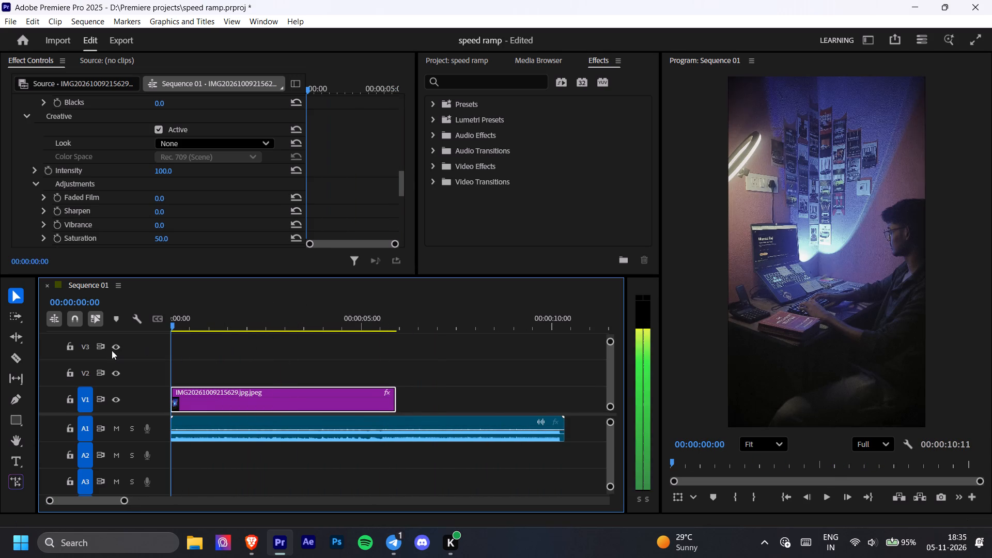
left_click_drag(112, 350, 104, 351)
scroll(26, 182, "up", 9)
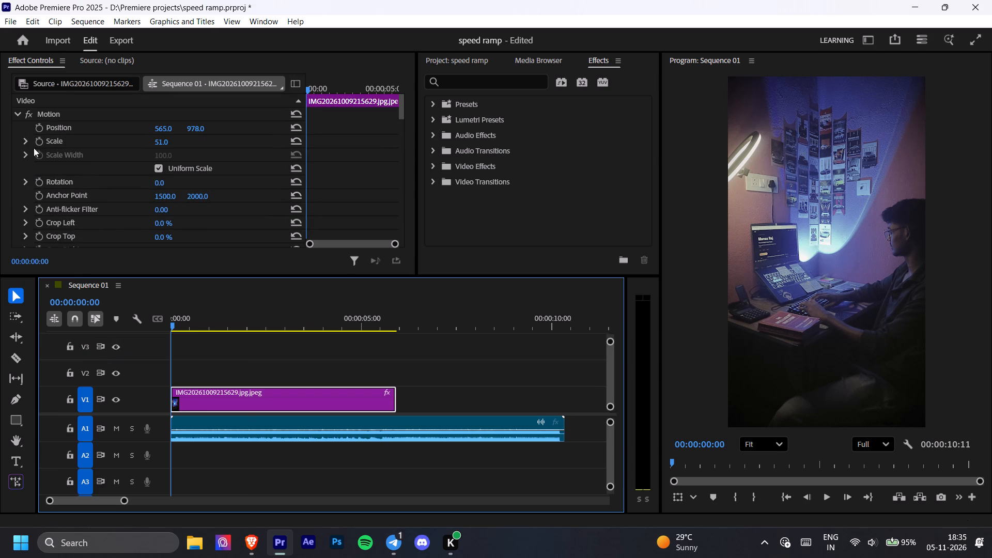
left_click(35, 141)
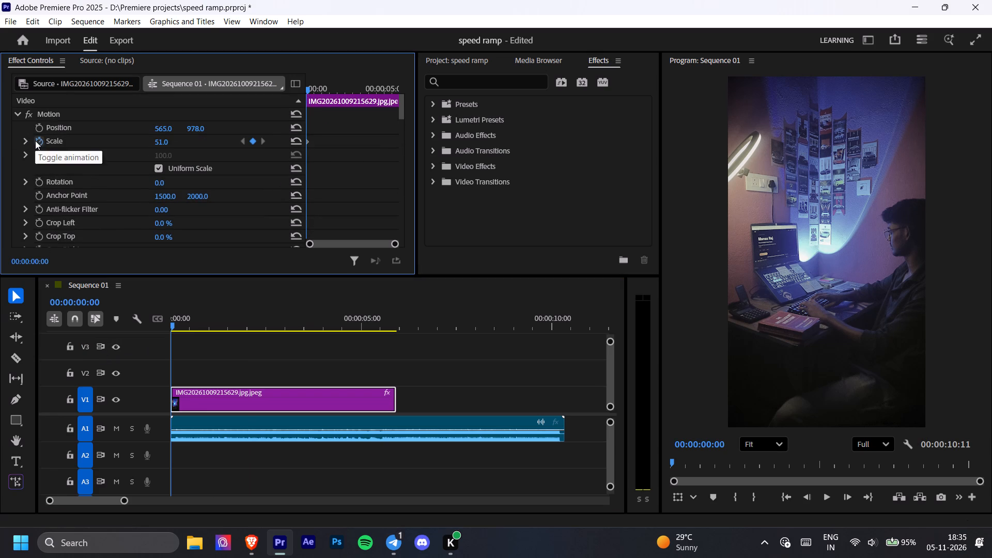
Add a Scale keyframe of 70 at the image clip's last frame, 00:00:05:27.
left_click_drag(171, 321, 392, 359)
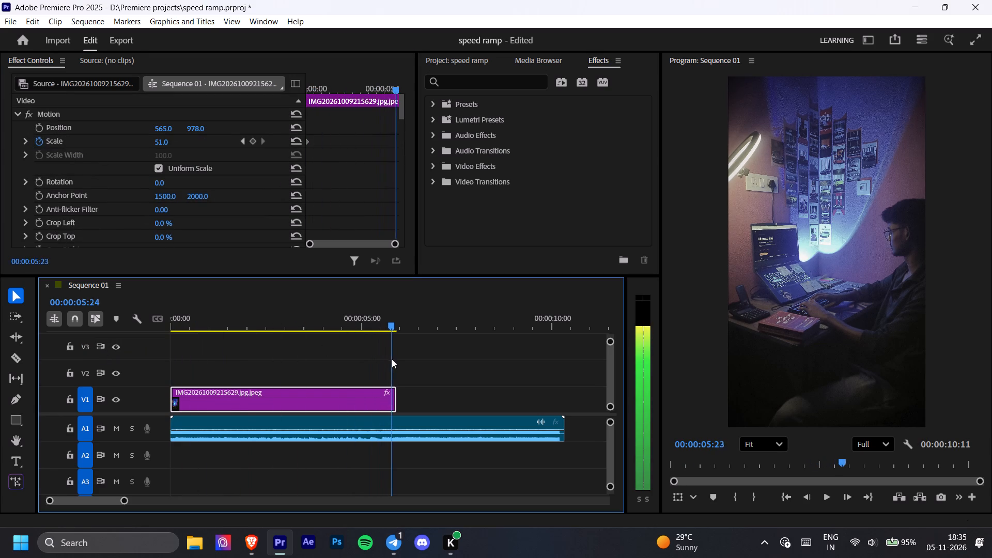
left_click_drag(392, 359, 393, 361)
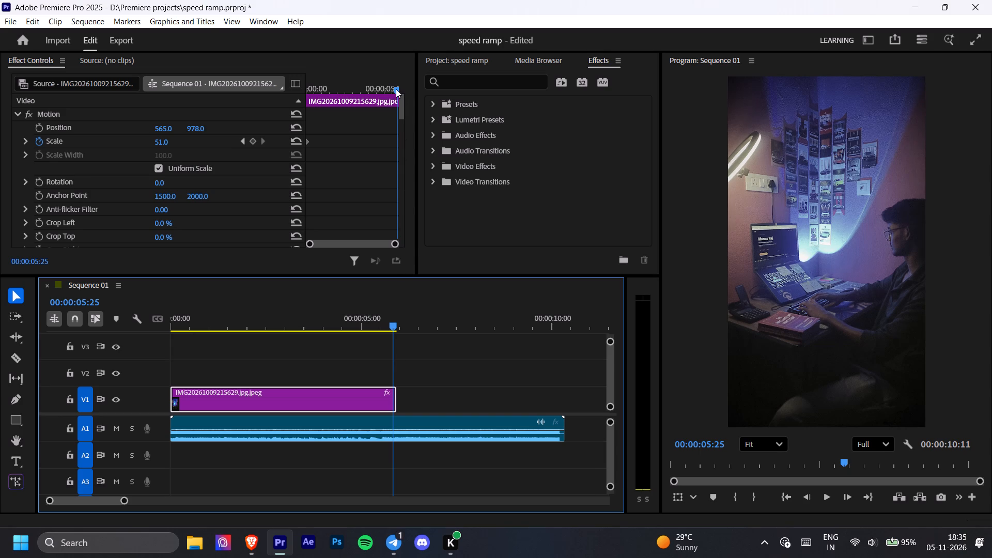
left_click_drag(396, 89, 403, 90)
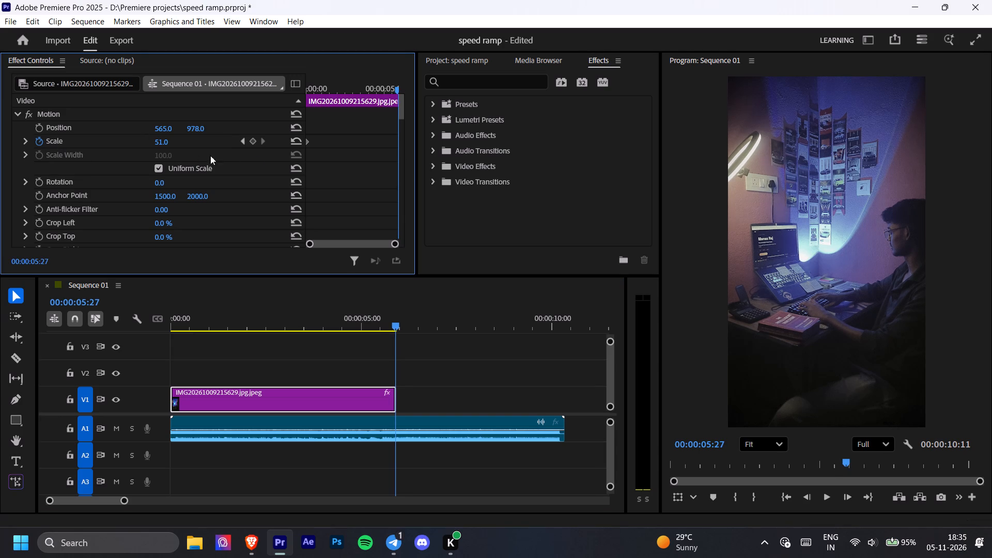
left_click(253, 139)
left_click_drag(158, 145, 167, 145)
left_click(159, 146)
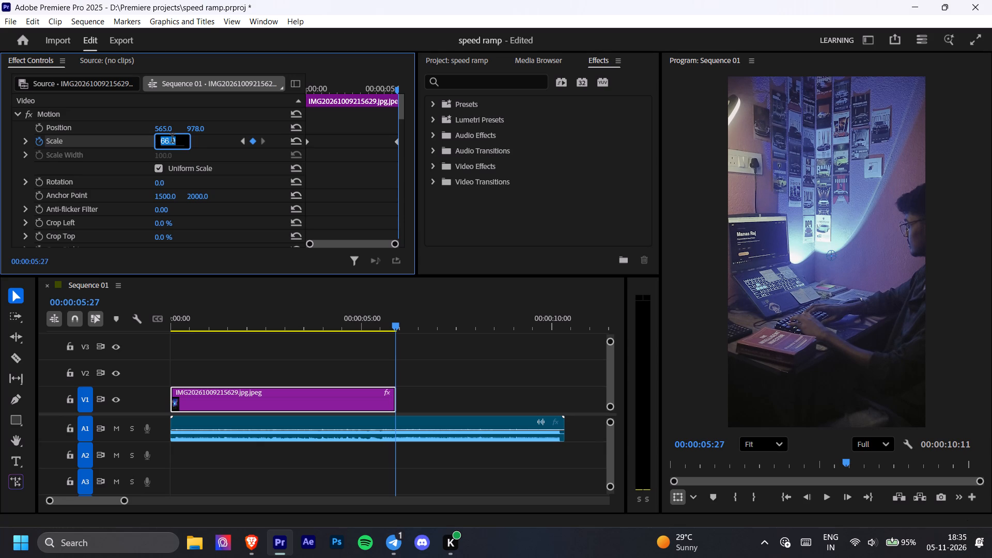
type("70")
key("Return")
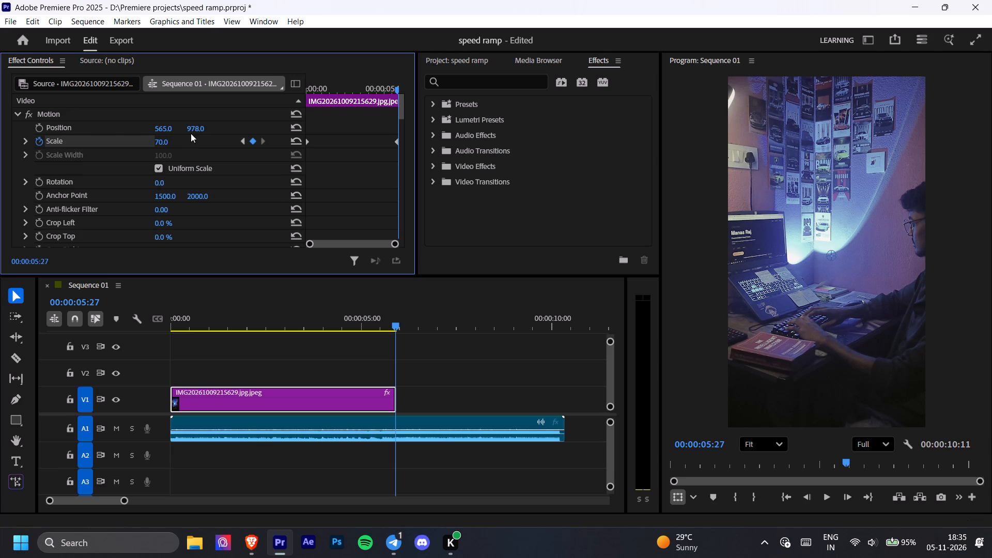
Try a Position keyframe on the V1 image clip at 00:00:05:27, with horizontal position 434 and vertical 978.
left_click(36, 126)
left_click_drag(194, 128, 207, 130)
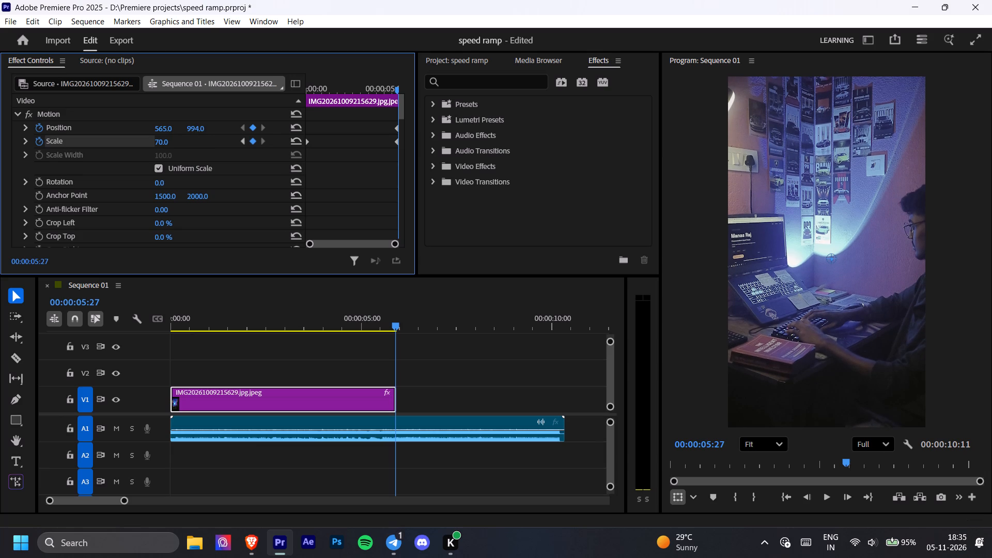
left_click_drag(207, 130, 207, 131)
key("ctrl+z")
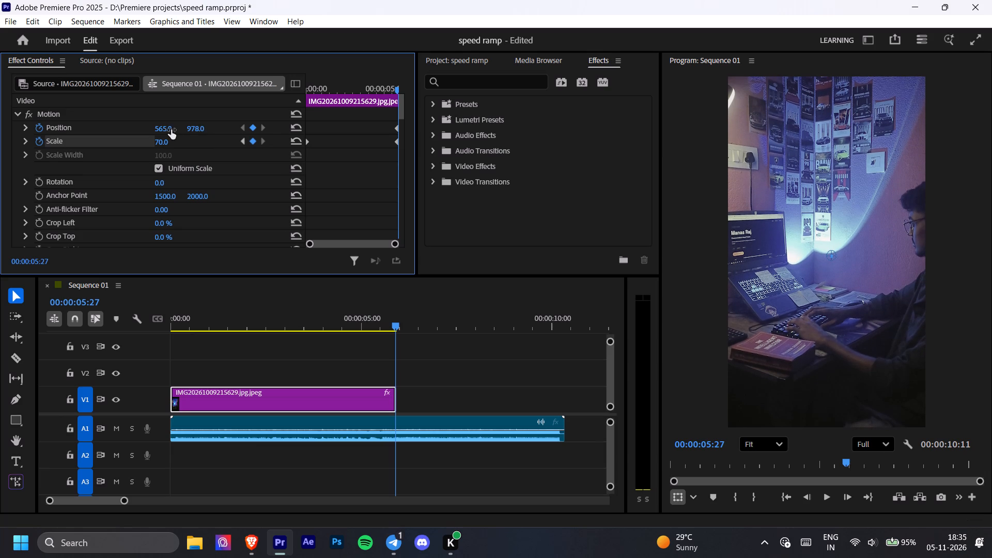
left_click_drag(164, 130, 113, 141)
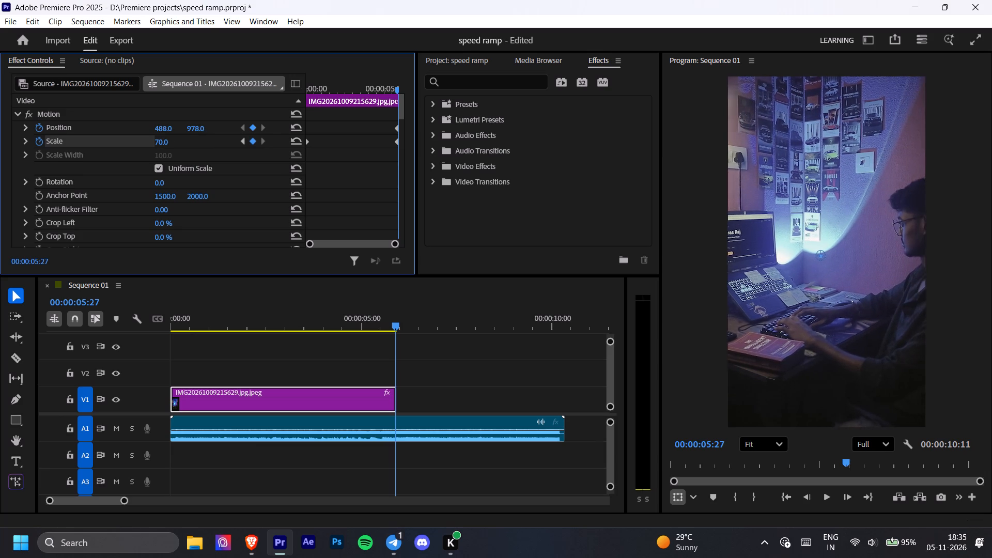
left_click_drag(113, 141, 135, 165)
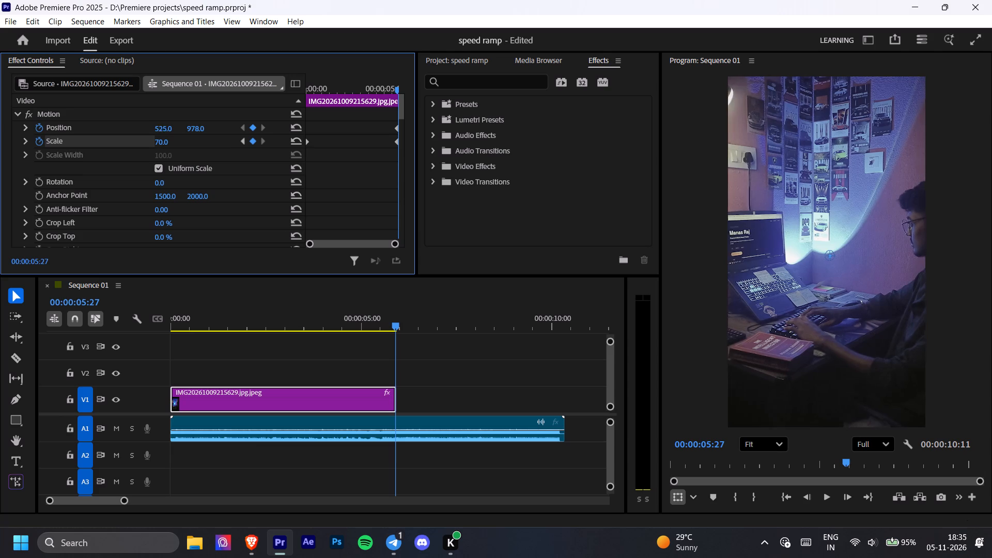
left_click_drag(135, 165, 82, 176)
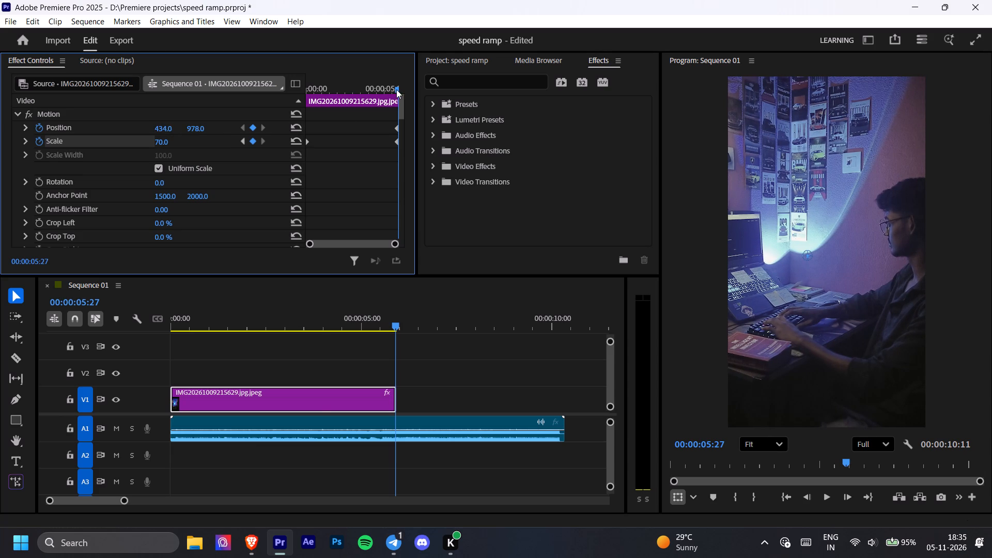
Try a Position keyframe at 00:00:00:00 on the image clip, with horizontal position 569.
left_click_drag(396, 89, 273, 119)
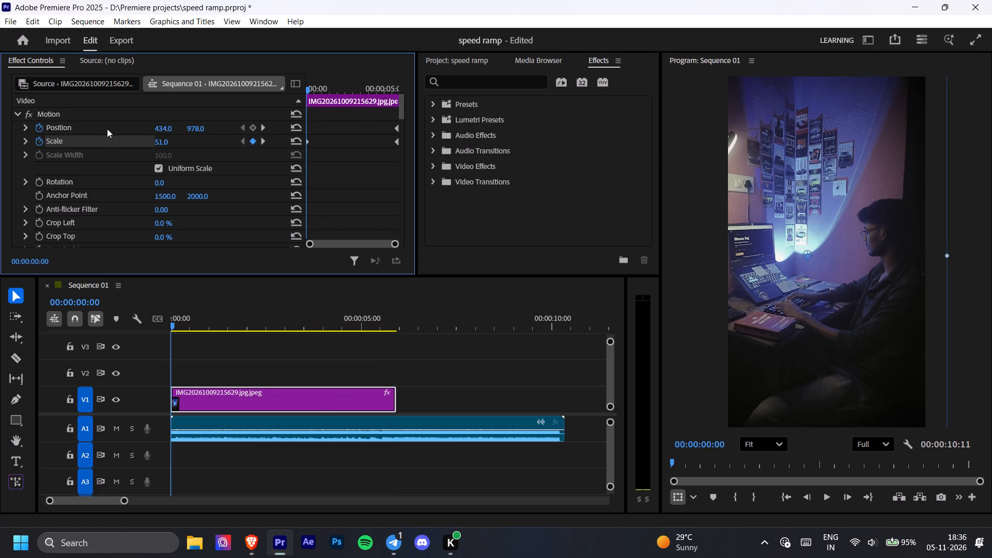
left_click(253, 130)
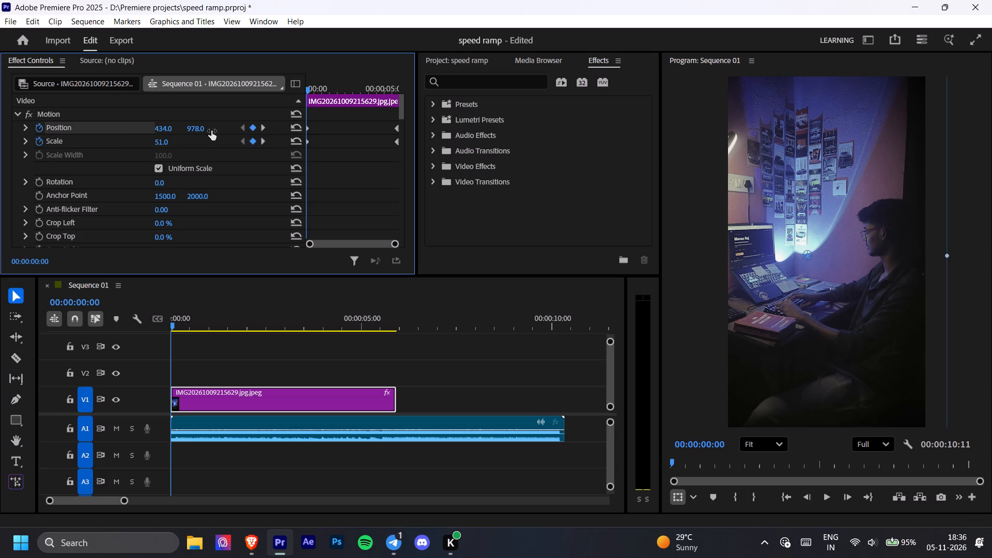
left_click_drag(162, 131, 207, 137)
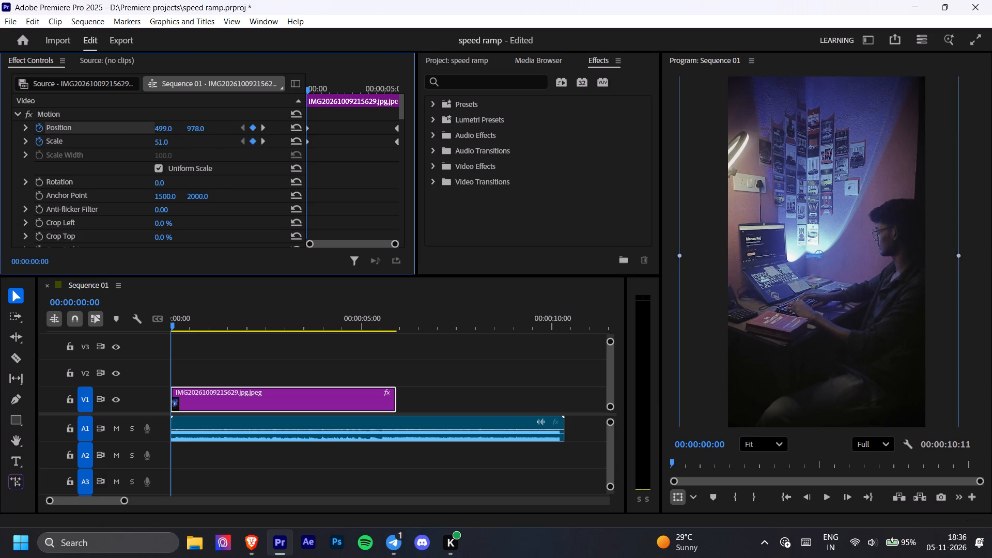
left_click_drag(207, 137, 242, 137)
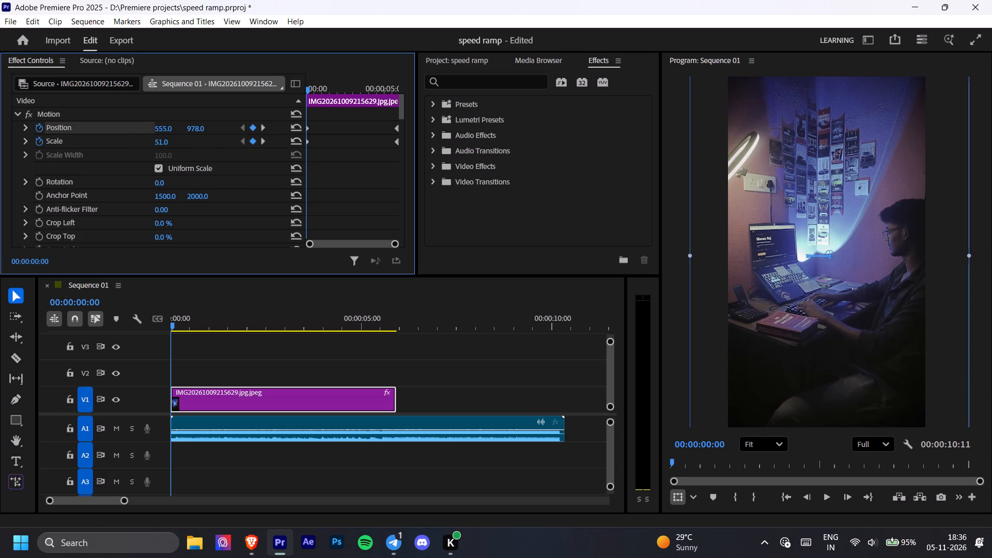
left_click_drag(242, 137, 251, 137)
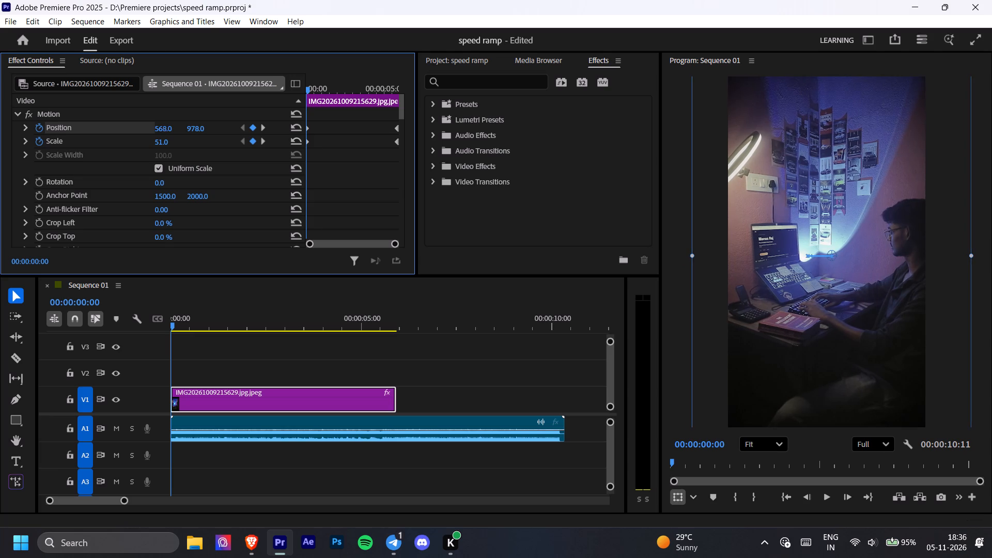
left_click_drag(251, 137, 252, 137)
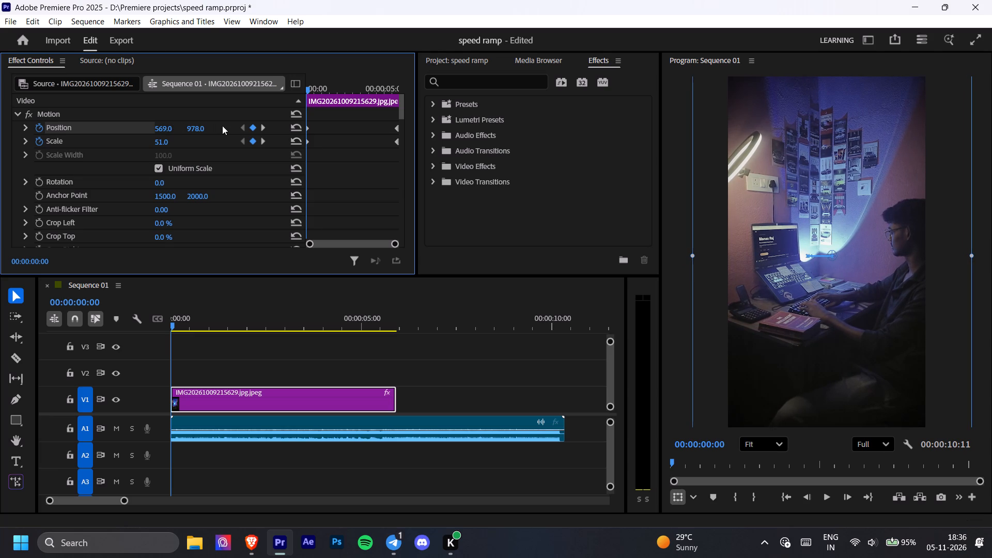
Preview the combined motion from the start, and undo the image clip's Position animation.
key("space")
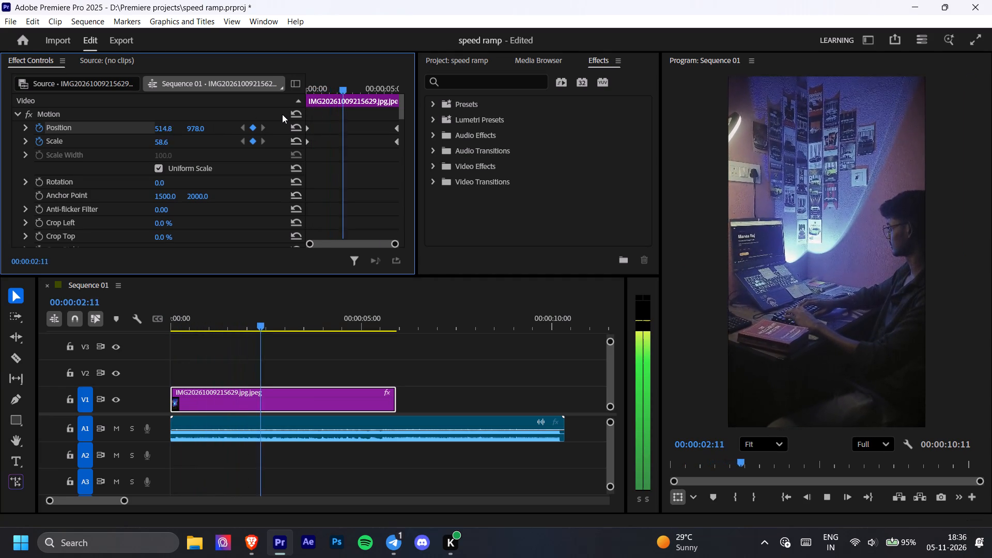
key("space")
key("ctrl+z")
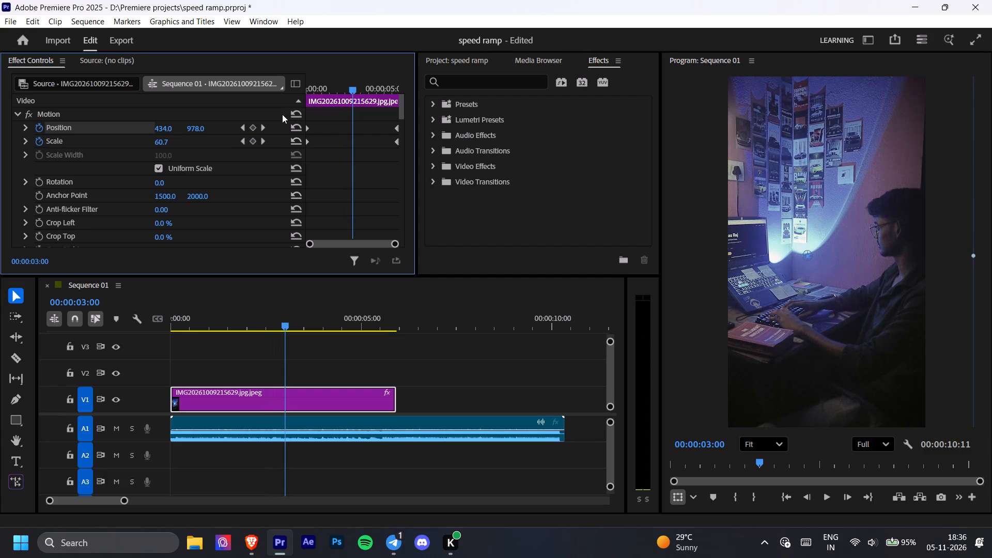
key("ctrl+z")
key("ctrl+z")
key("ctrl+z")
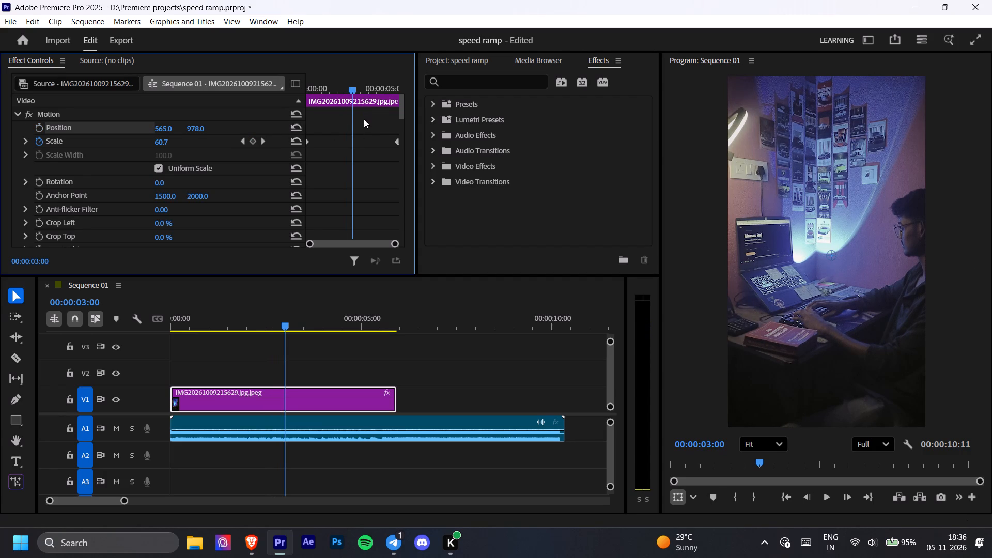
Play the sequence from the start to check the zoom made with Scale keyframes only.
left_click_drag(353, 88, 216, 136)
key("space")
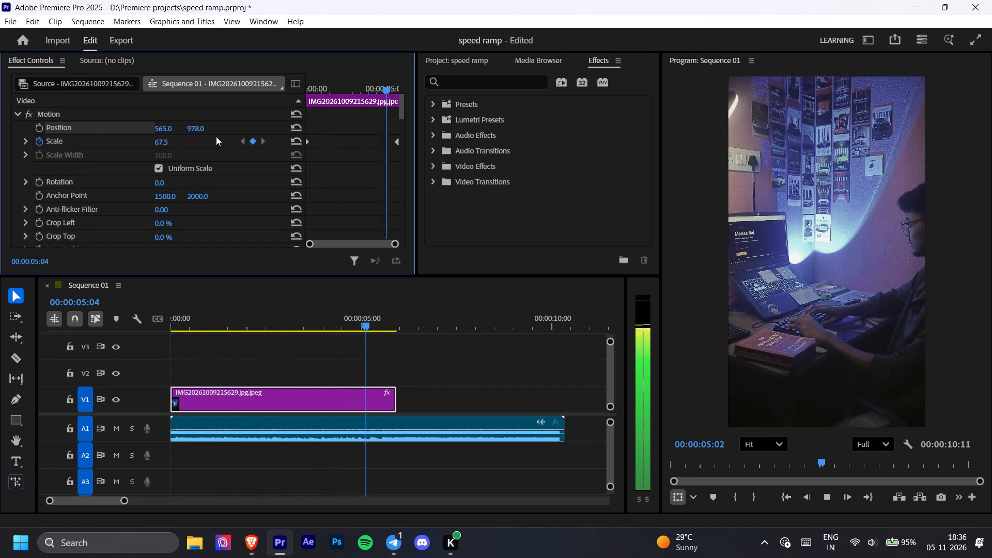
key("space")
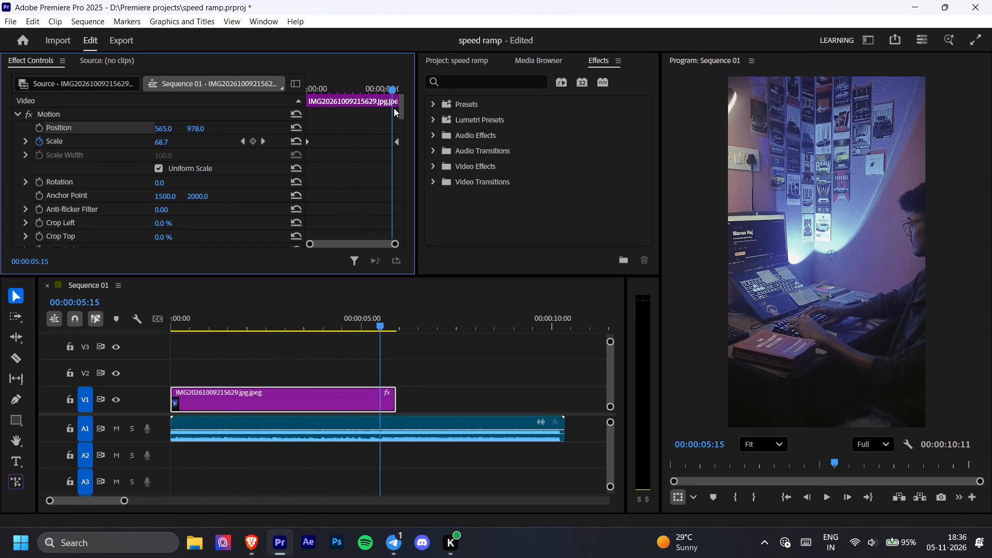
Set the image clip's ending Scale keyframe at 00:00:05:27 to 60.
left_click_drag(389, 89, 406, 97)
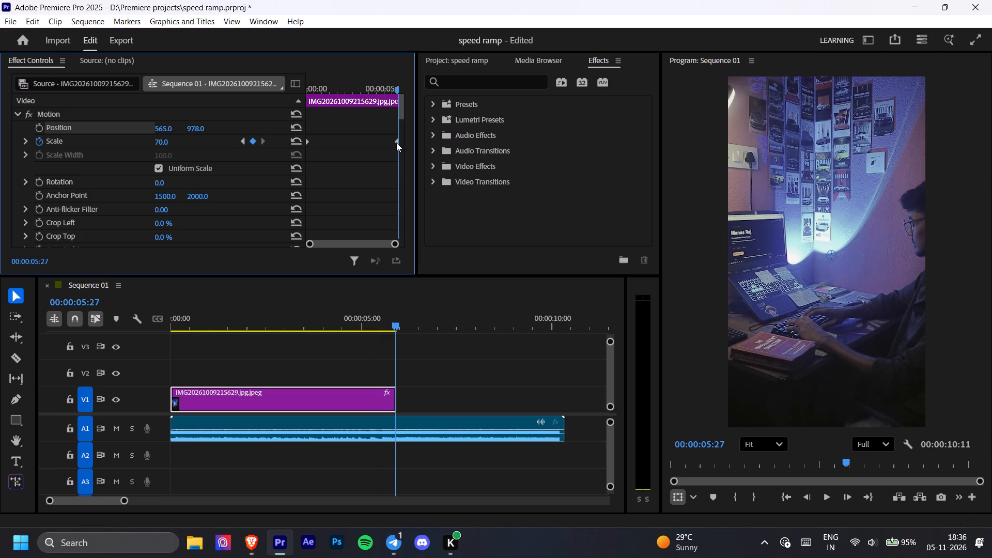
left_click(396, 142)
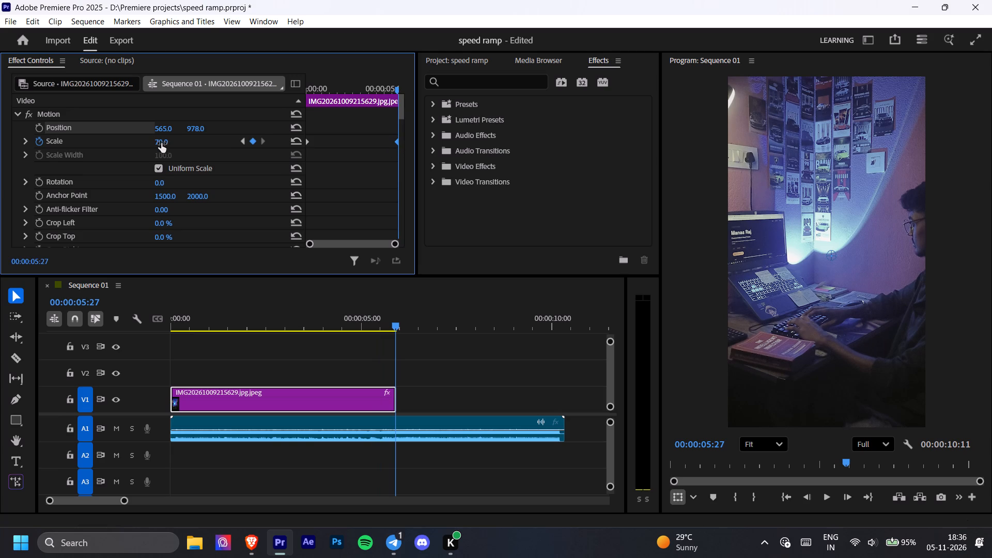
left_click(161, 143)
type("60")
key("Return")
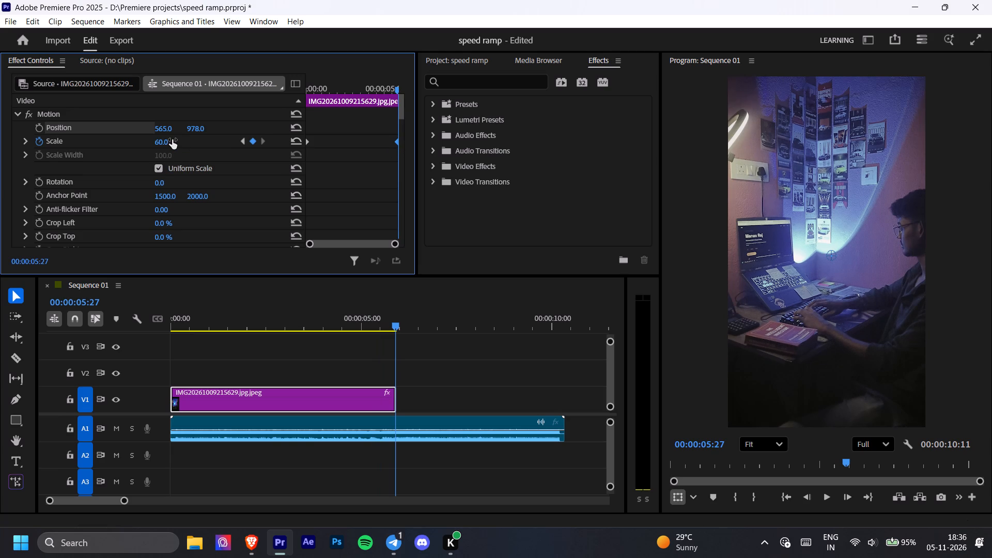
Play the opening seconds of the sequence to check the gentler zoom.
left_click_drag(377, 324, 138, 363)
key("space")
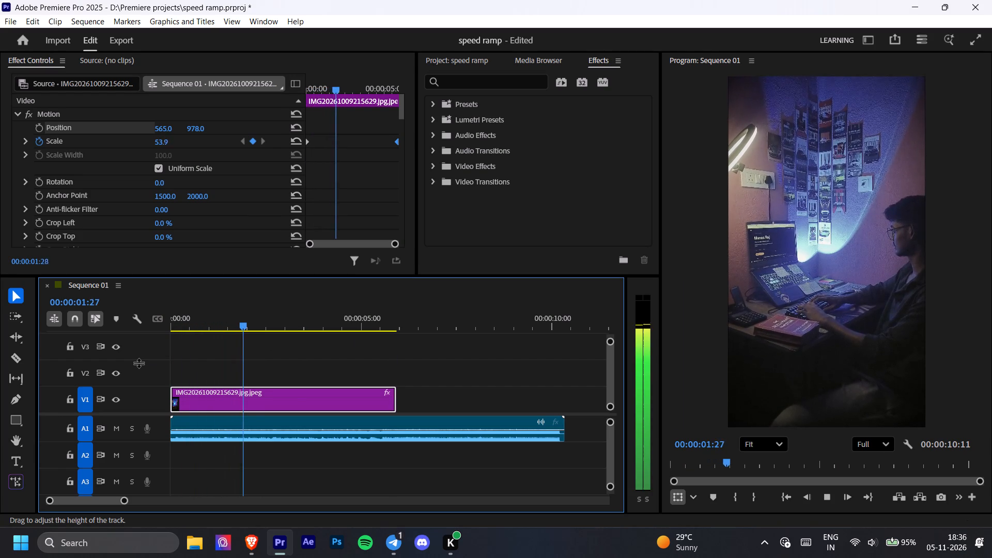
key("space")
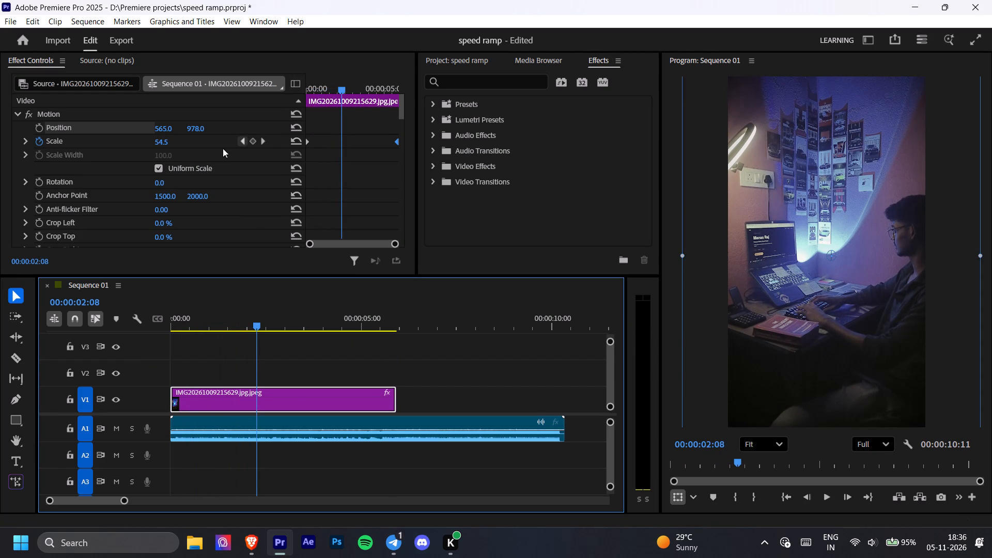
Set the image clip's ending Scale keyframe at 00:00:05:27 to 65.
left_click_drag(342, 89, 407, 100)
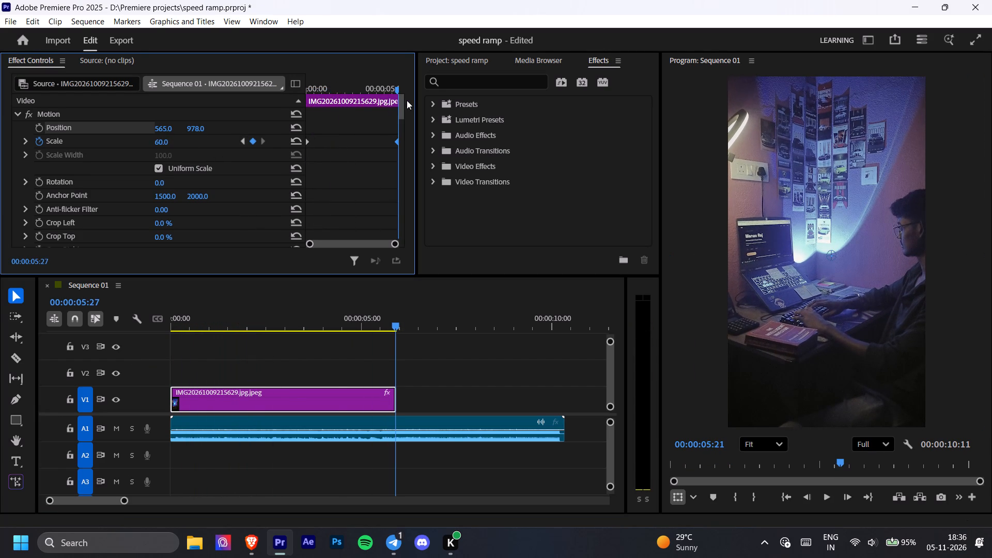
left_click(159, 142)
type("65")
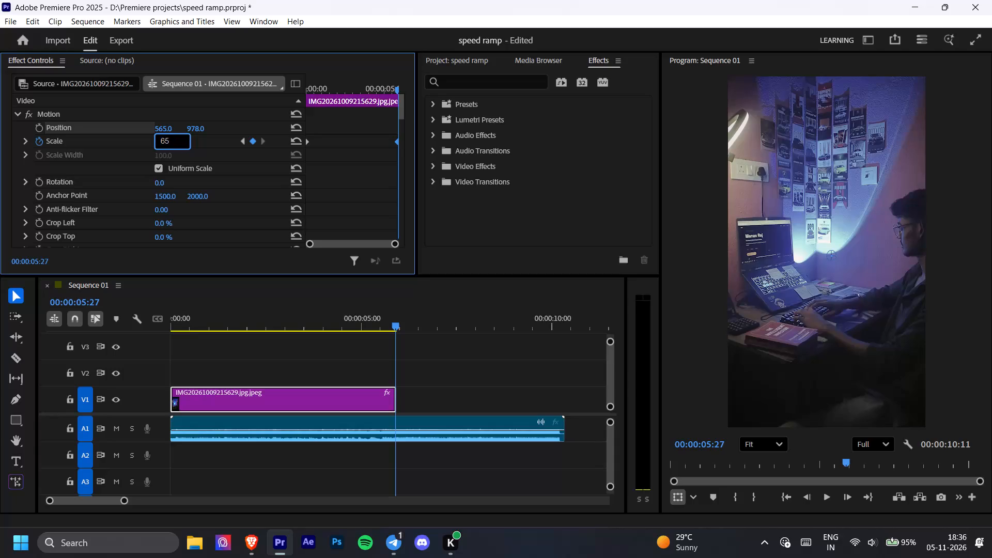
key("Return")
Play the sequence twice from the start past the end of the image clip to review the zoom.
left_click_drag(373, 88, 144, 192)
key("space")
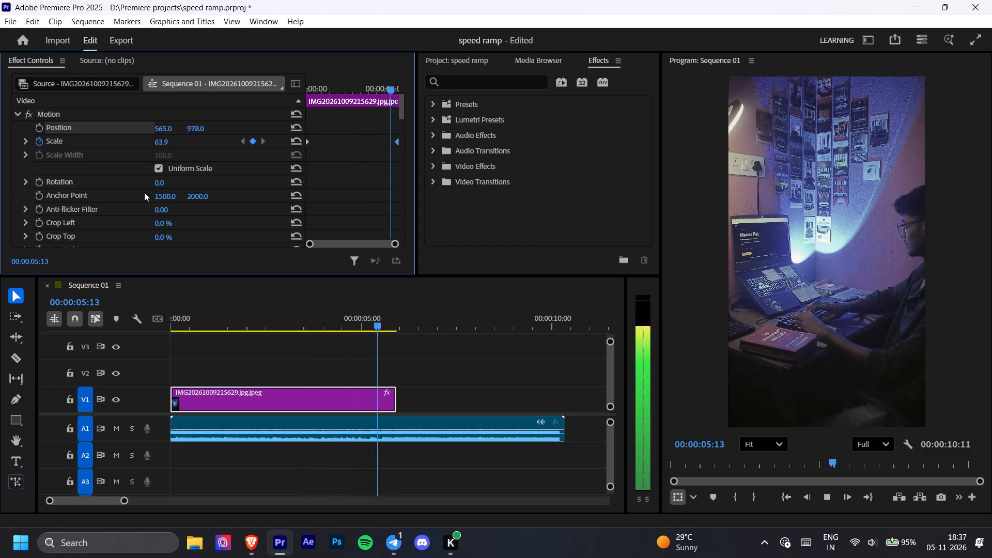
key("space")
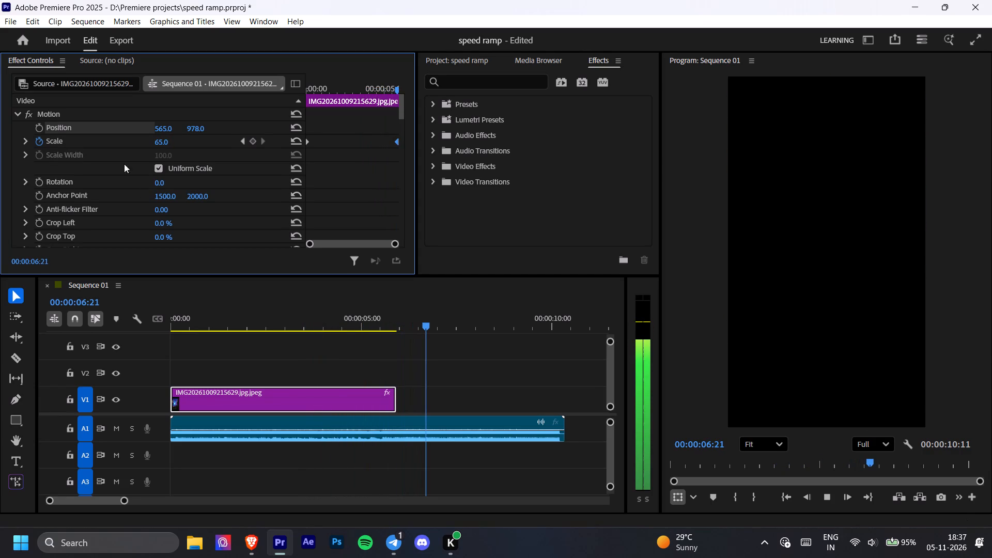
left_click_drag(377, 327, 258, 337)
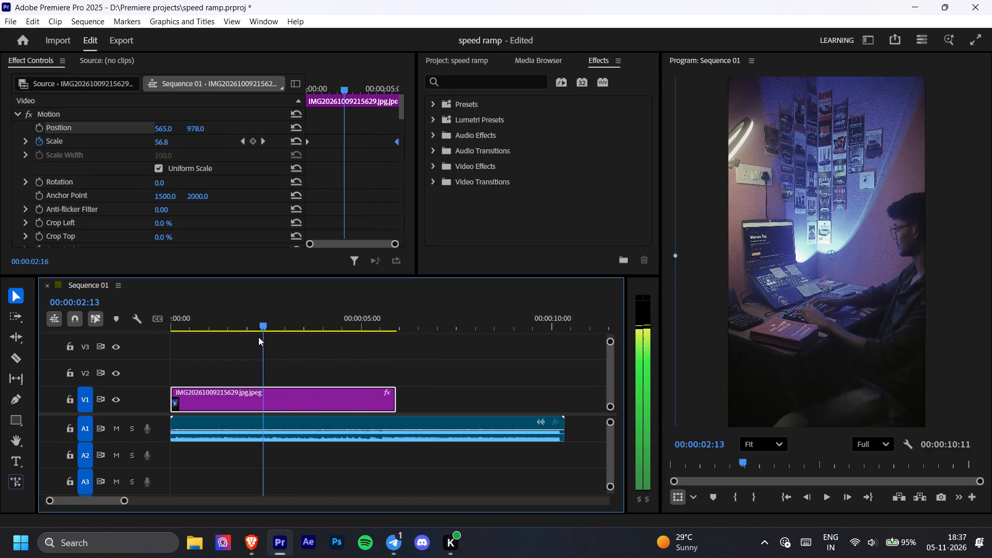
left_click_drag(258, 337, 250, 343)
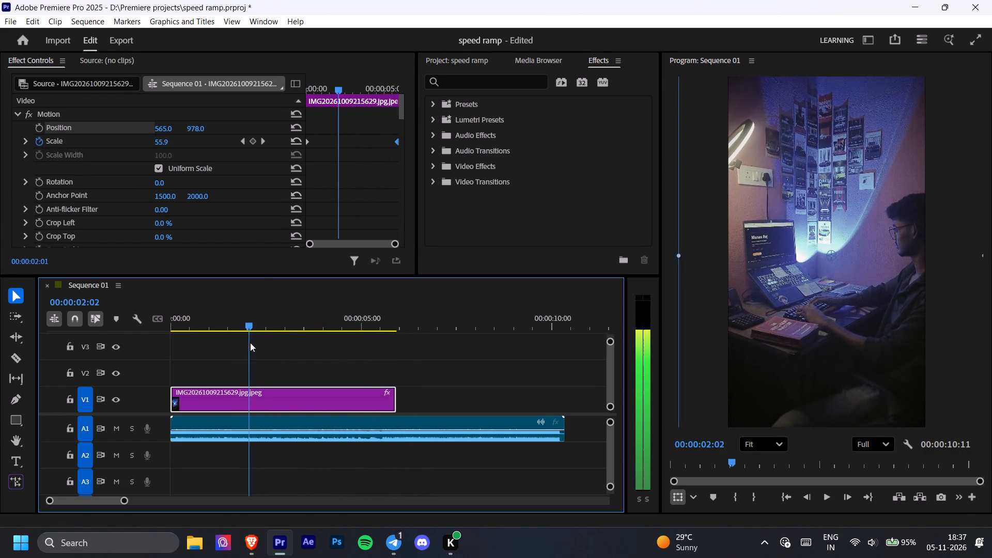
left_click_drag(250, 343, 152, 342)
key("space")
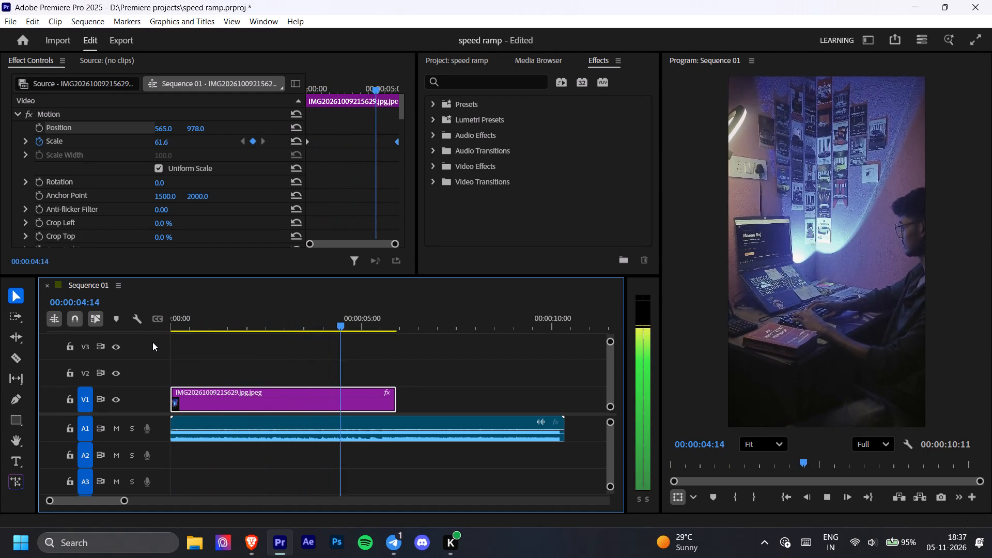
key("space")
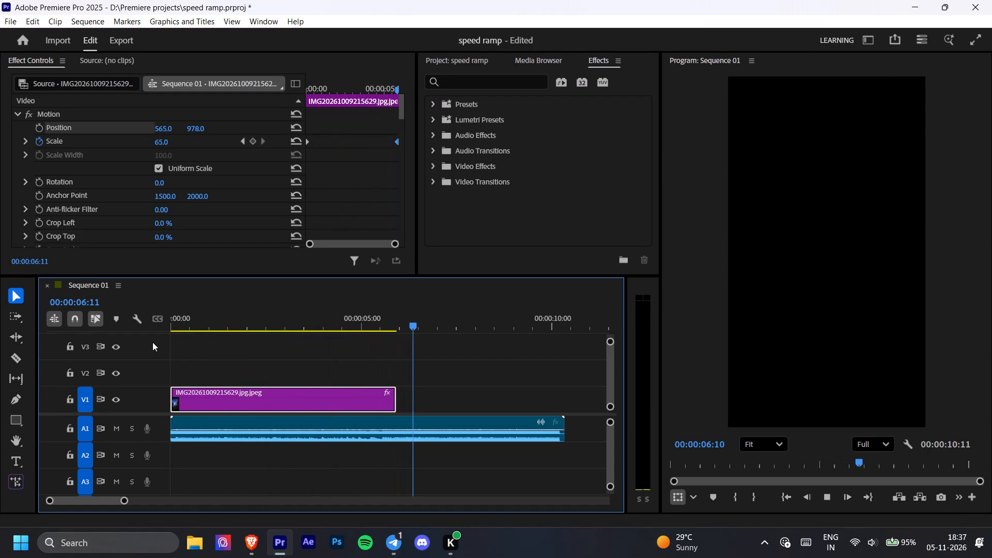
Set the image clip's Sharpen value in the Lumetri Color Creative adjustments to 19.
left_click_drag(207, 322, 117, 328)
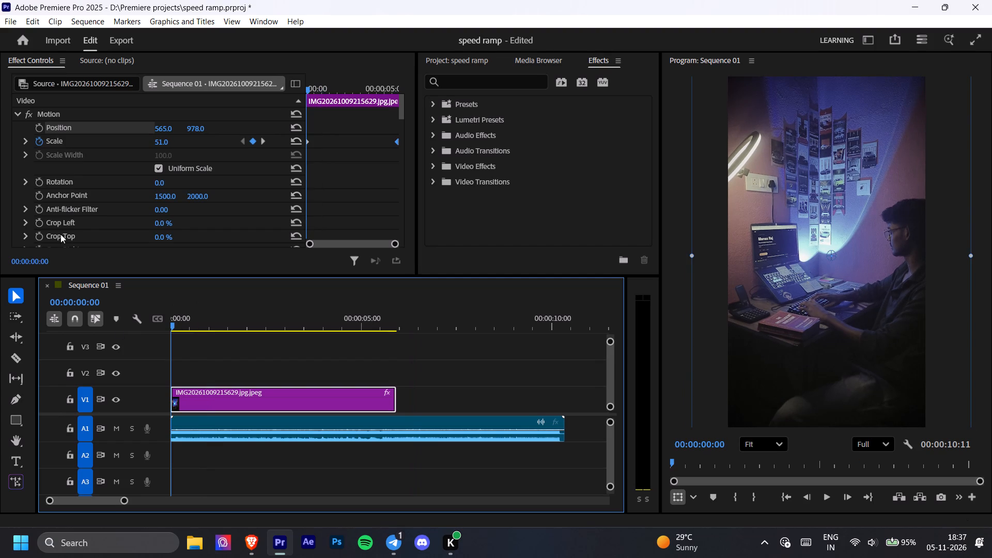
scroll(60, 234, "down", 1)
scroll(22, 201, "down", 2)
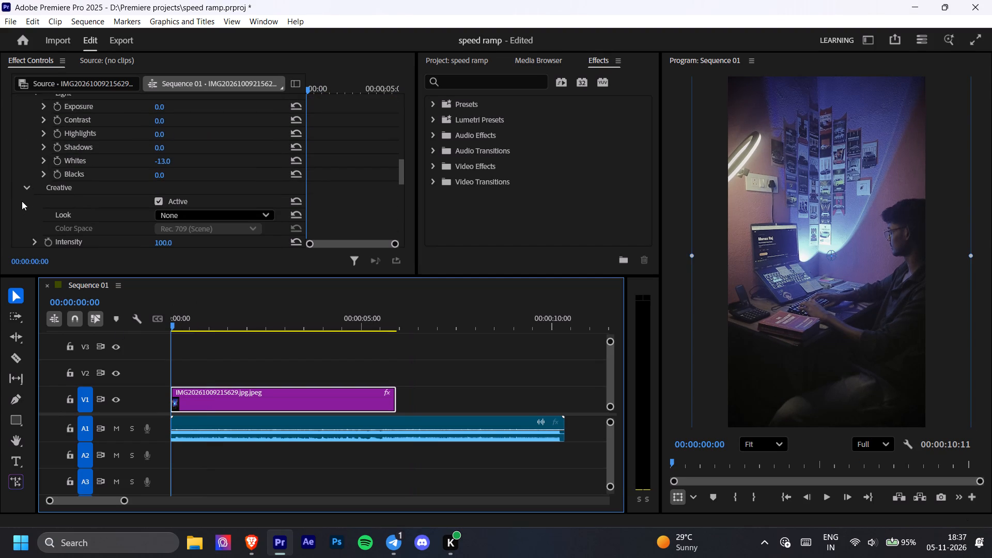
scroll(54, 219, "down", 1)
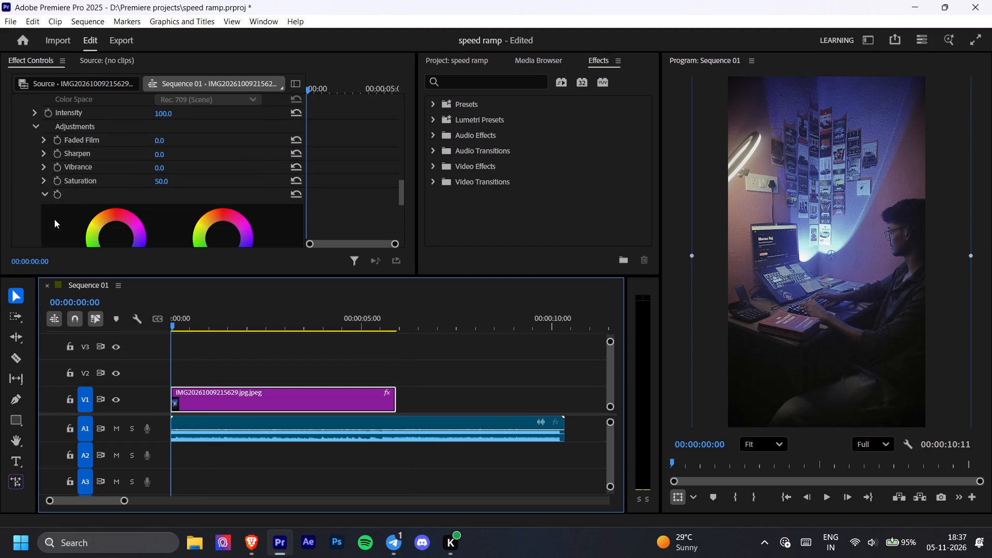
left_click_drag(159, 152, 162, 154)
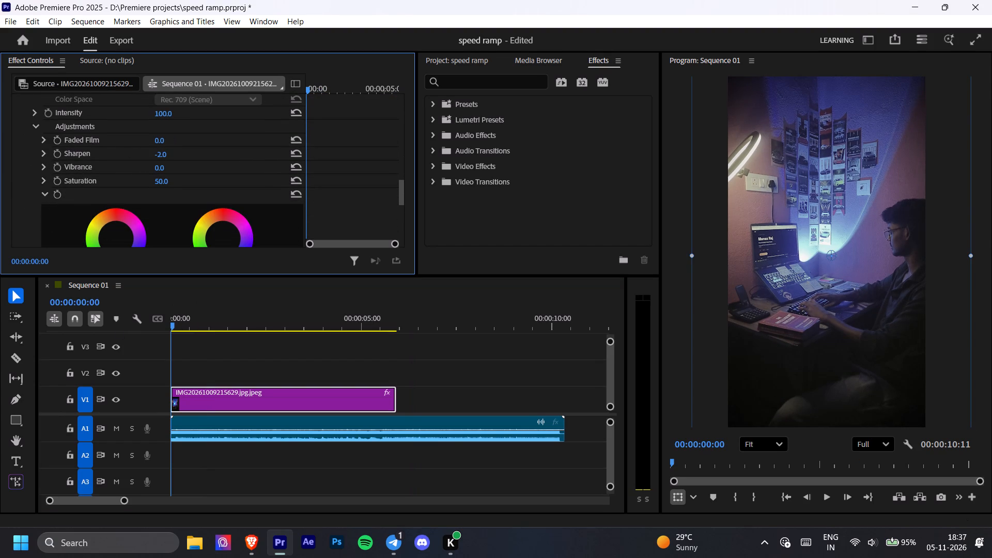
left_click_drag(162, 154, 164, 157)
left_click_drag(163, 158, 156, 160)
left_click_drag(172, 151, 177, 153)
left_click_drag(177, 153, 198, 161)
left_click_drag(198, 161, 197, 161)
left_click_drag(197, 161, 197, 161)
left_click(33, 123)
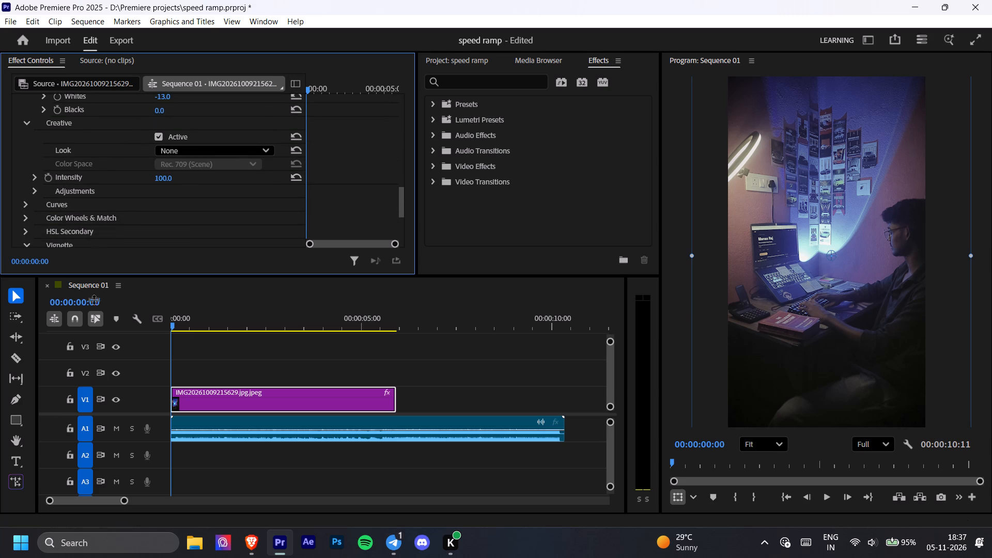
Create a blank text graphic on V2 at the start of the sequence, placed just above the laptop in the picture.
key("t")
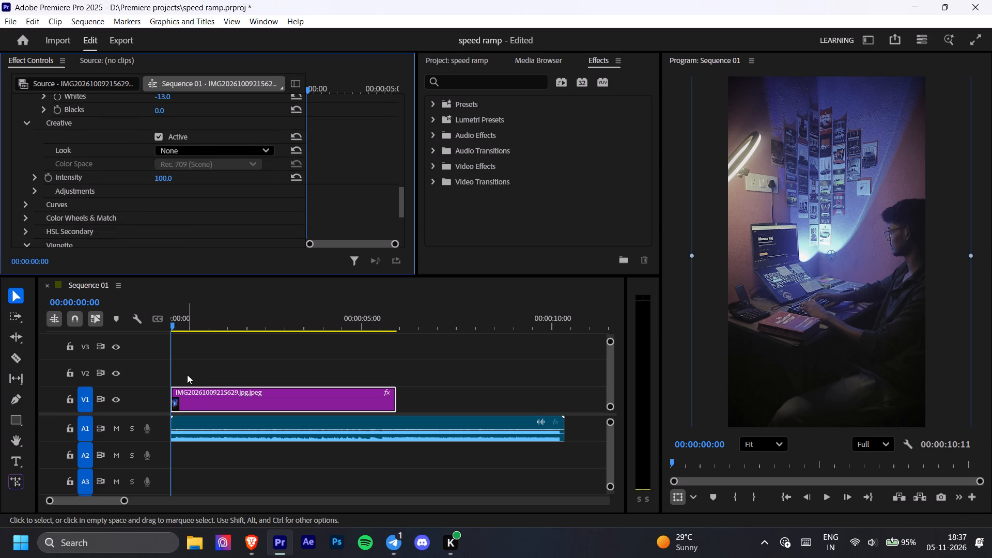
left_click(773, 207)
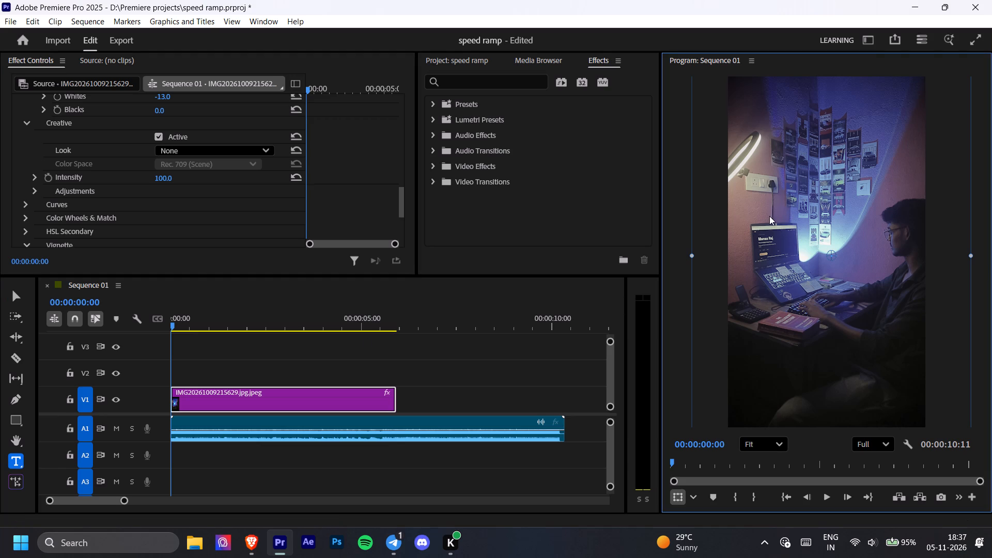
left_click(769, 216)
double_click(769, 216)
scroll(200, 209, "down", 4)
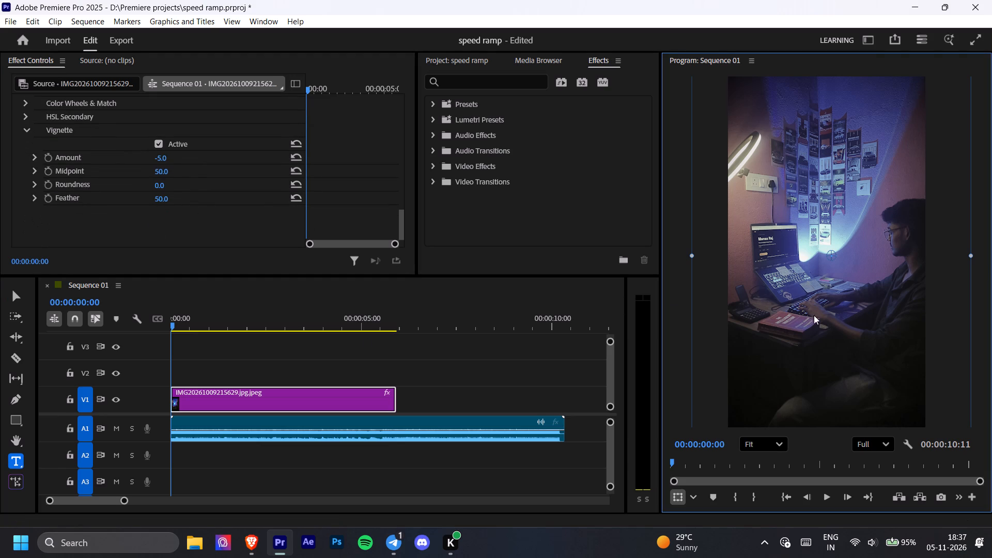
left_click(20, 462)
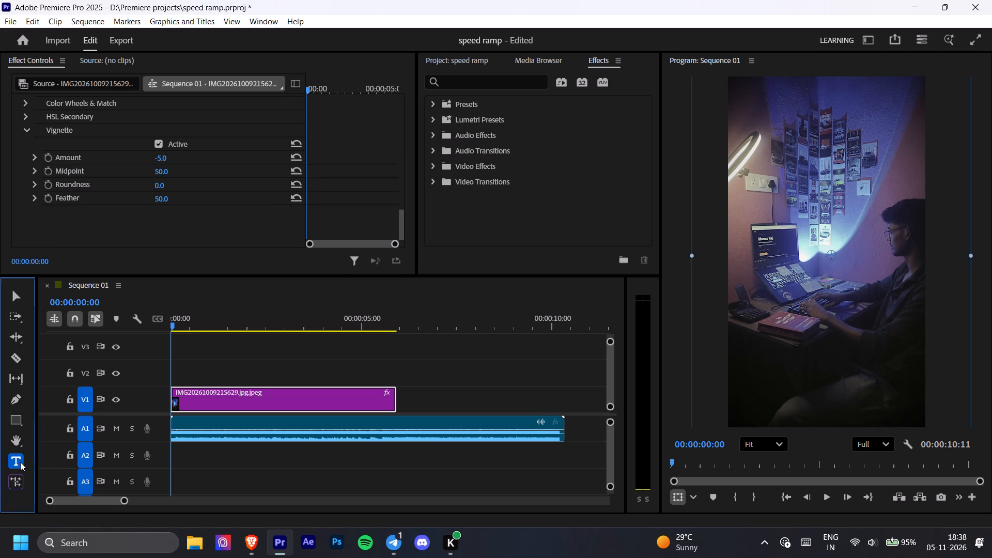
left_click(20, 462)
left_click(782, 186)
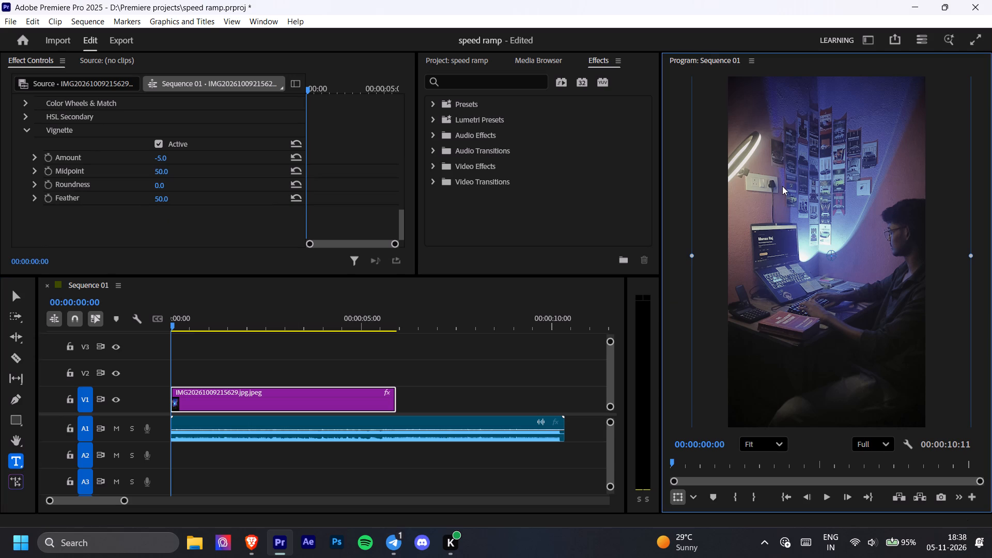
left_click(194, 373)
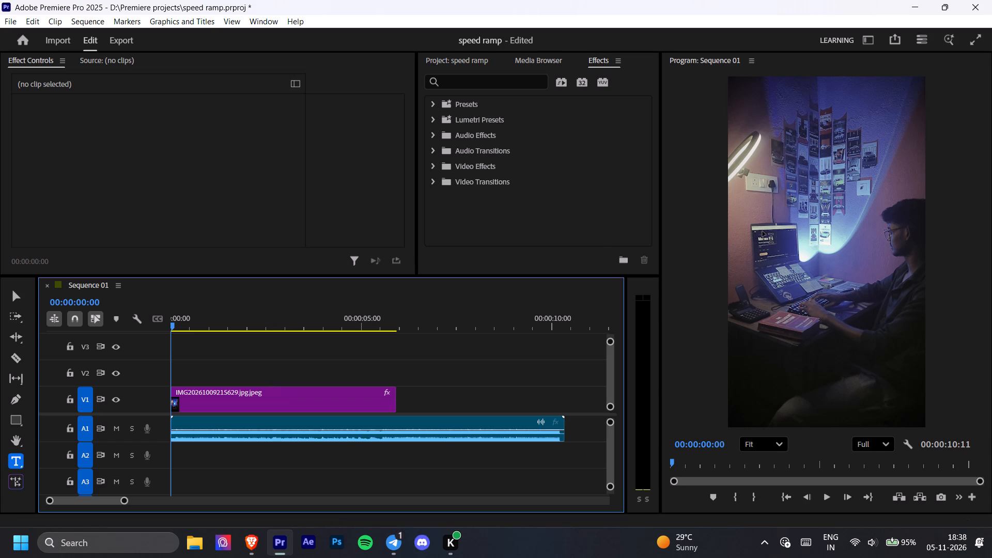
left_click(748, 220)
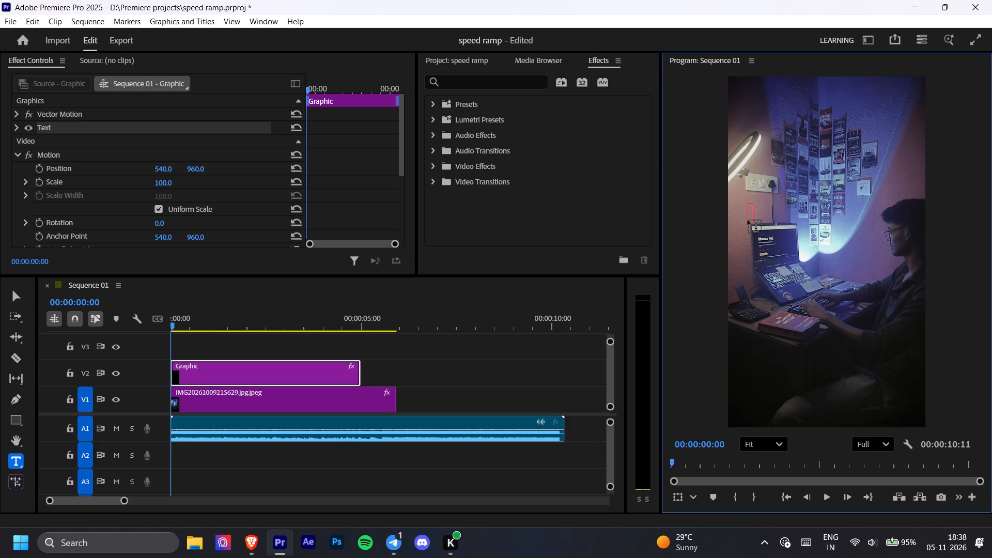
type("po")
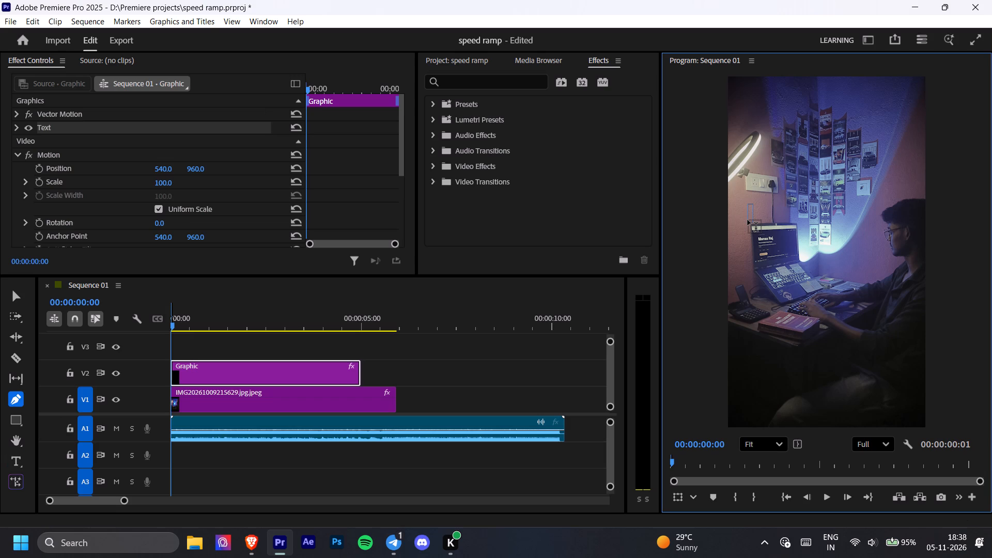
Extend the end of the text graphic on V2 to match the end of the image clip, for a 00:00:05:28 duration.
key("v")
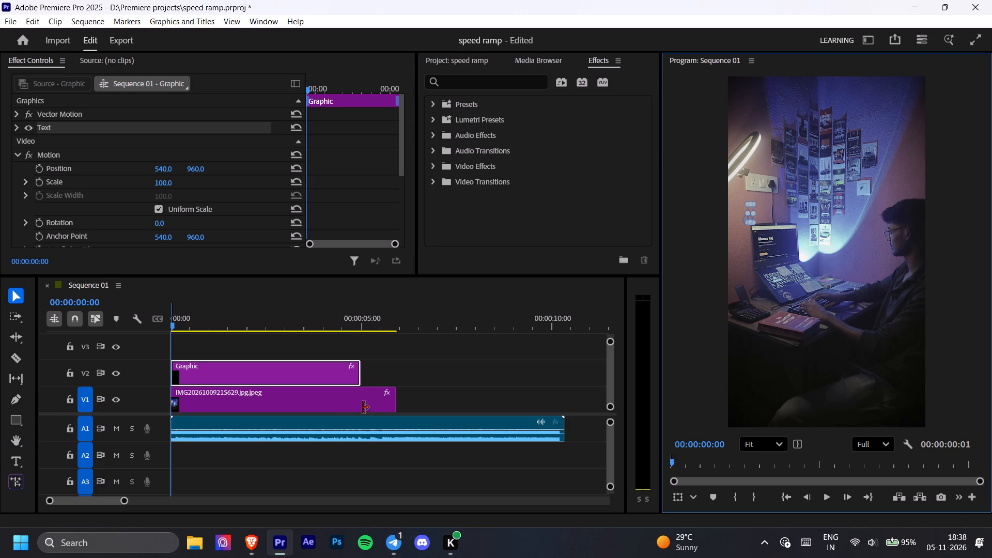
left_click_drag(358, 376, 386, 384)
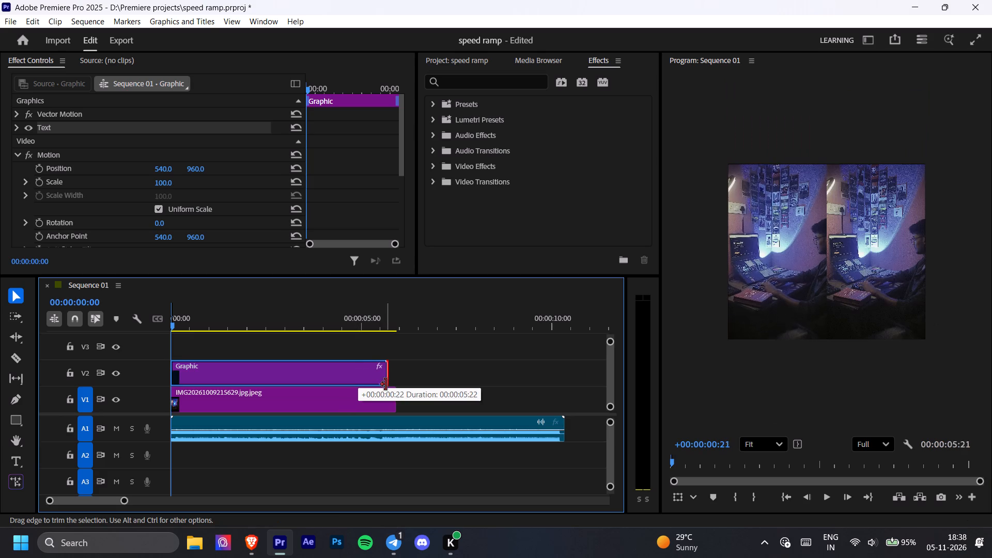
left_click_drag(386, 384, 392, 390)
left_click(439, 368)
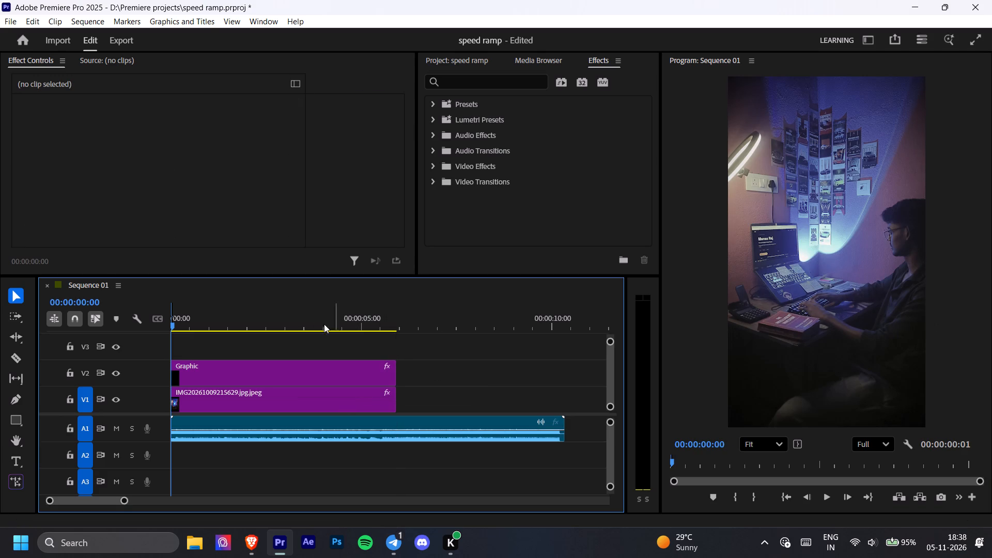
Replace the V2 graphic's empty text with "POV: ".
left_click_drag(291, 317, 165, 324)
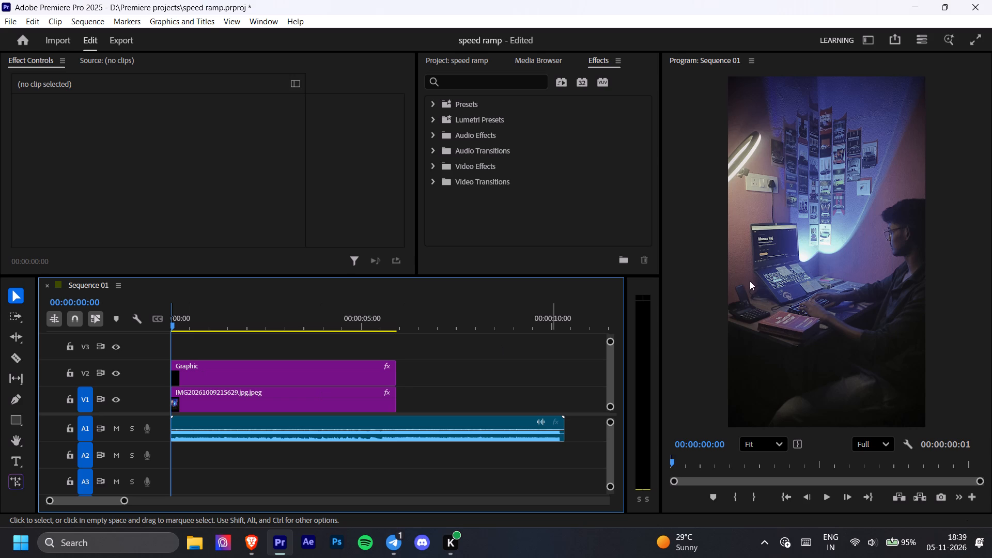
left_click(281, 382)
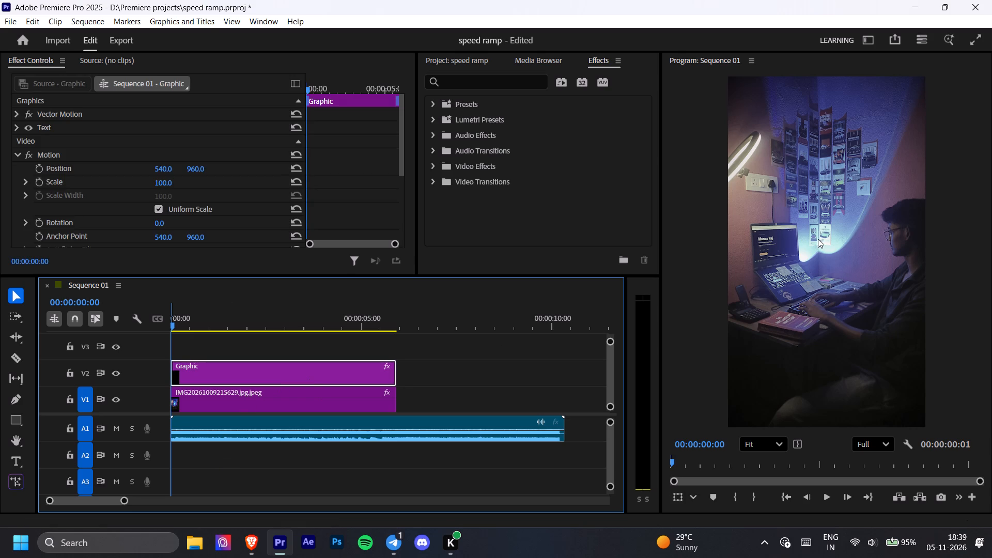
left_click(755, 262)
double_click(331, 368)
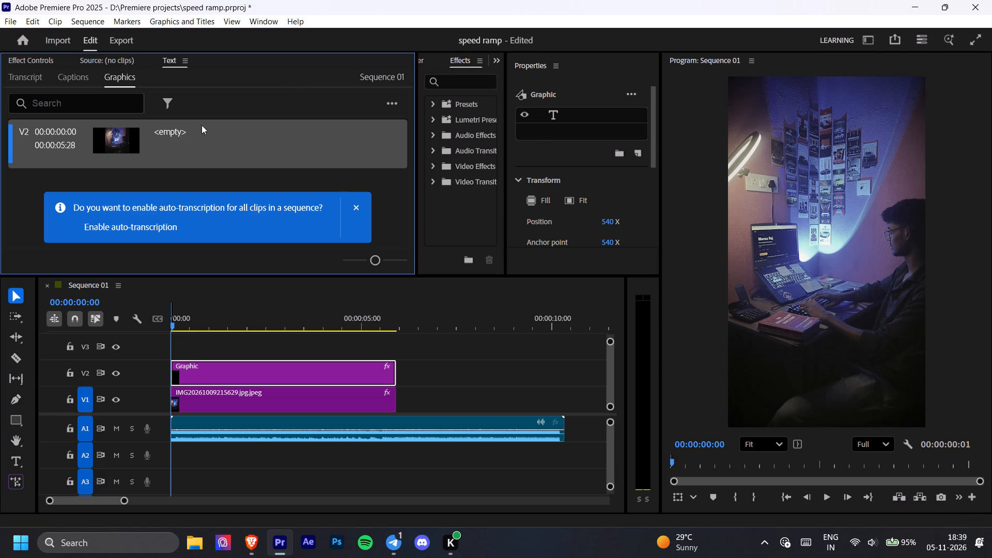
left_click(174, 128)
double_click(174, 130)
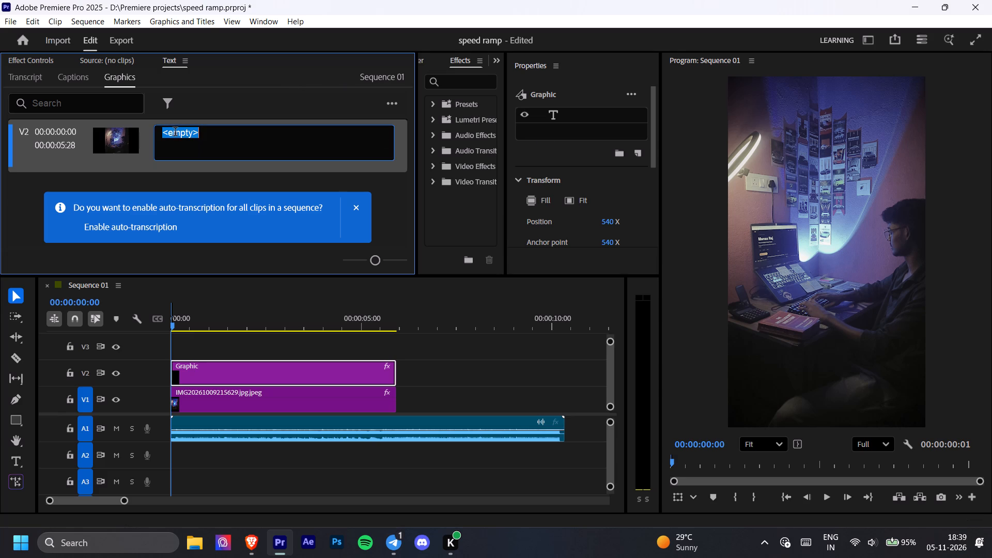
key("backslash")
key("BackSpace")
key("BackSpace")
key("p")
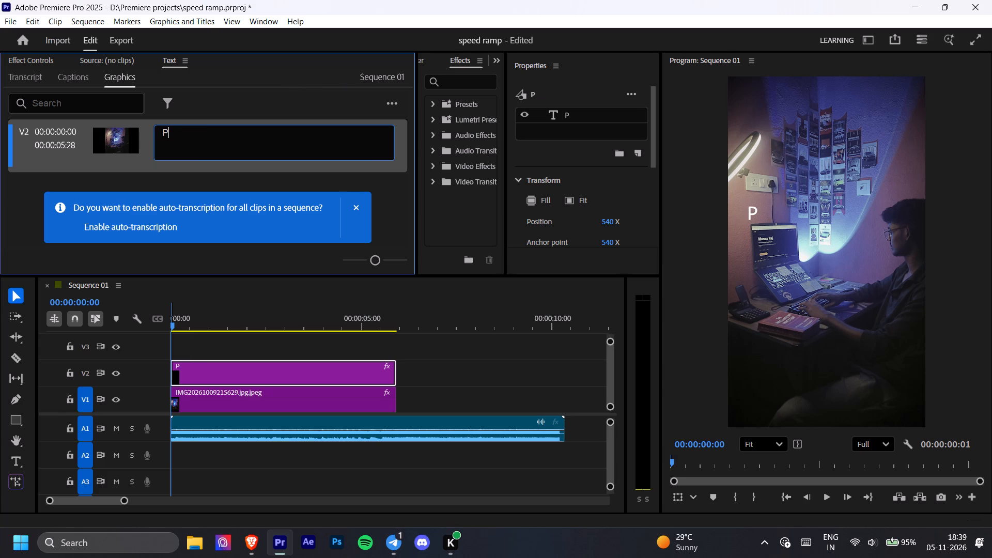
type("OV")
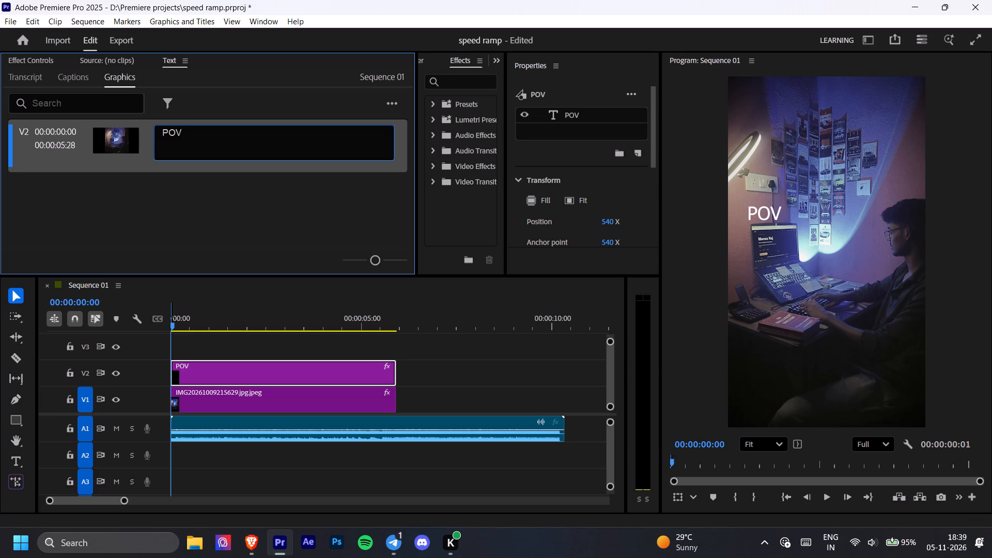
key("shift+colon")
key("space")
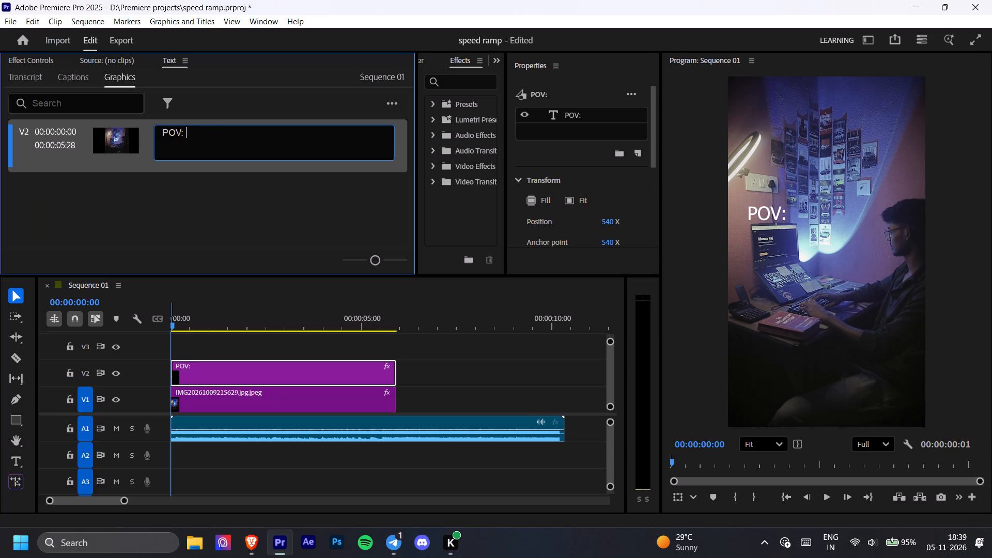
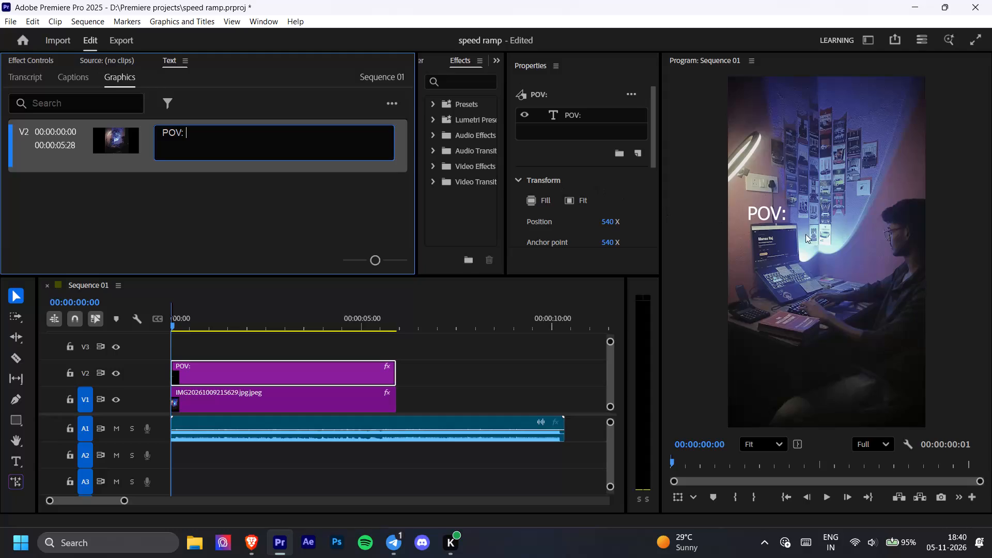
Extend the V2 graphic's text to read "POV: His screen time is 14 hours".
left_click(780, 211)
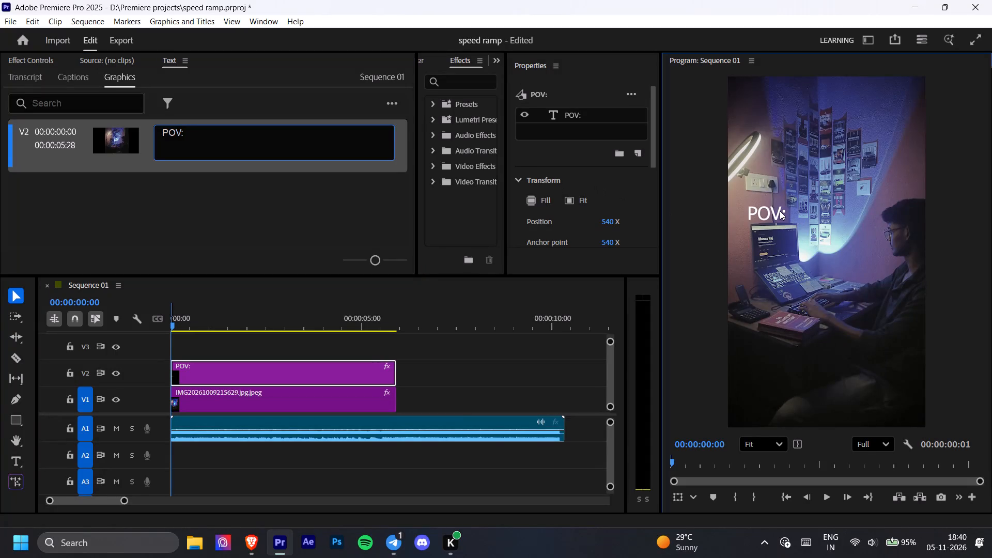
left_click(207, 132)
double_click(183, 131)
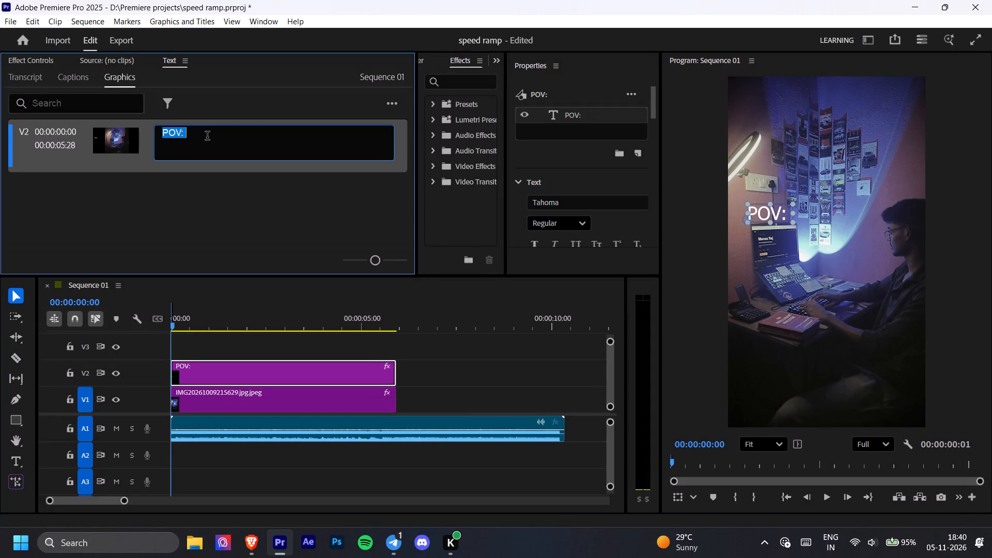
left_click(207, 137)
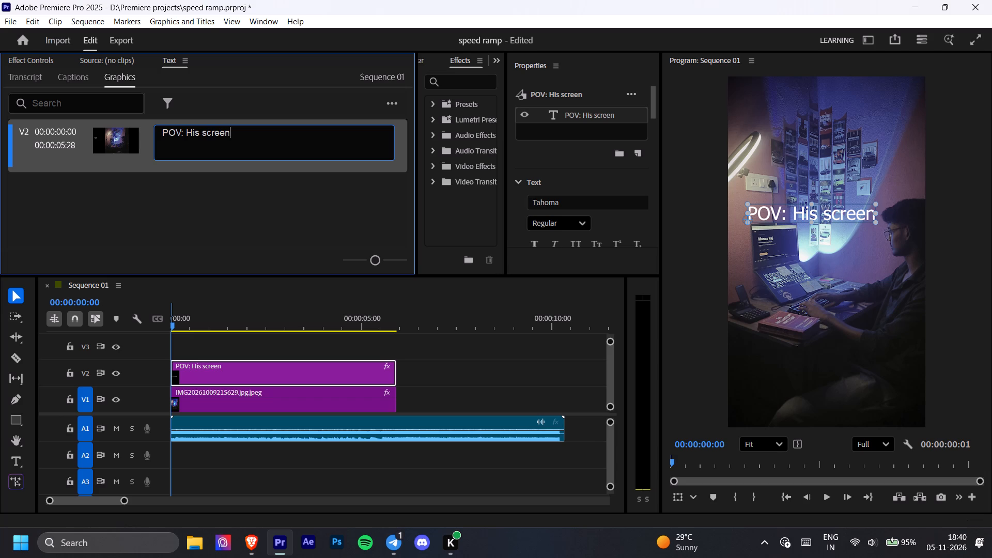
key("space")
type("time")
key("space")
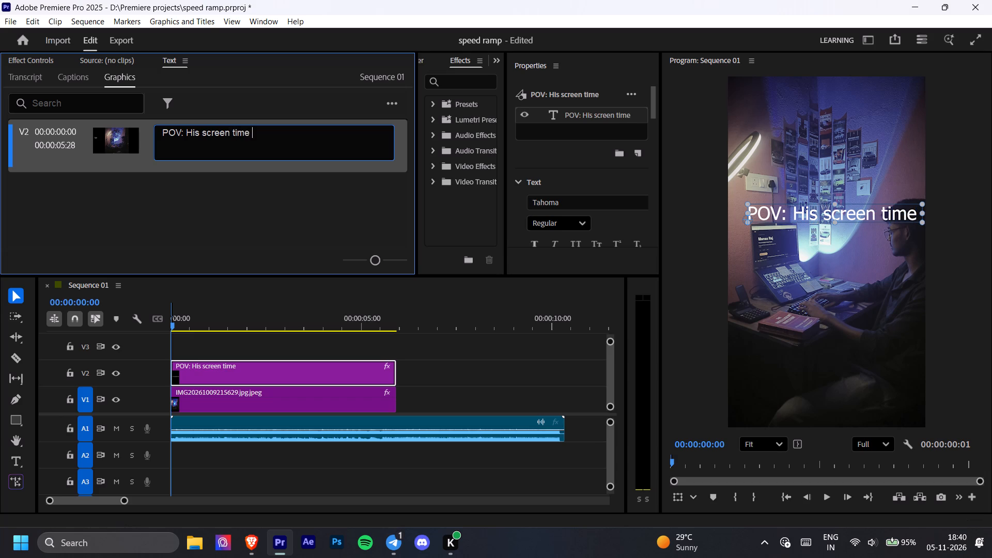
type("is 14 hours")
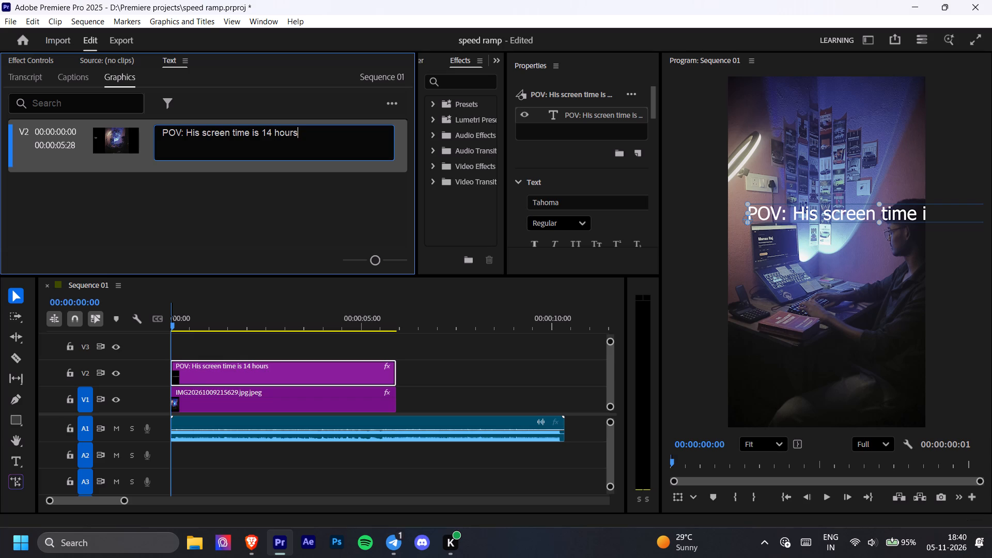
key("space")
key("BackSpace")
Add a second line to the V2 graphic's text, indented by nine spaces to start under "His", reading "none of it is social".
key("Return")
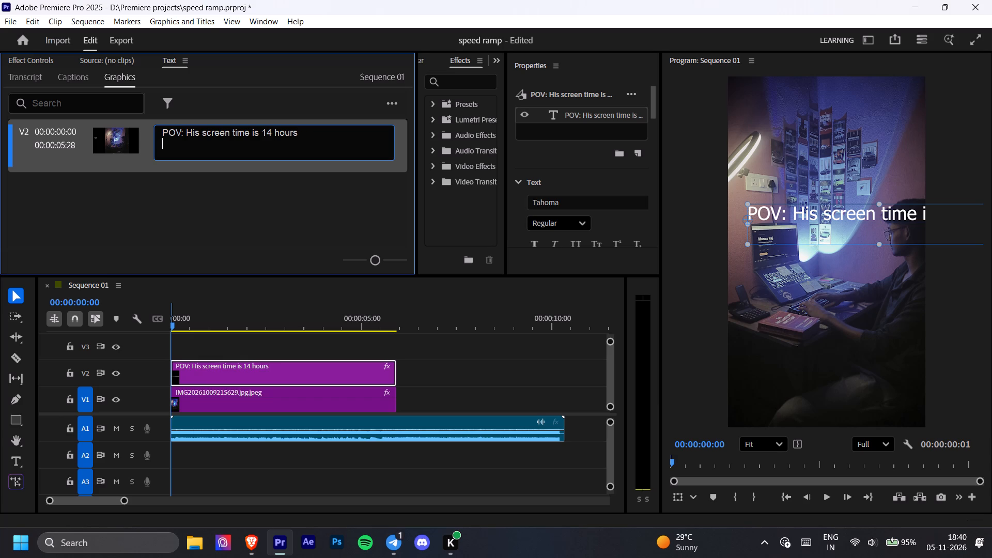
type("no")
key("BackSpace")
key("BackSpace")
left_click(193, 144)
key("space")
key("space")
key("space")
key("space")
key("space")
key("space")
key("space")
key("space")
key("space")
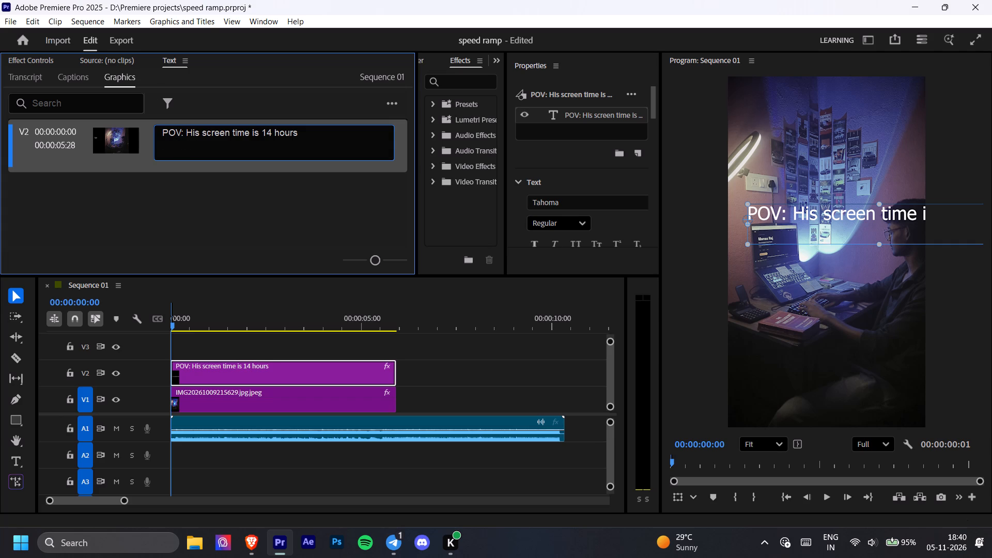
type("no")
type("ne")
key("space")
type("os")
key("BackSpace")
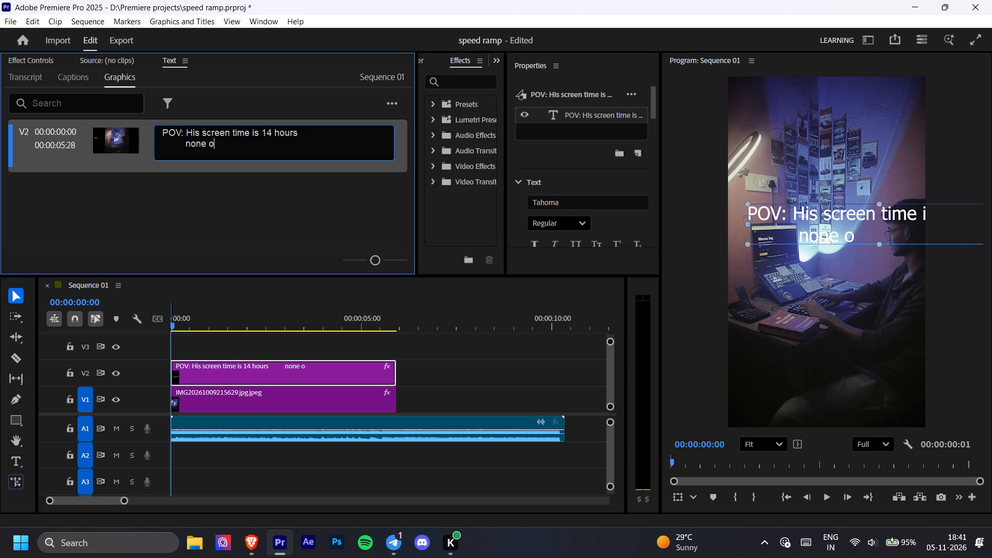
type("f it")
key("space")
type("is social")
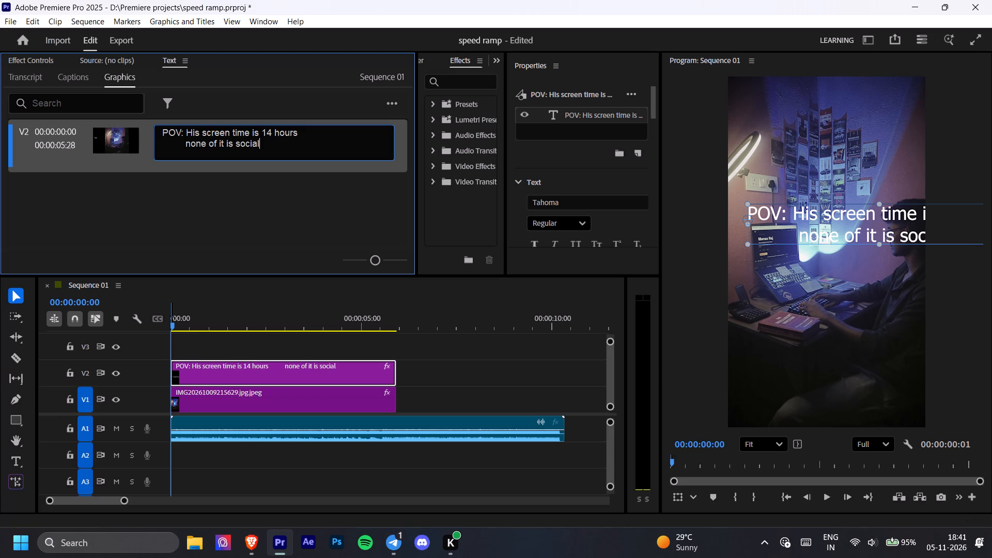
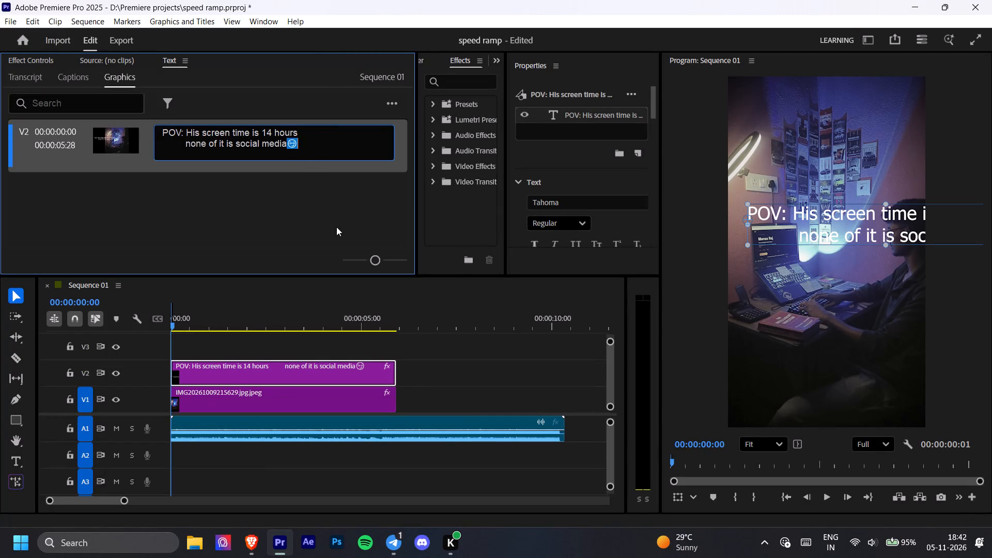
Finish the V2 graphic's text with its second line reading "none of it is social media".
left_click(312, 231)
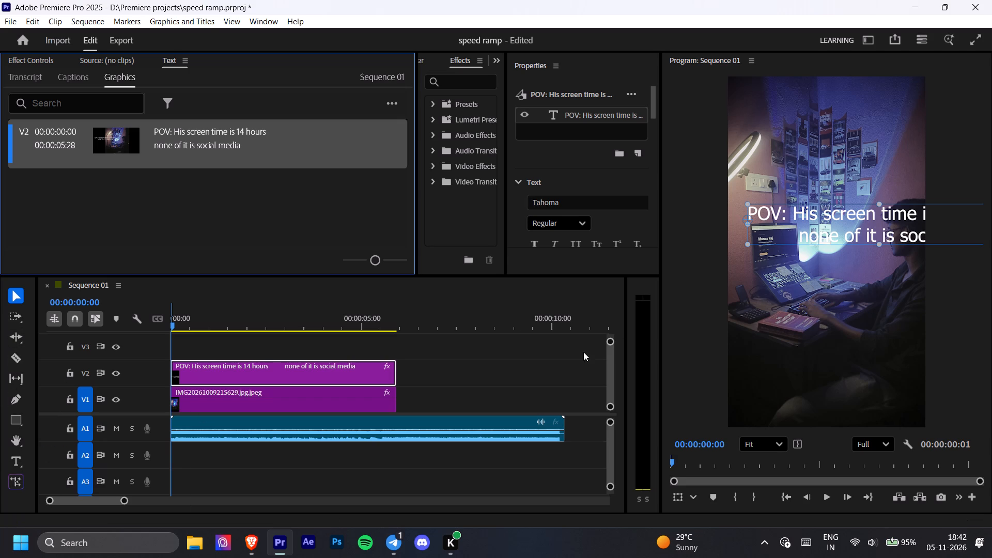
Shrink the title until both lines fit the frame width and move it up over the wall photos.
key("v")
left_click_drag(750, 218, 866, 219)
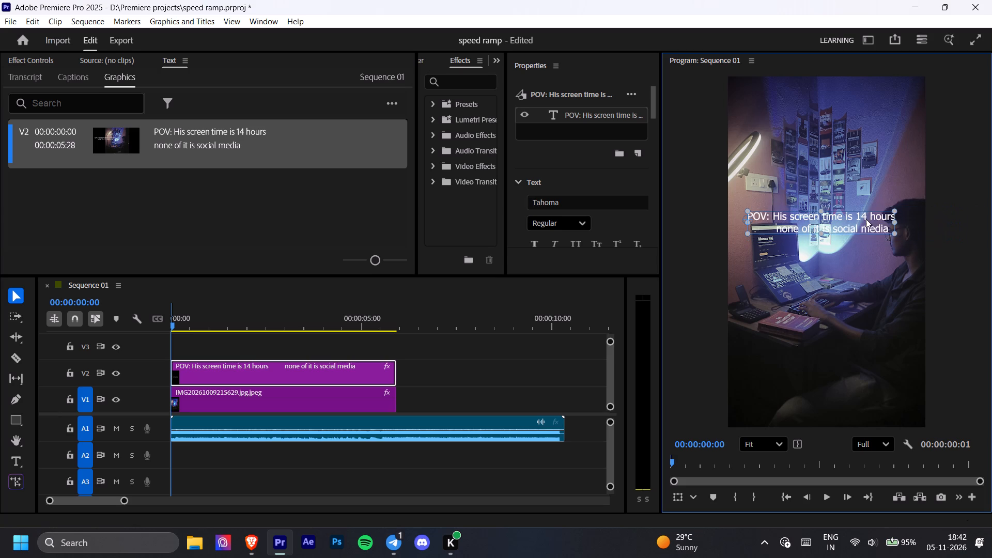
left_click_drag(836, 222, 840, 183)
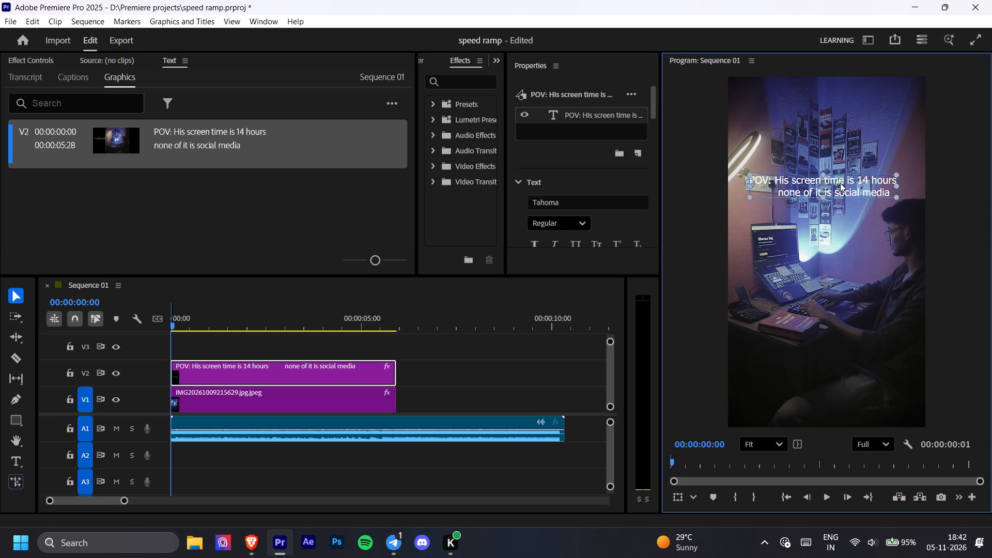
left_click_drag(840, 183, 844, 179)
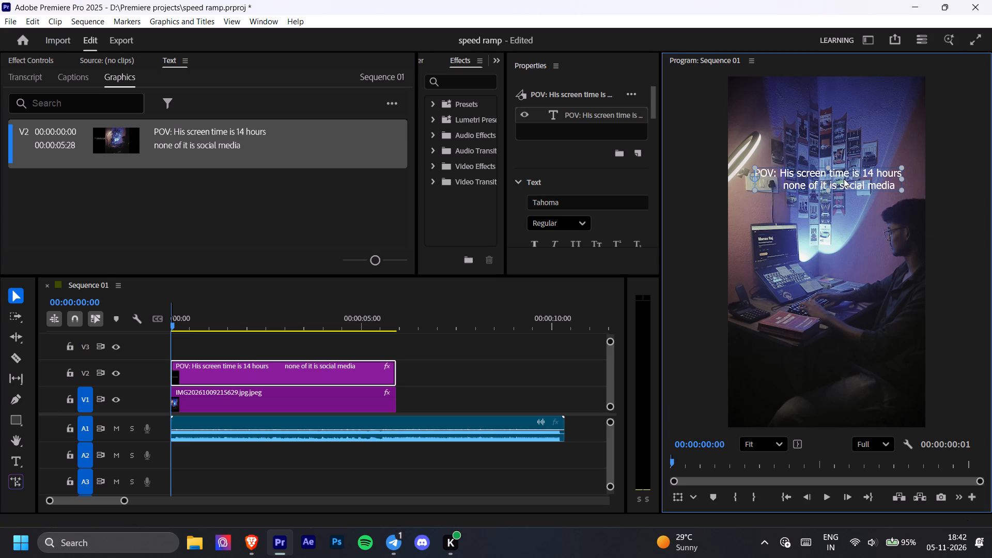
left_click_drag(844, 179, 842, 181)
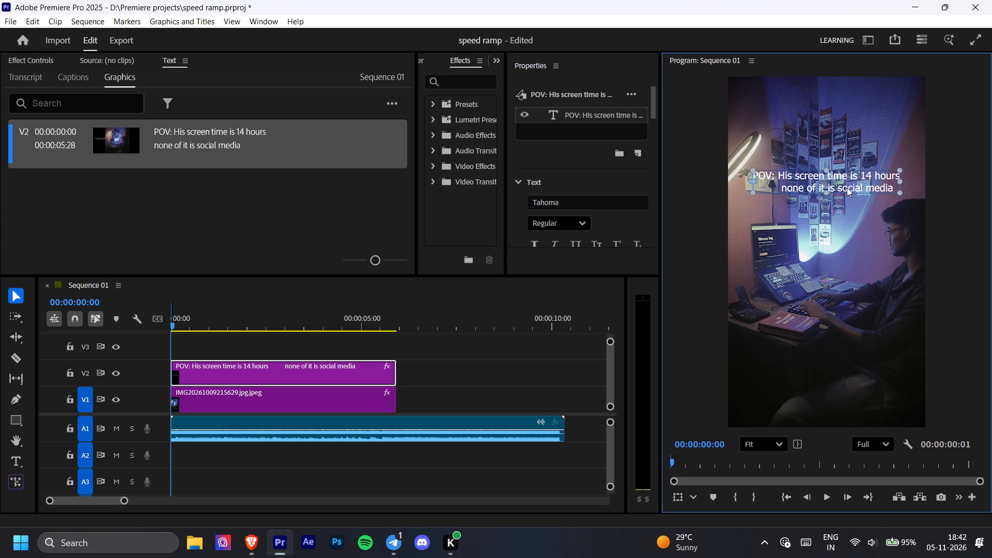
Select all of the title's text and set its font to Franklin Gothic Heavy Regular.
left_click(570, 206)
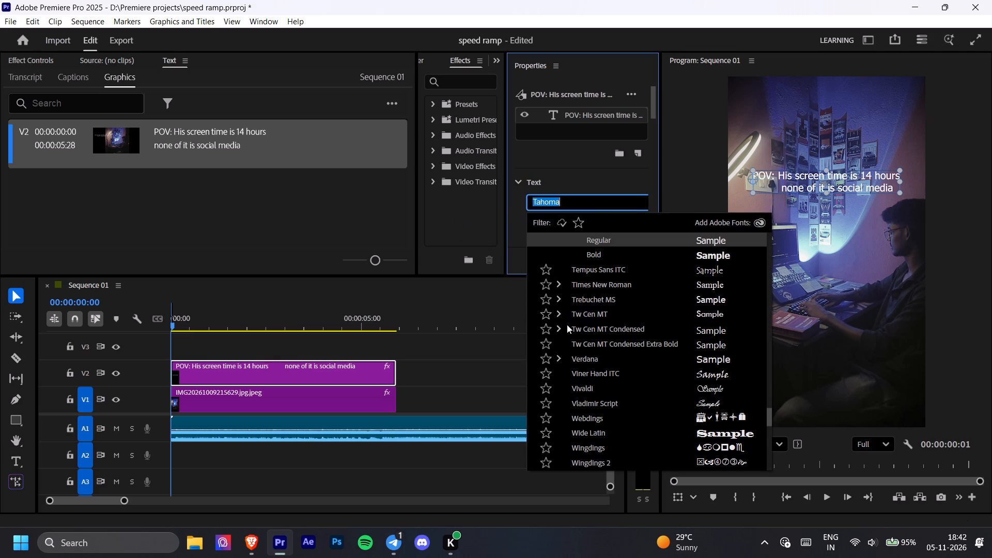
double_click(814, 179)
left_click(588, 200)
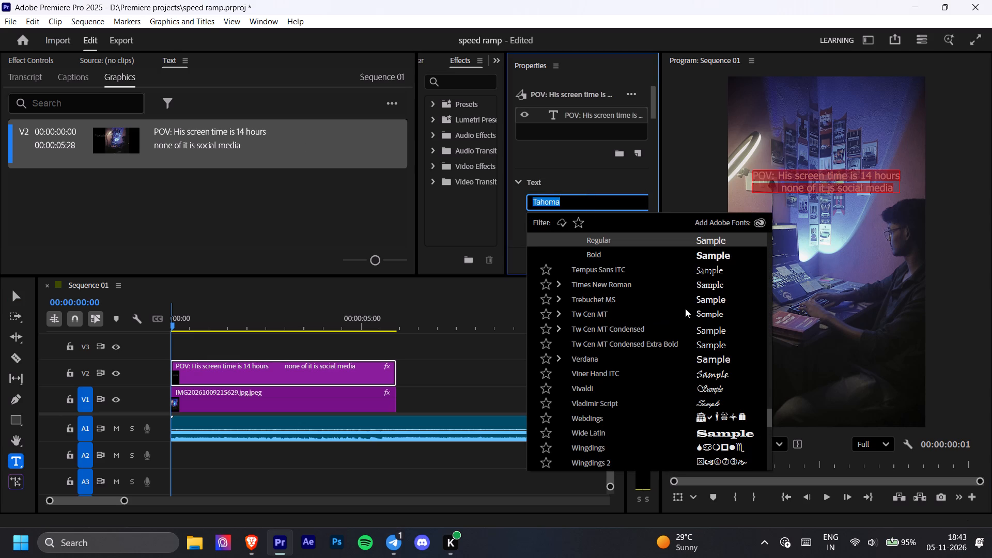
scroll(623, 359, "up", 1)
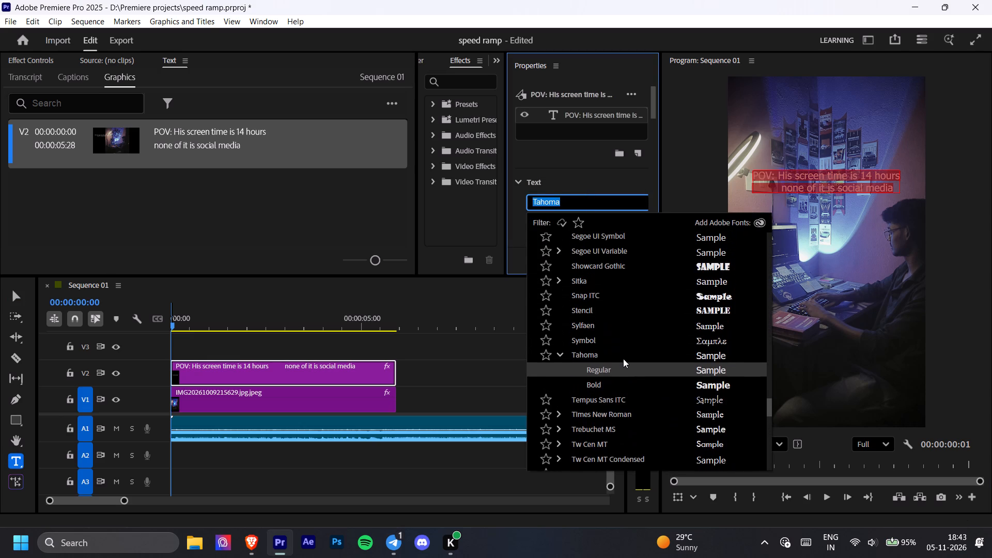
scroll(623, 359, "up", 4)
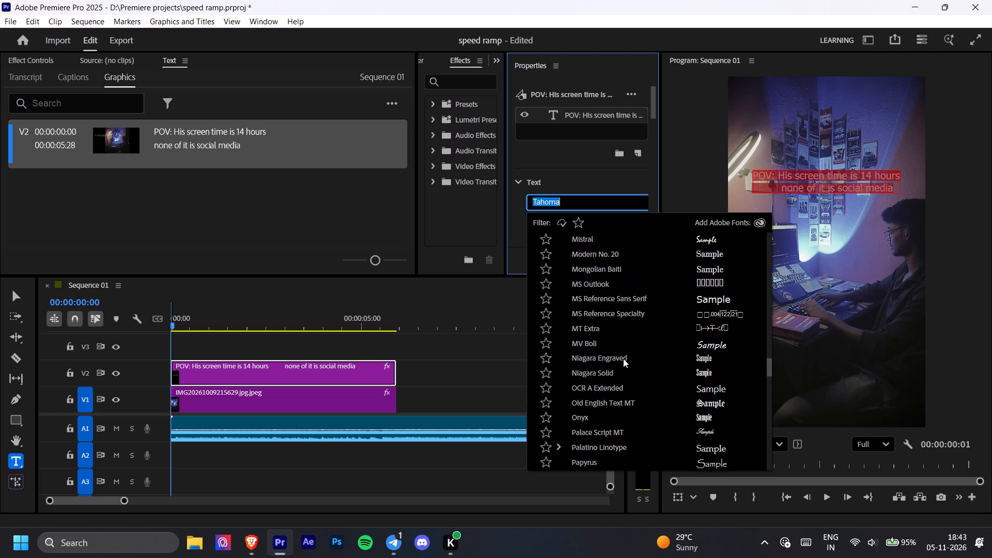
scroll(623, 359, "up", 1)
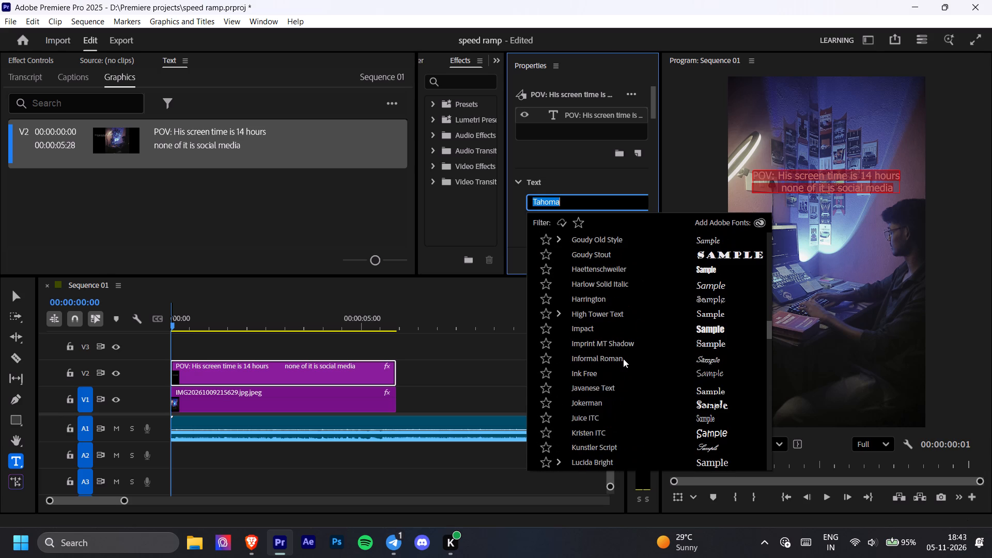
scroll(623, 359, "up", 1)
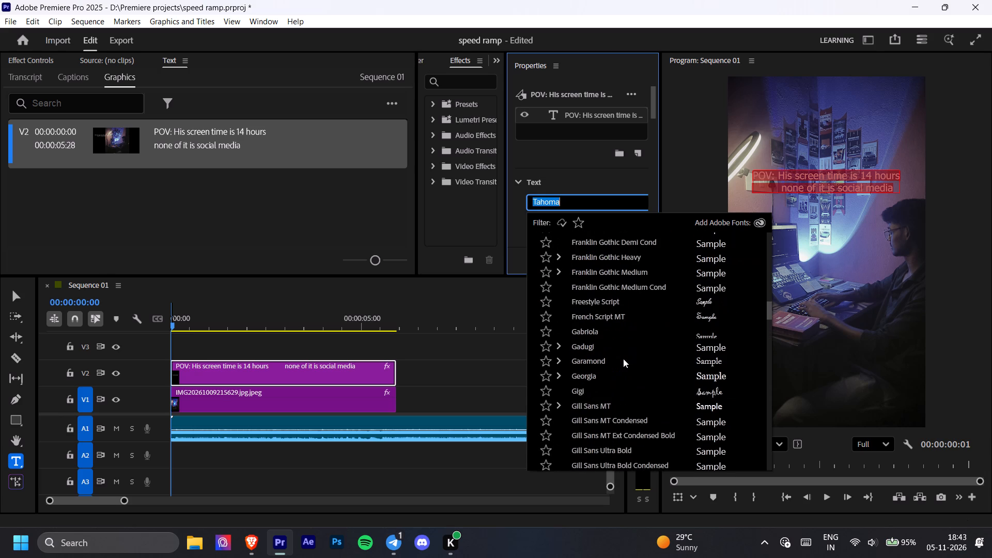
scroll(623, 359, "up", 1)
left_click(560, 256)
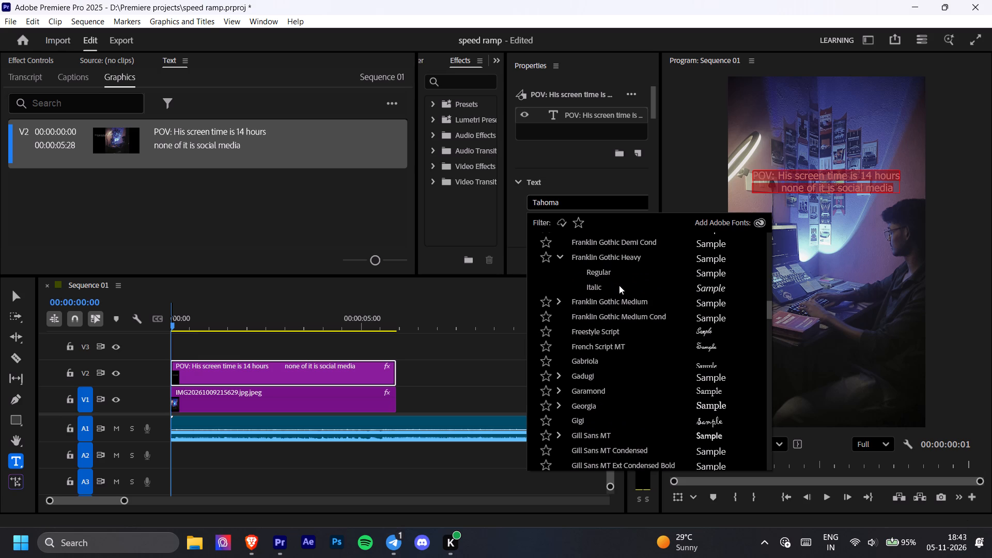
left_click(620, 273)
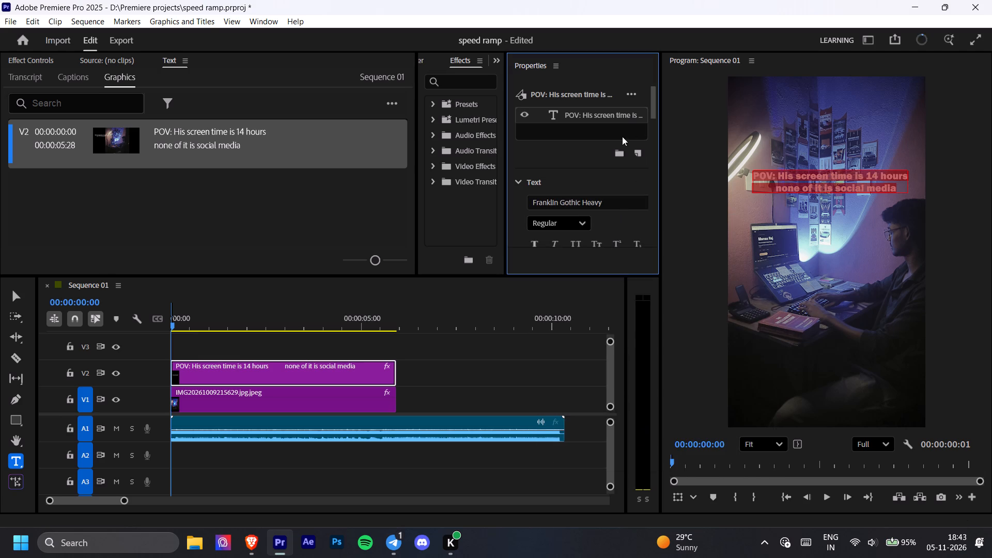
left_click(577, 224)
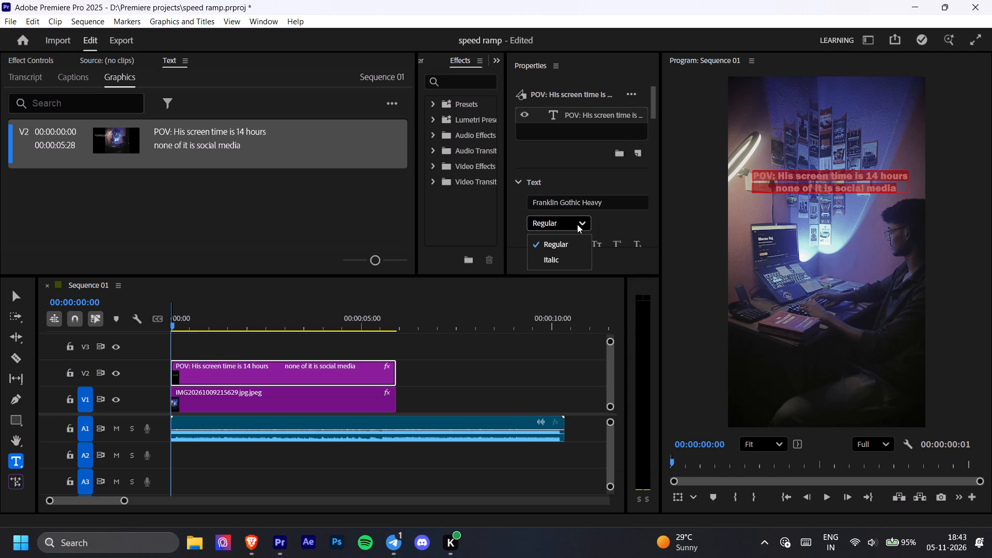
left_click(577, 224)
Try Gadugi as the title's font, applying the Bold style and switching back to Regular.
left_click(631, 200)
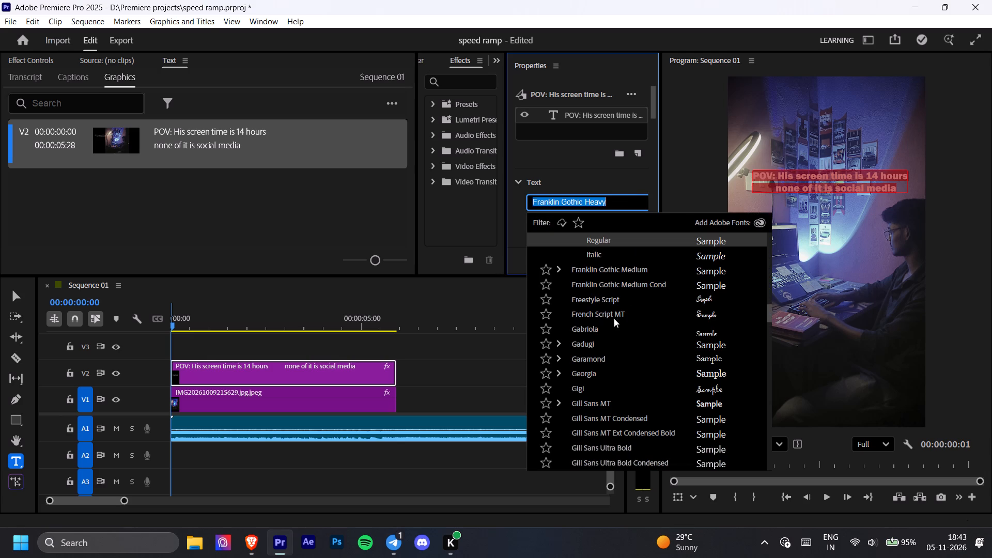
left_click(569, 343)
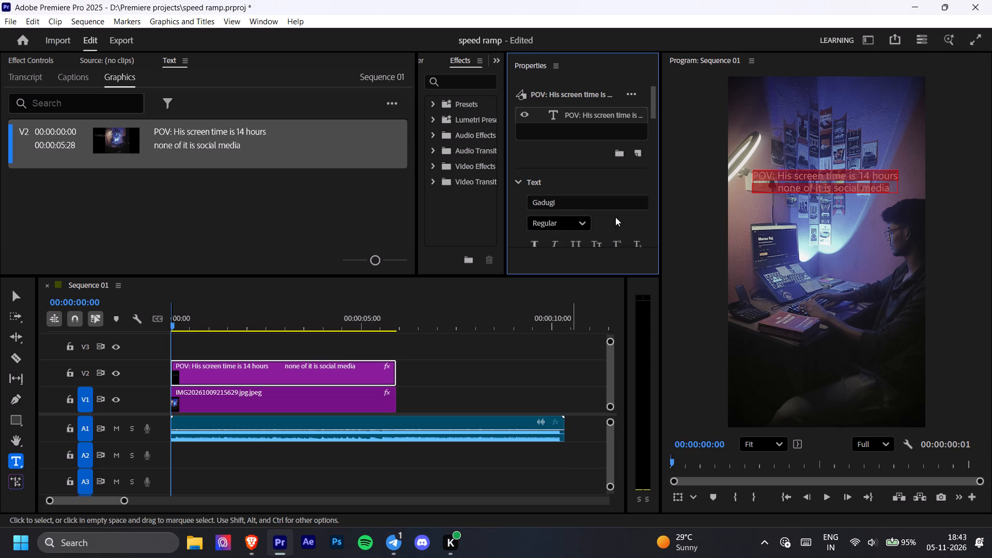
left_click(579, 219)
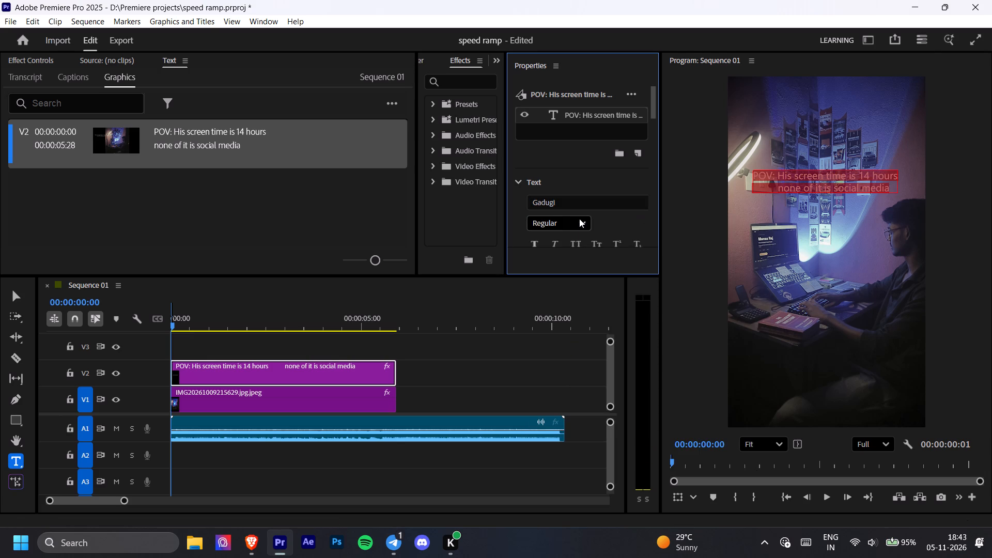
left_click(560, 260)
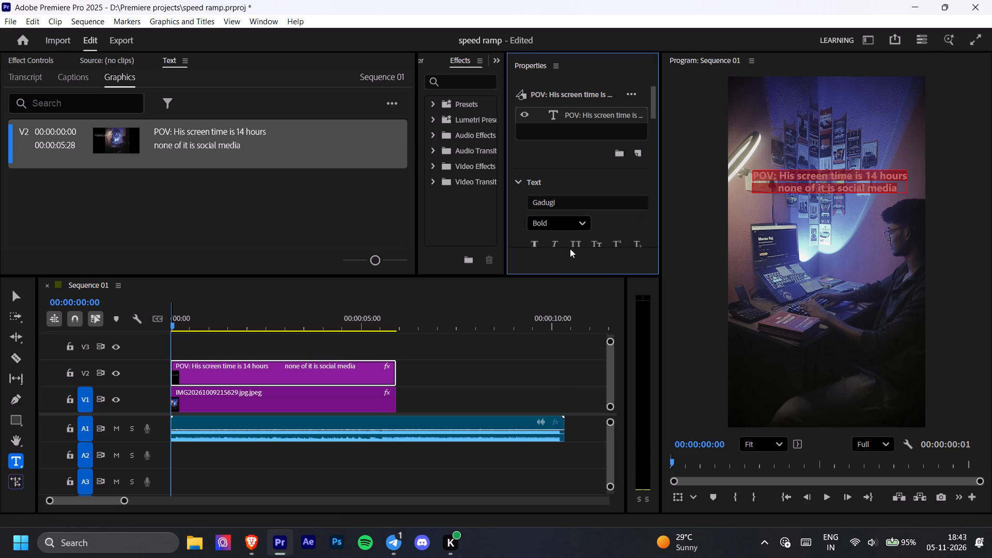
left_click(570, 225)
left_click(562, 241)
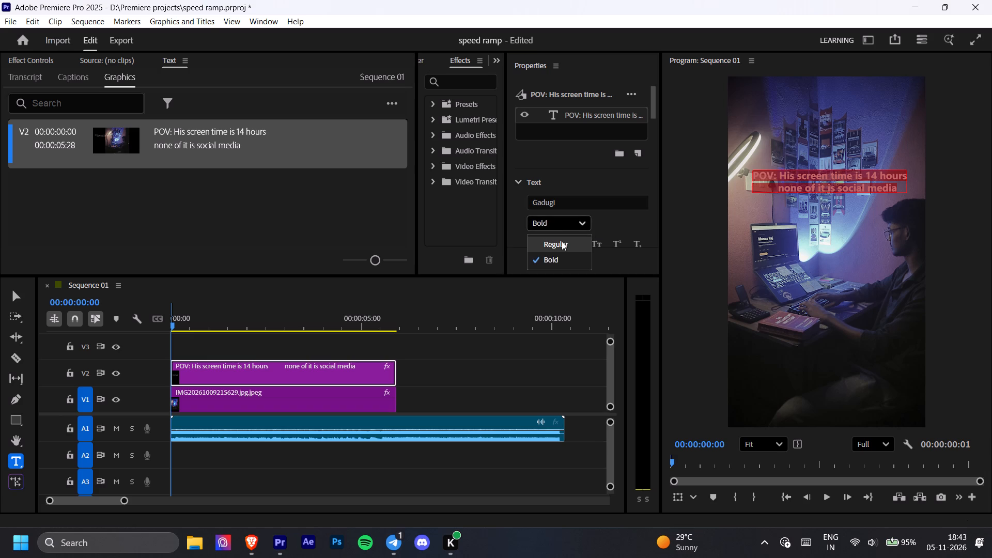
Browse the font list and set the title's font to Berlin Sans FB Regular.
left_click(601, 203)
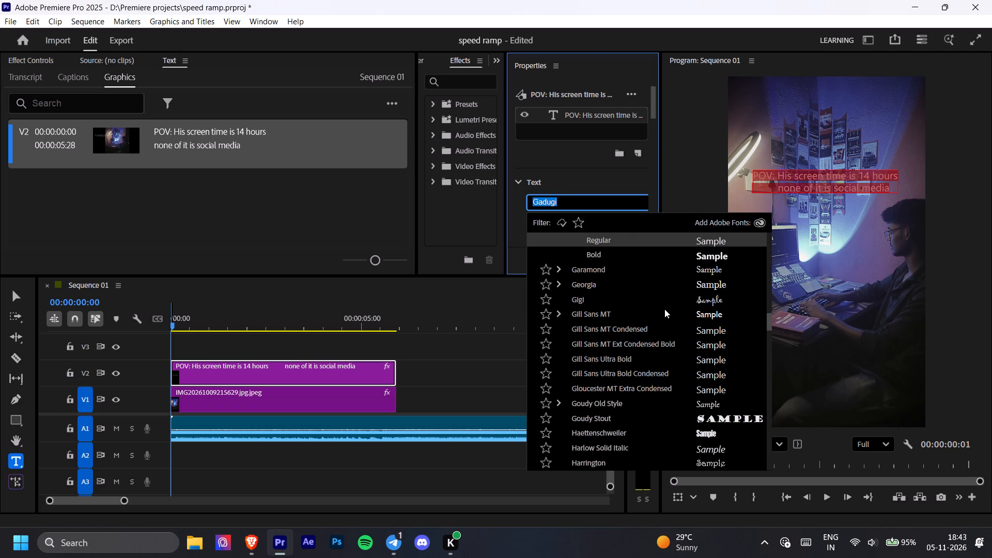
scroll(668, 341, "down", 1)
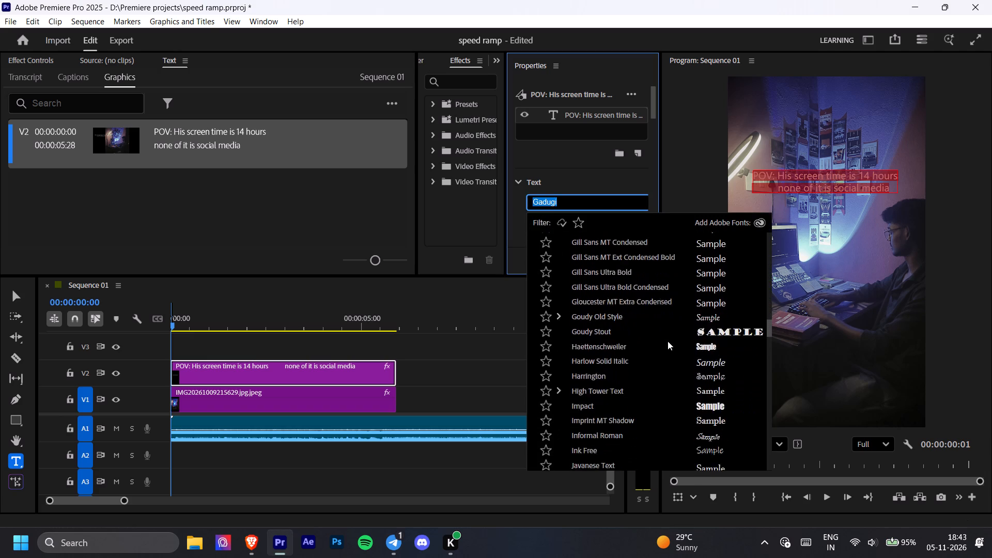
scroll(668, 341, "down", 1)
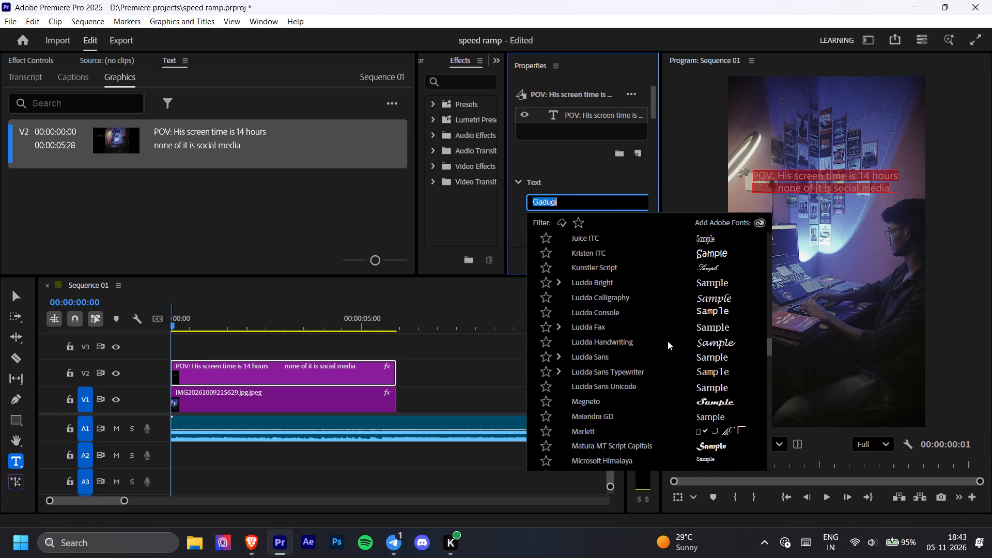
scroll(668, 341, "down", 3)
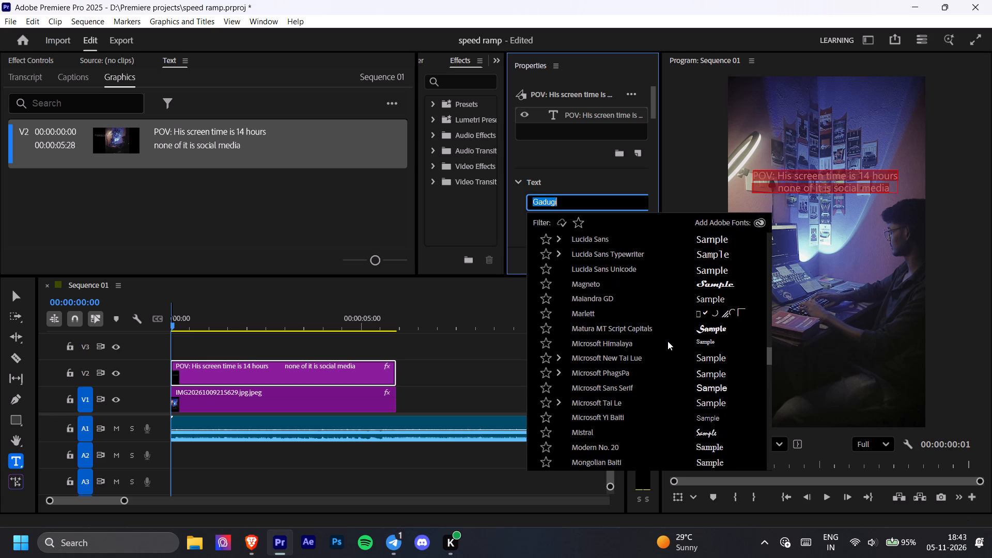
scroll(638, 358, "down", 2)
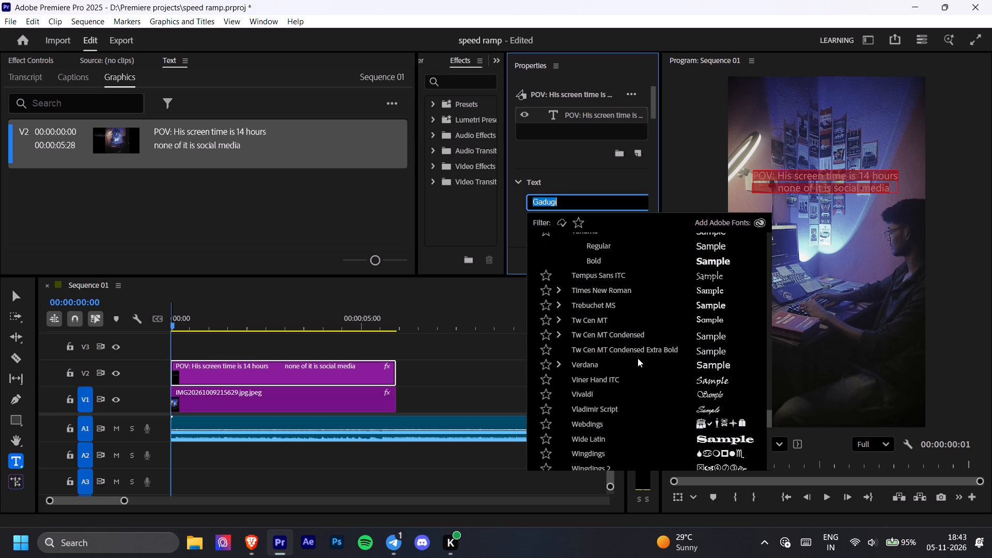
scroll(638, 358, "up", 3)
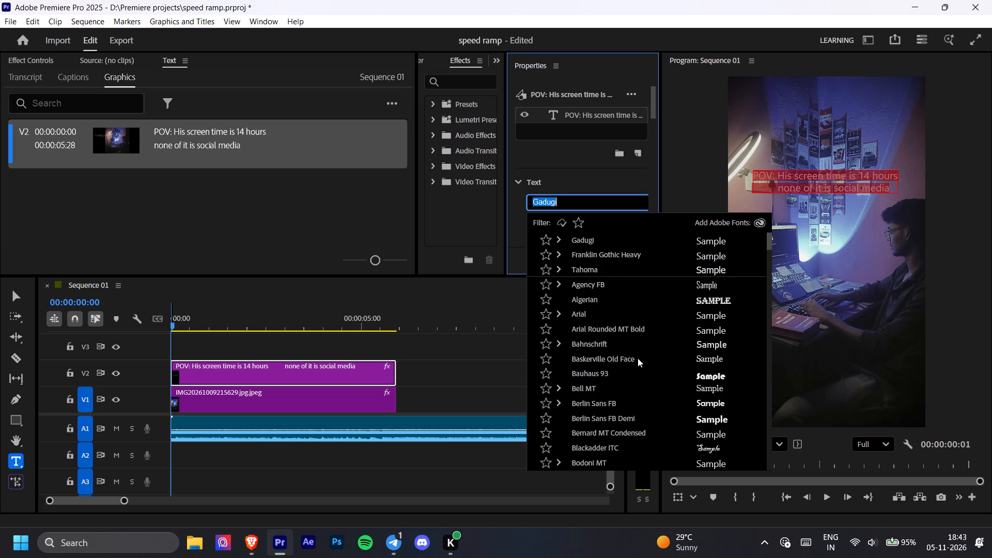
scroll(638, 358, "up", 1)
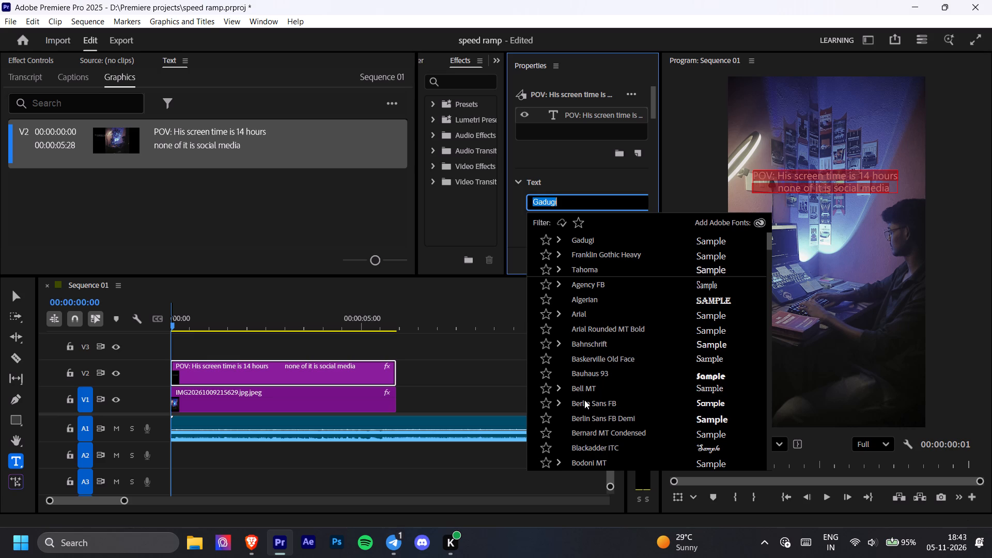
scroll(584, 400, "down", 1)
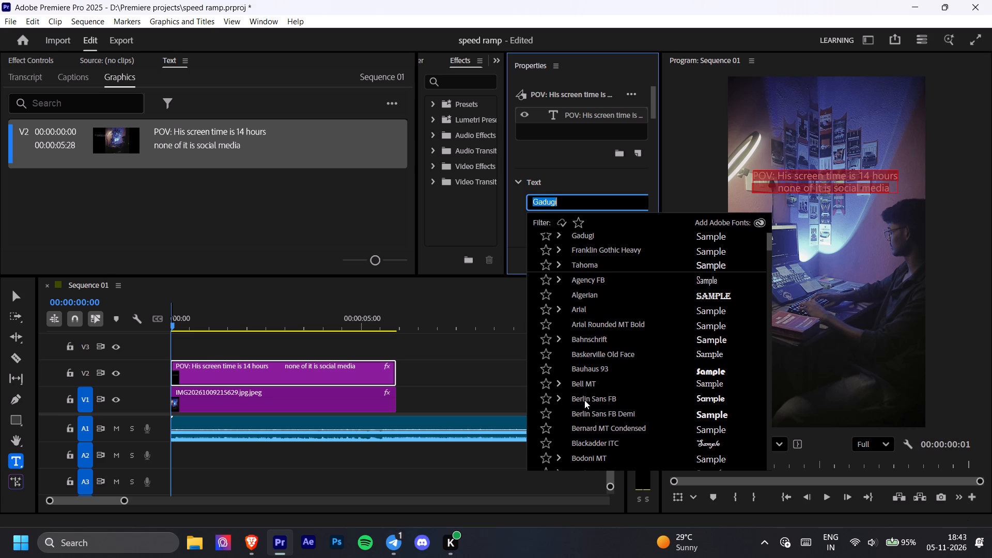
scroll(584, 400, "down", 2)
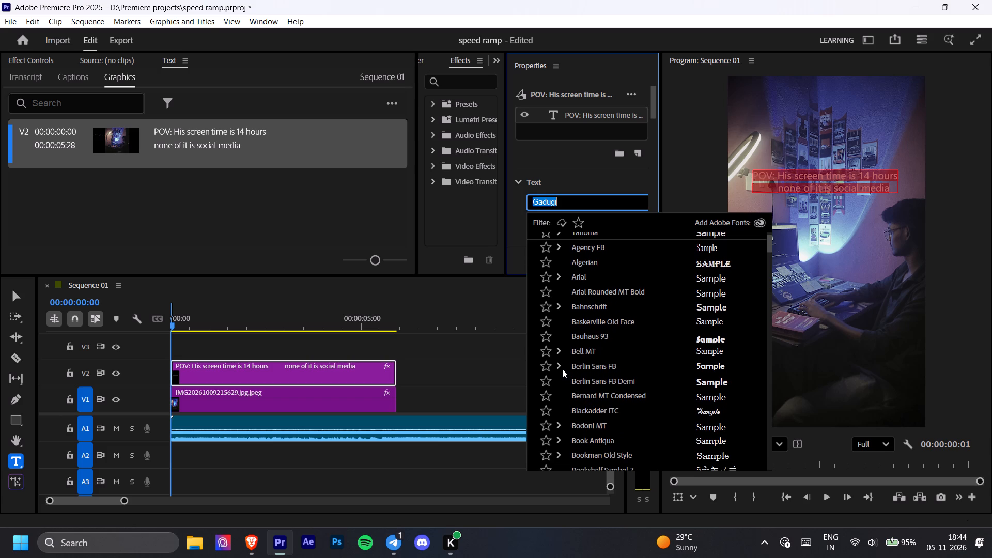
left_click(560, 367)
left_click(606, 382)
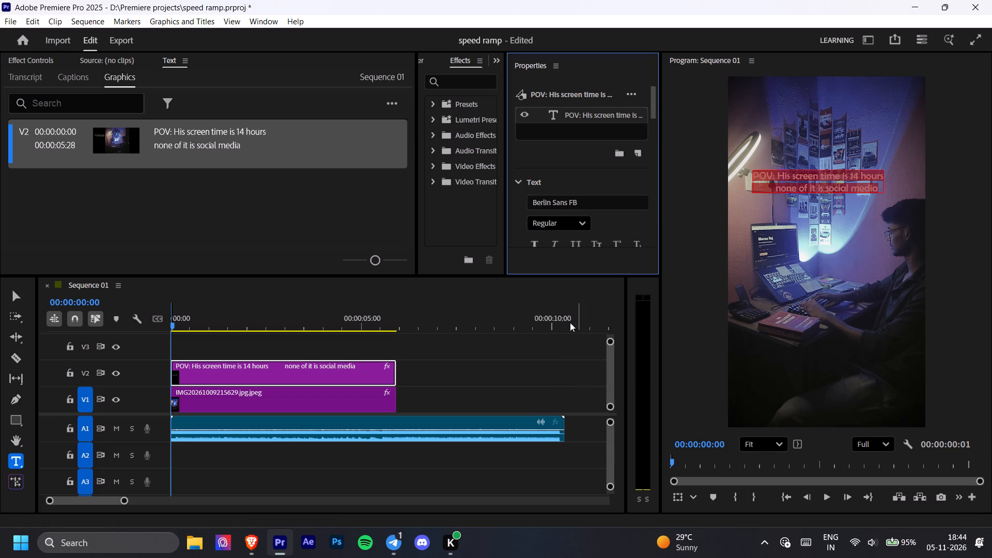
Move the playhead to 00:00:04:00 to examine the title over the image clip.
left_click(513, 308)
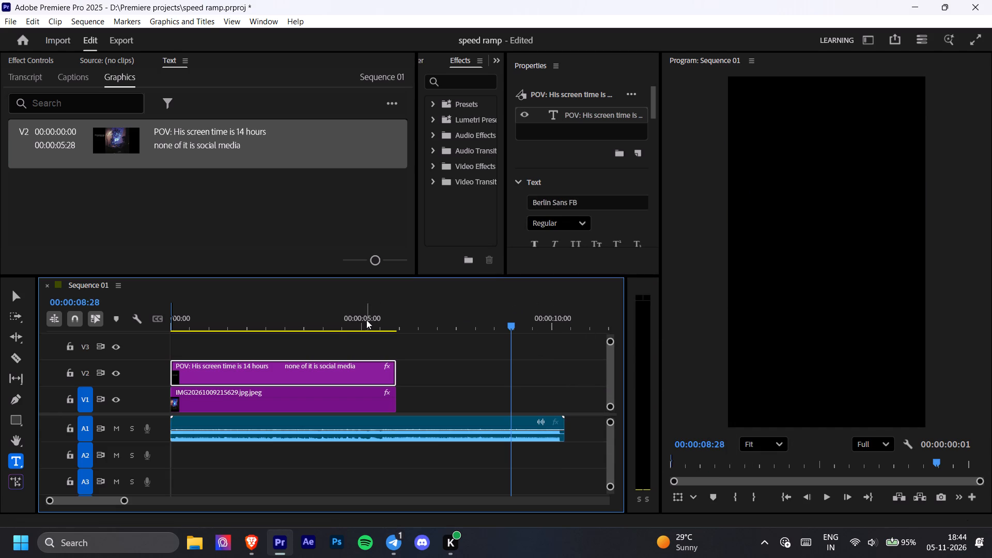
left_click_drag(366, 320, 325, 322)
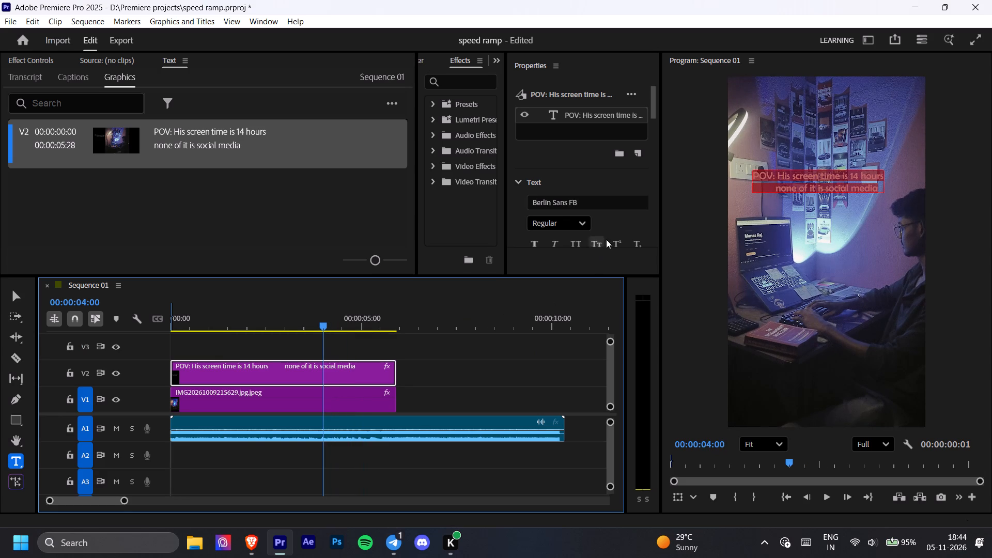
Widen the Properties area and center-align the title's two lines of text.
left_click(617, 220)
scroll(599, 204, "down", 1)
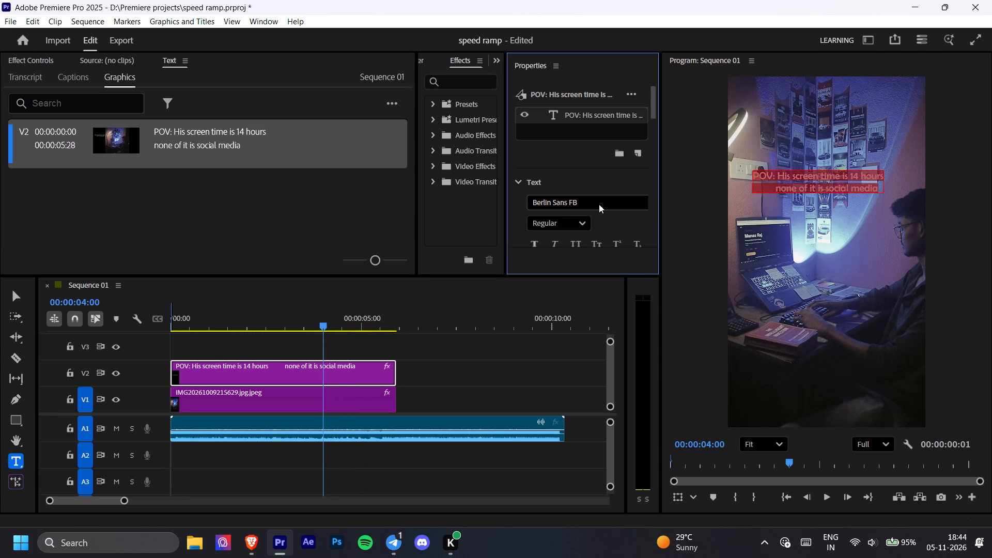
scroll(599, 204, "down", 2)
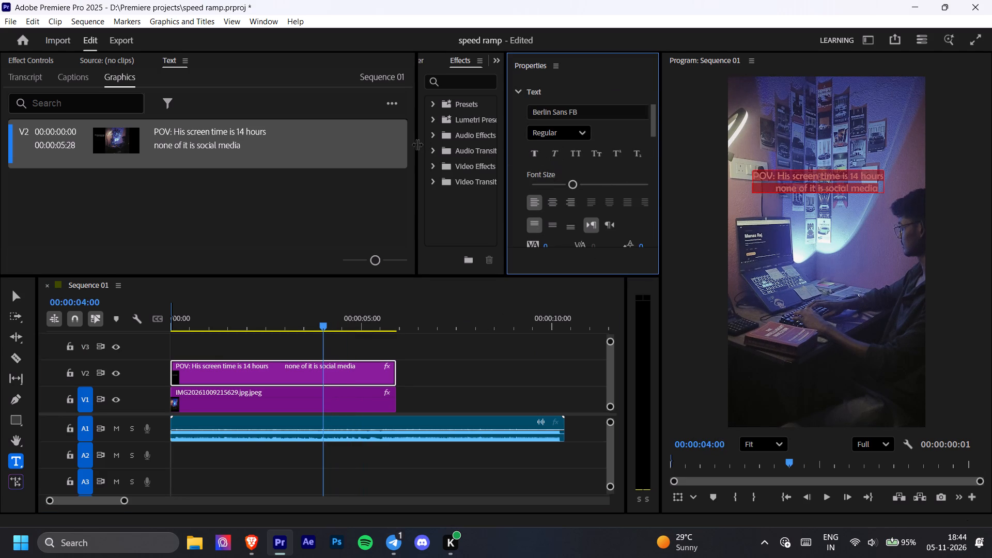
left_click_drag(417, 144, 312, 158)
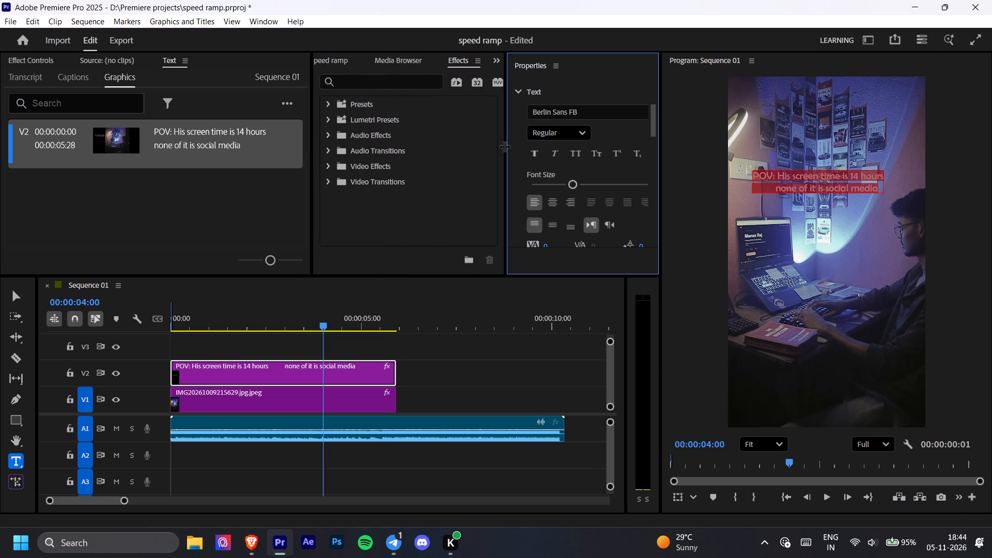
left_click_drag(504, 146, 411, 152)
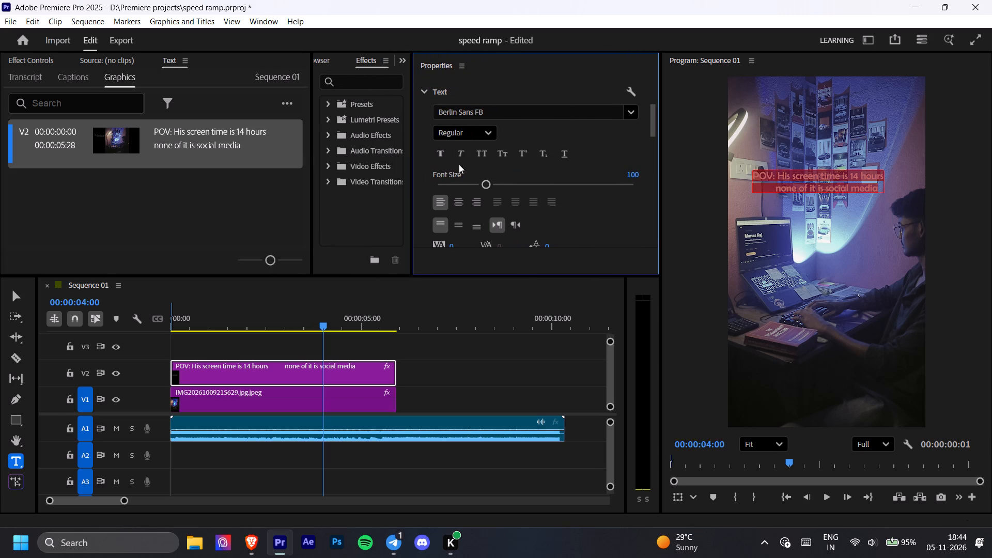
left_click(458, 204)
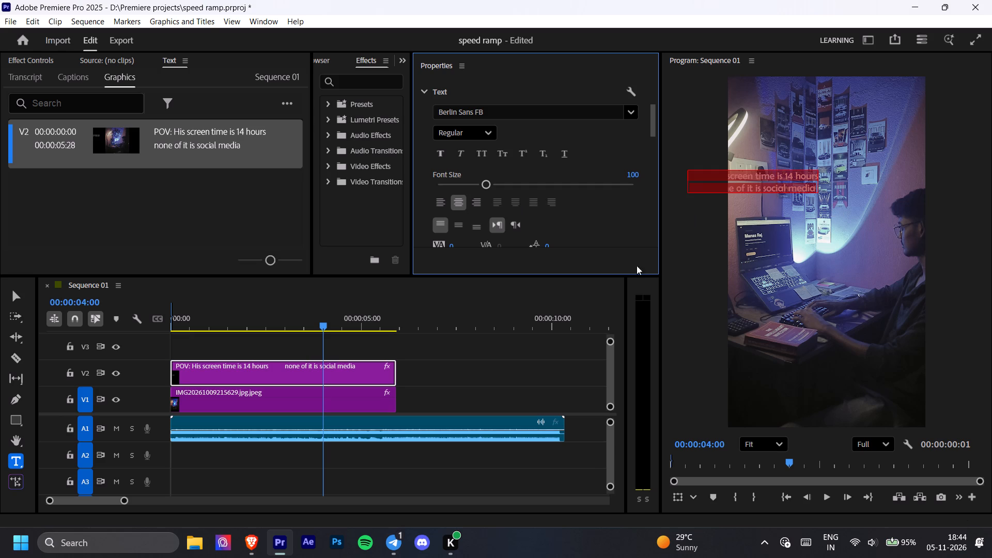
left_click(507, 383)
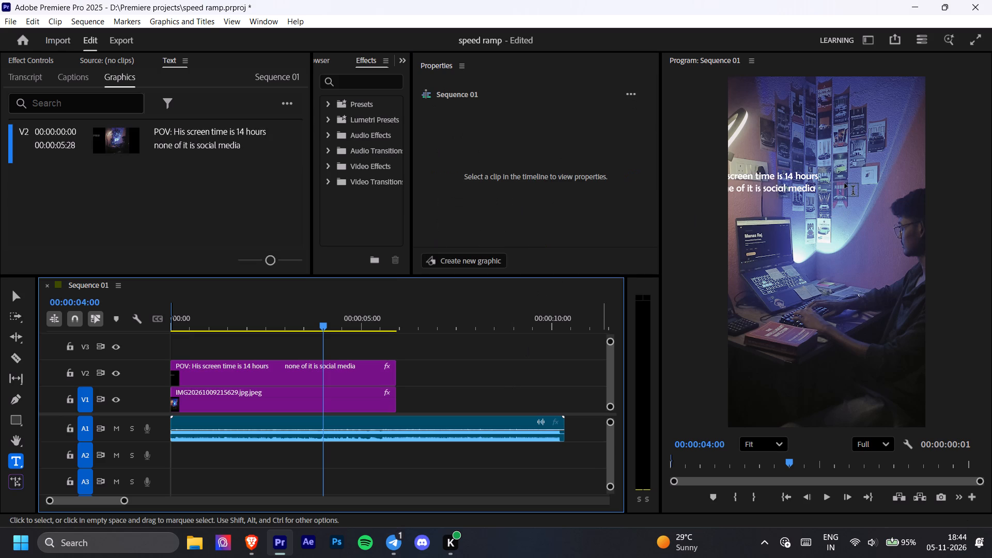
Move the title back fully inside the frame, centered over the upper part of the image, and scale it up slightly.
key("v")
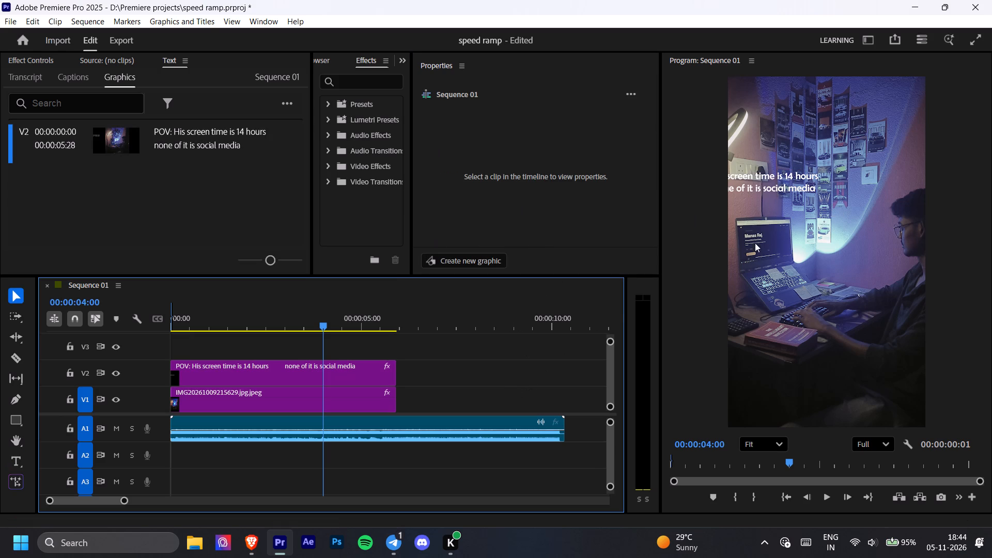
left_click(769, 178)
left_click_drag(776, 175, 845, 173)
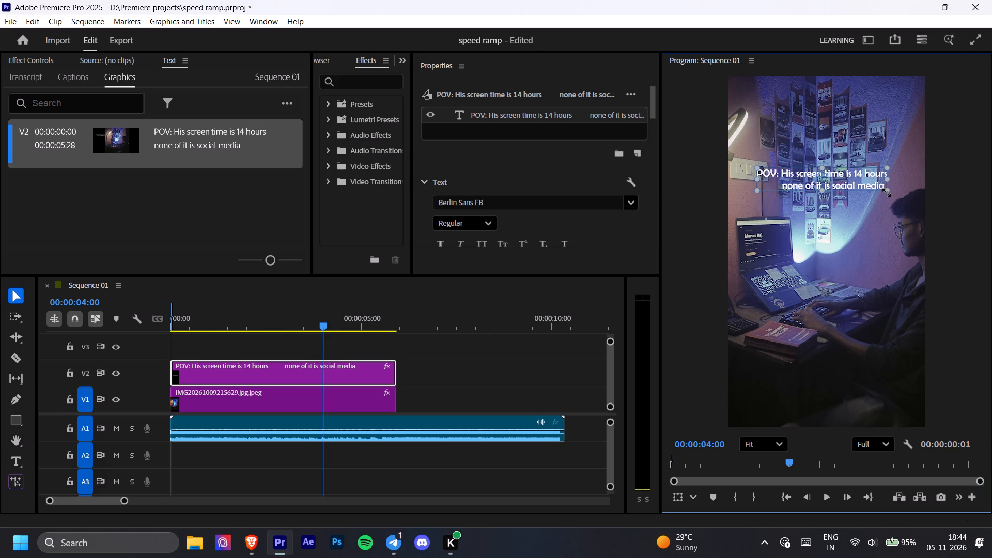
left_click_drag(887, 193, 892, 206)
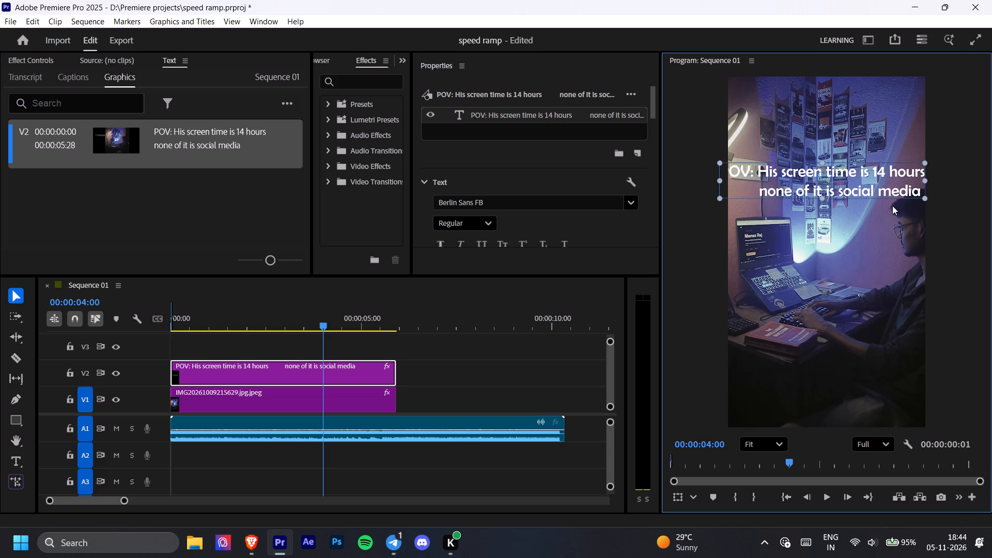
left_click_drag(892, 206, 859, 197)
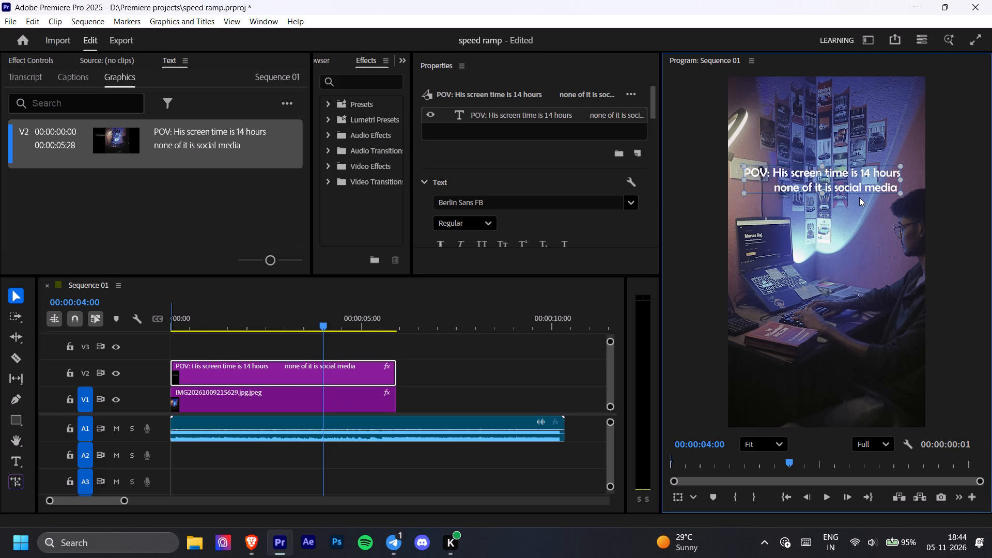
left_click_drag(859, 197, 864, 197)
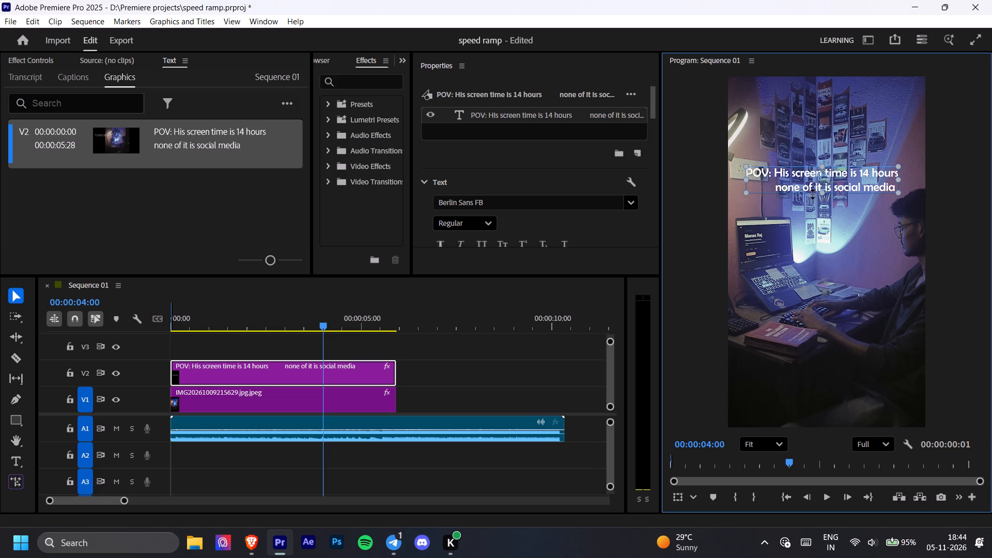
left_click(519, 359)
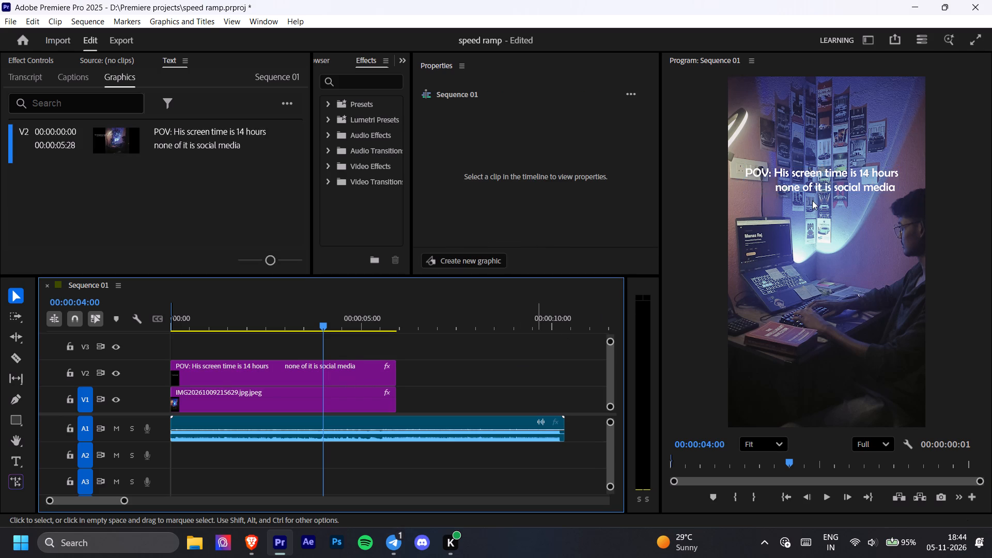
Search the effects for "dro" and apply the Drop Shadow video effect to the title clip on V2.
left_click(358, 82)
type("de")
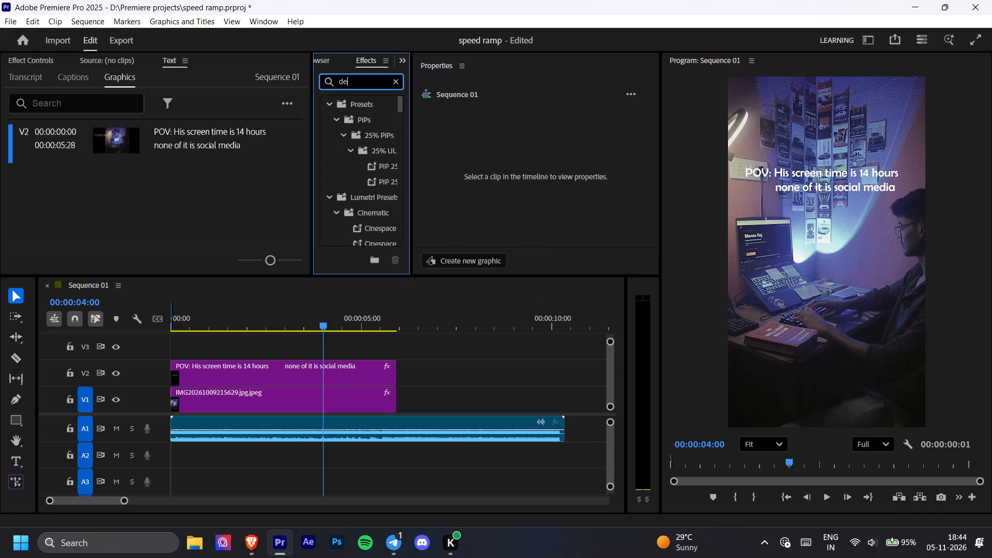
key("BackSpace")
type("ro")
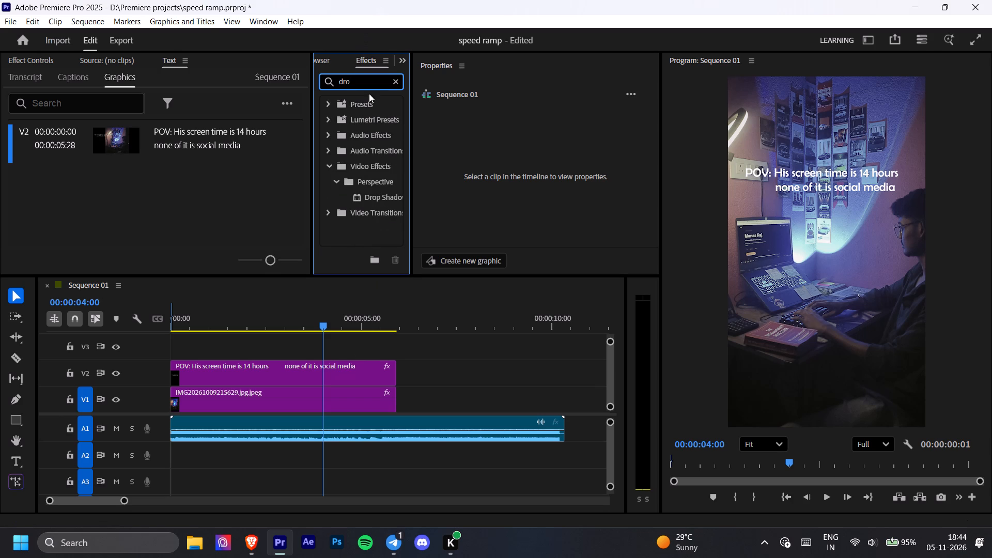
left_click(378, 199)
left_click(378, 199)
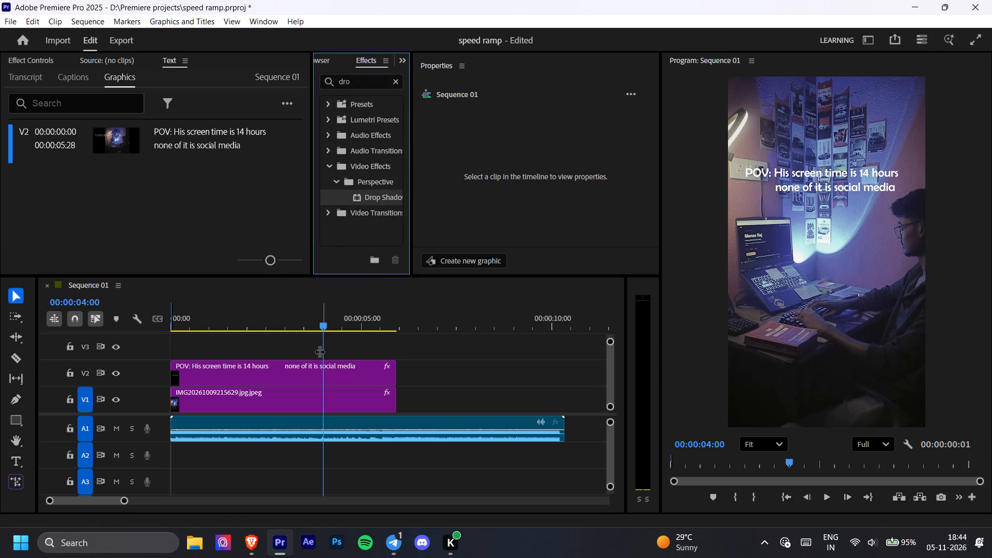
left_click(374, 199)
left_click_drag(377, 197, 317, 366)
left_click(52, 57)
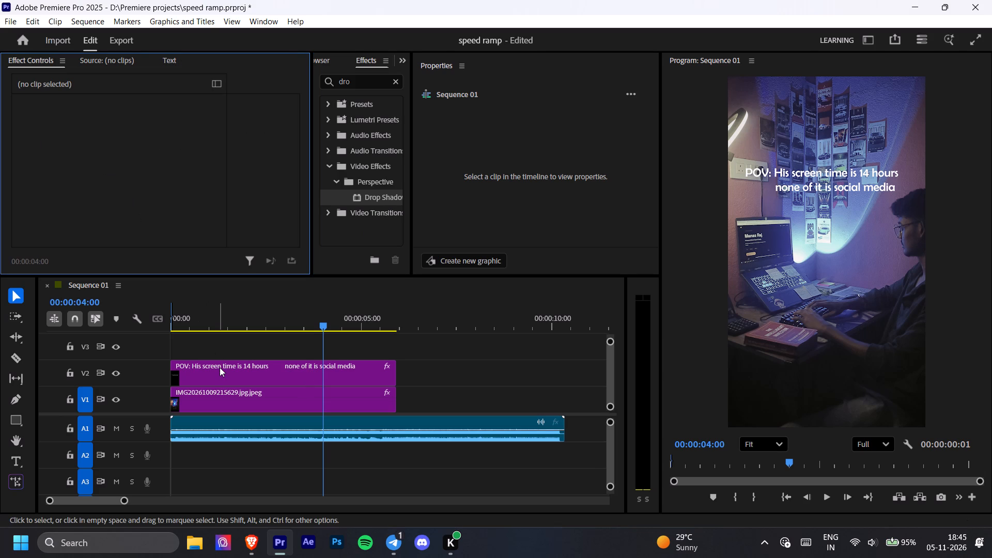
left_click(220, 368)
scroll(160, 191, "down", 1)
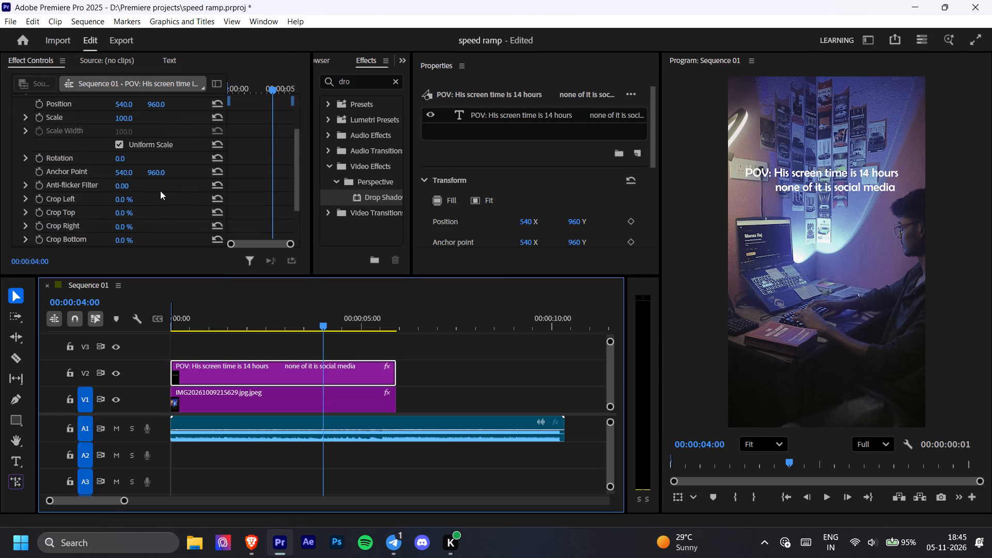
scroll(160, 191, "up", 1)
left_click(21, 153)
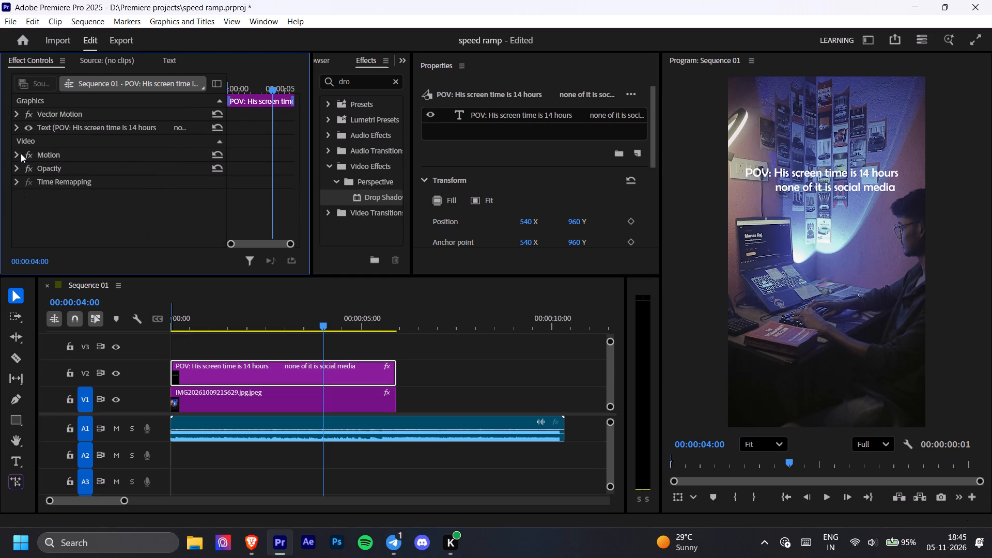
double_click(376, 201)
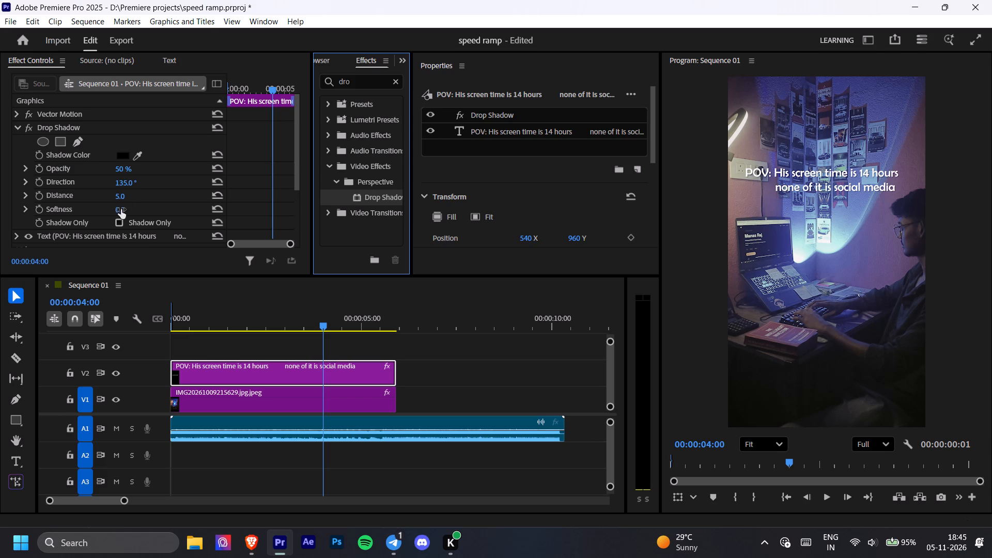
Set the title's drop shadow softness to 51, distance to 19 and opacity to 100%.
left_click_drag(118, 212, 151, 212)
left_click_drag(120, 194, 121, 194)
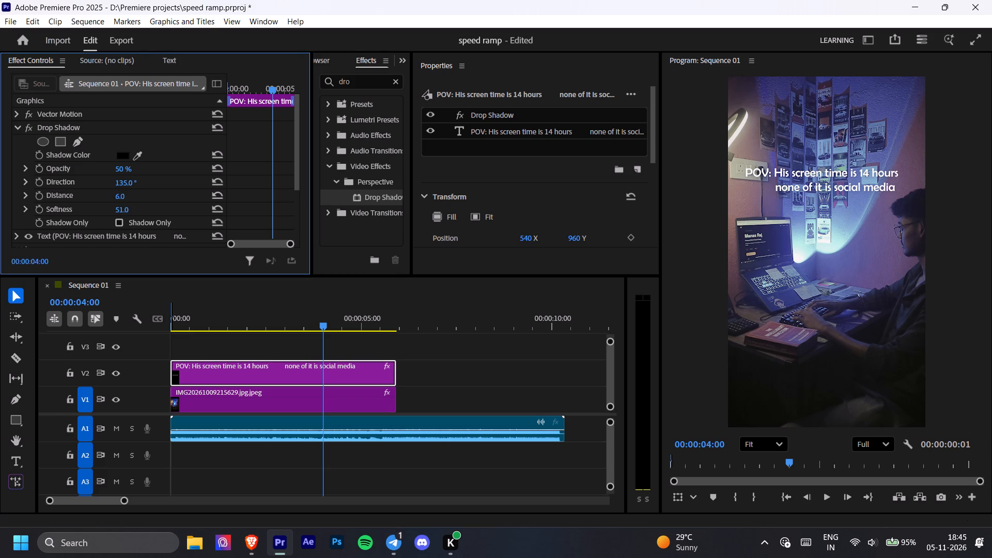
left_click_drag(121, 194, 130, 194)
left_click_drag(123, 169, 208, 173)
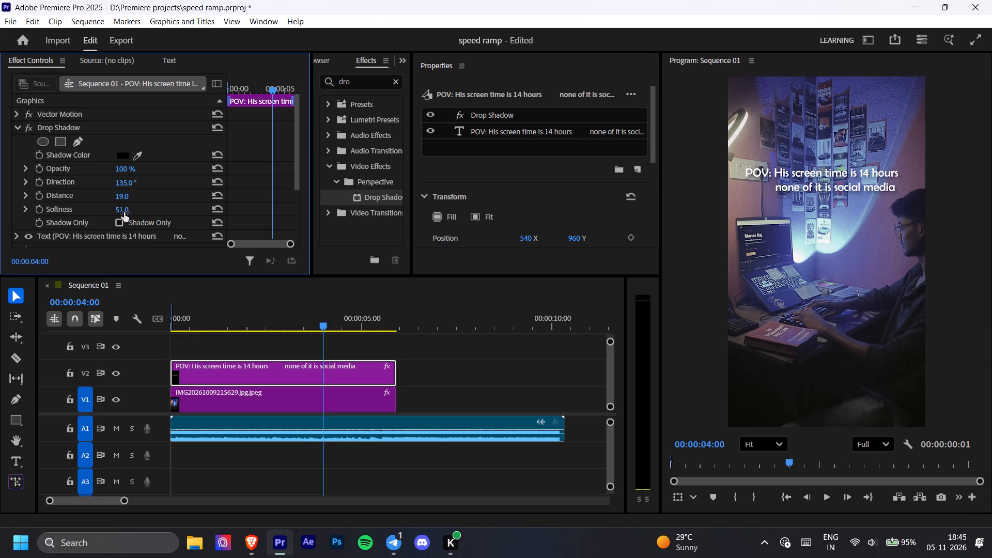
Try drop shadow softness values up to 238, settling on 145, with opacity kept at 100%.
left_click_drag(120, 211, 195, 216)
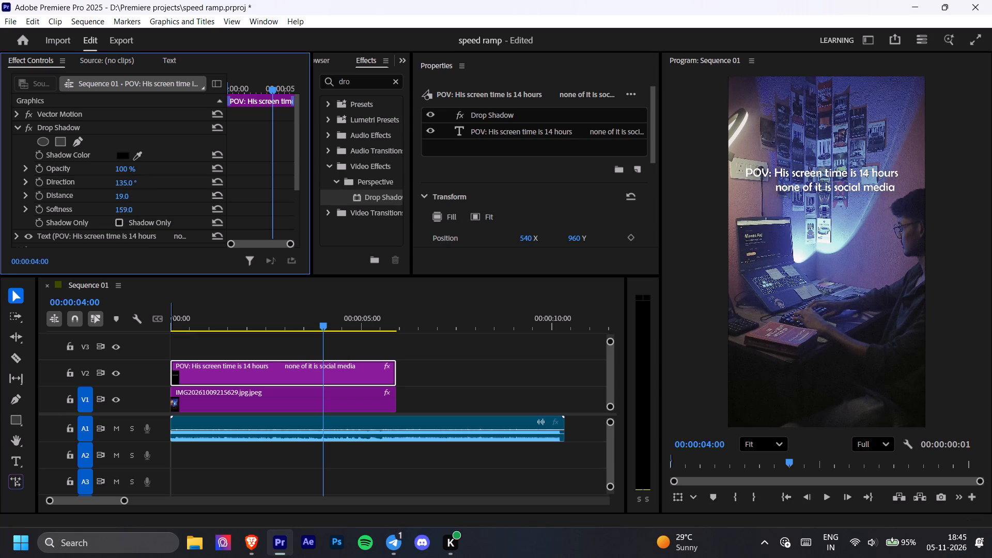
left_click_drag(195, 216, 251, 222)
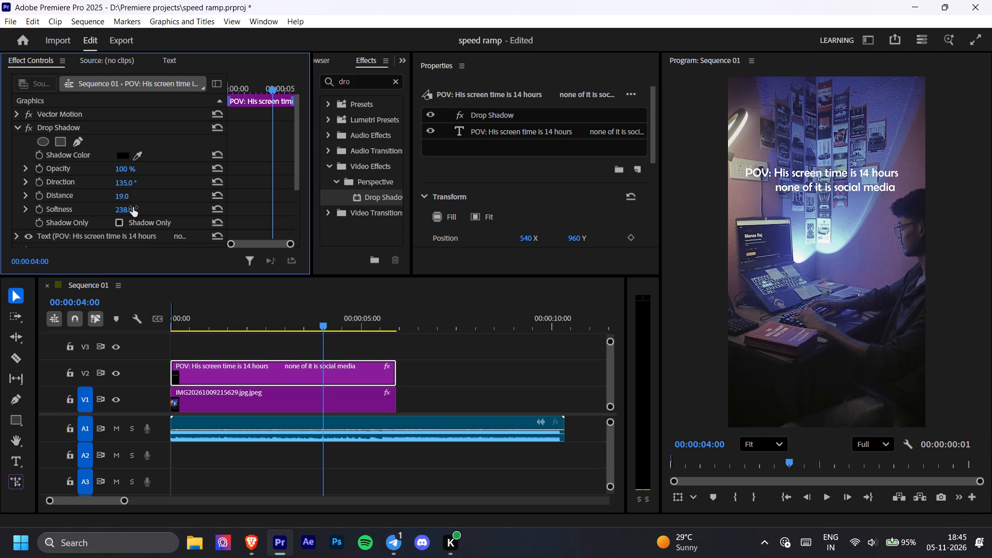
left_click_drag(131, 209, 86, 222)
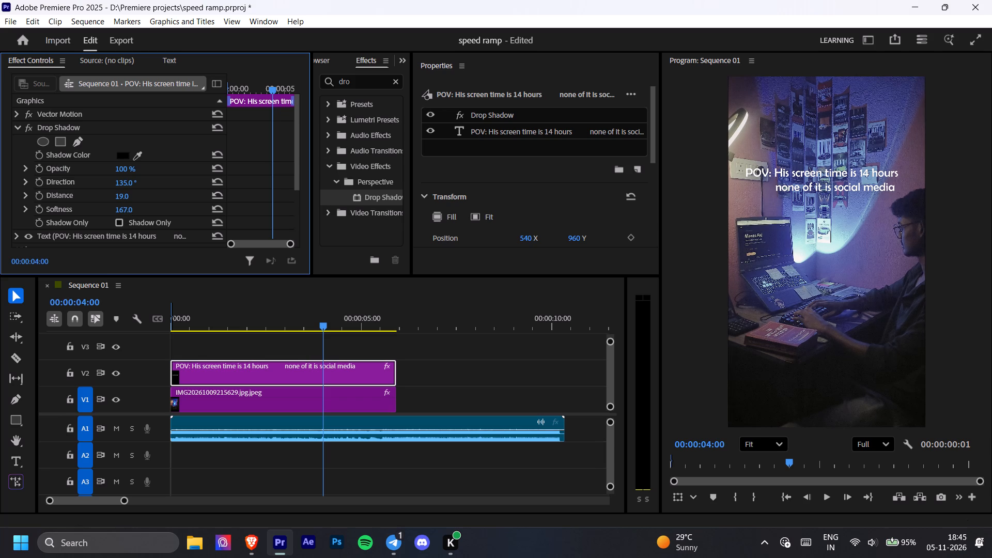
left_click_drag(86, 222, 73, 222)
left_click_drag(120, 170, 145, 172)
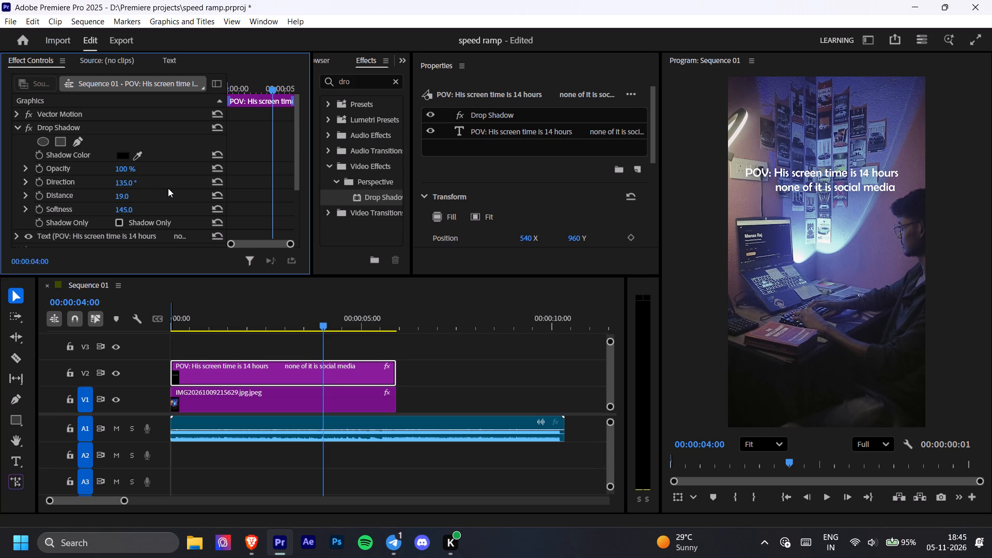
Set the title's drop shadow distance to 4 and its softness to 100.
left_click_drag(127, 197, 115, 198)
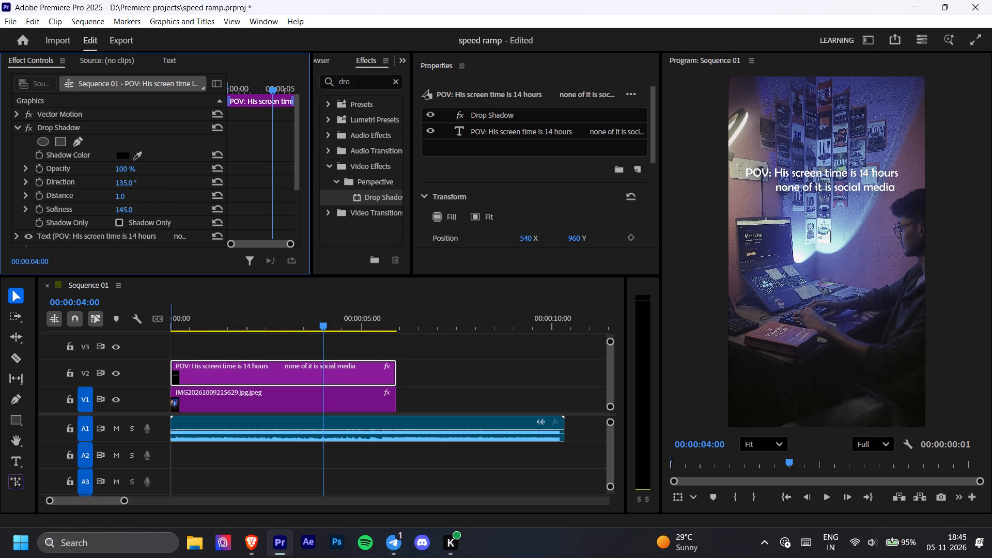
left_click_drag(115, 198, 114, 202)
left_click_drag(114, 202, 113, 202)
left_click_drag(123, 213, 102, 215)
left_click_drag(102, 215, 91, 212)
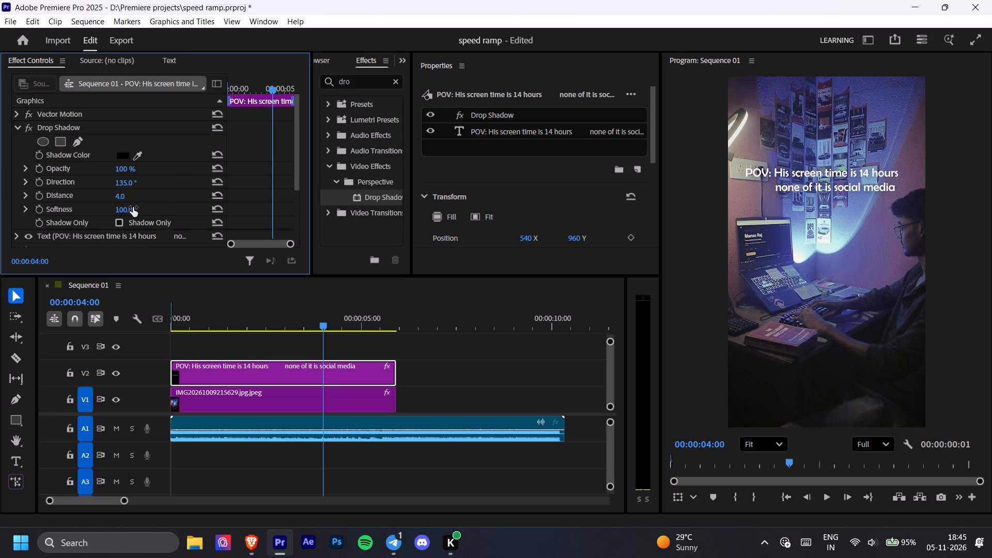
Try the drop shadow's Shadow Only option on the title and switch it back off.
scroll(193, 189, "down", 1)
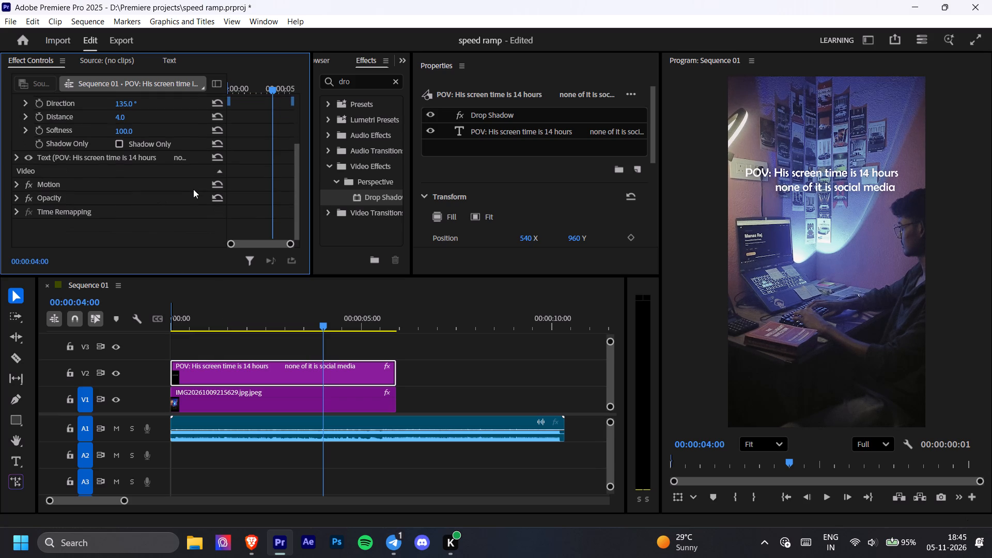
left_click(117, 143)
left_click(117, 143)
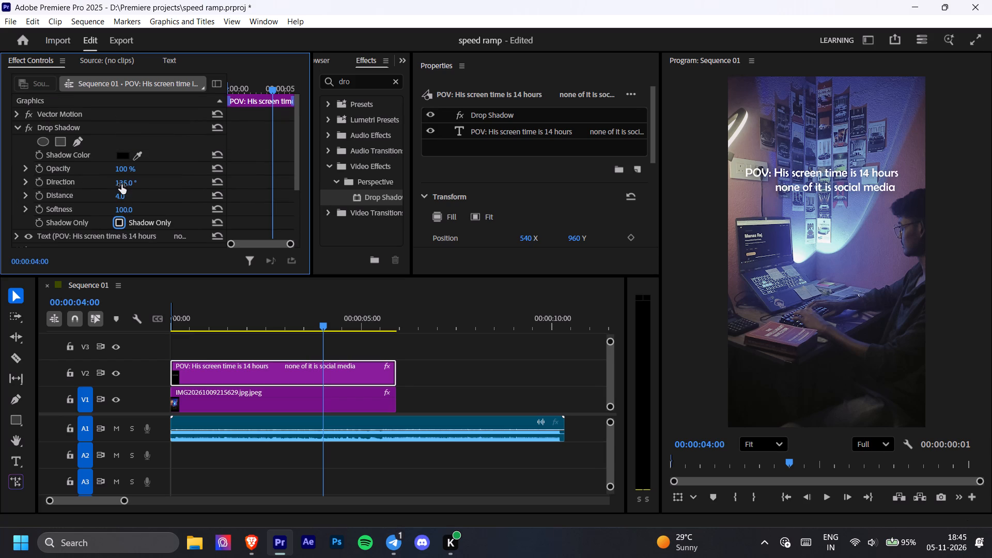
Set the title's drop shadow direction to 24° and compare the title with the effect switched off and on.
left_click_drag(121, 184, 96, 185)
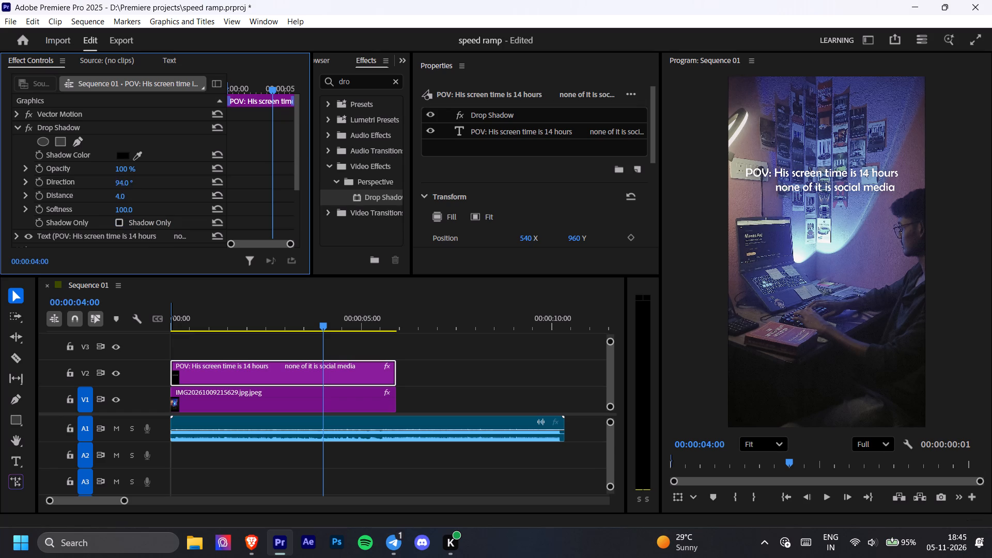
left_click_drag(96, 185, 71, 187)
left_click(125, 188)
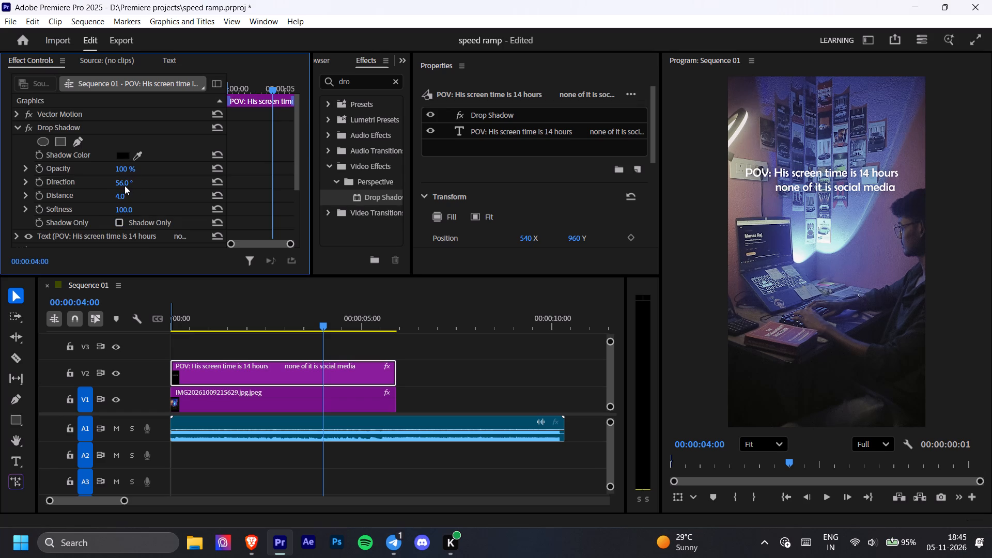
left_click(125, 185)
left_click_drag(130, 180, 110, 188)
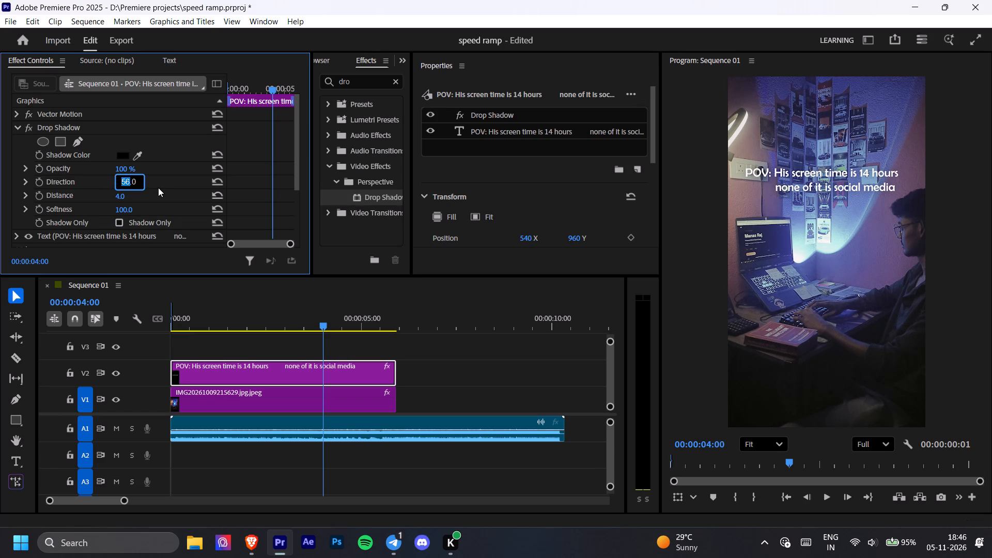
left_click(158, 188)
left_click_drag(121, 184, 104, 186)
scroll(851, 180, "up", 2, "ctrl")
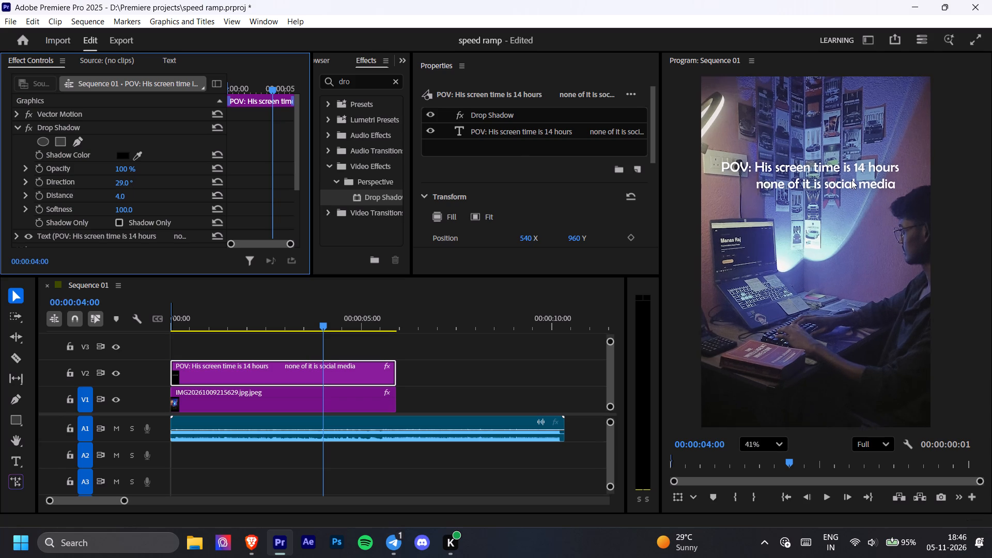
scroll(851, 180, "up", 4, "ctrl")
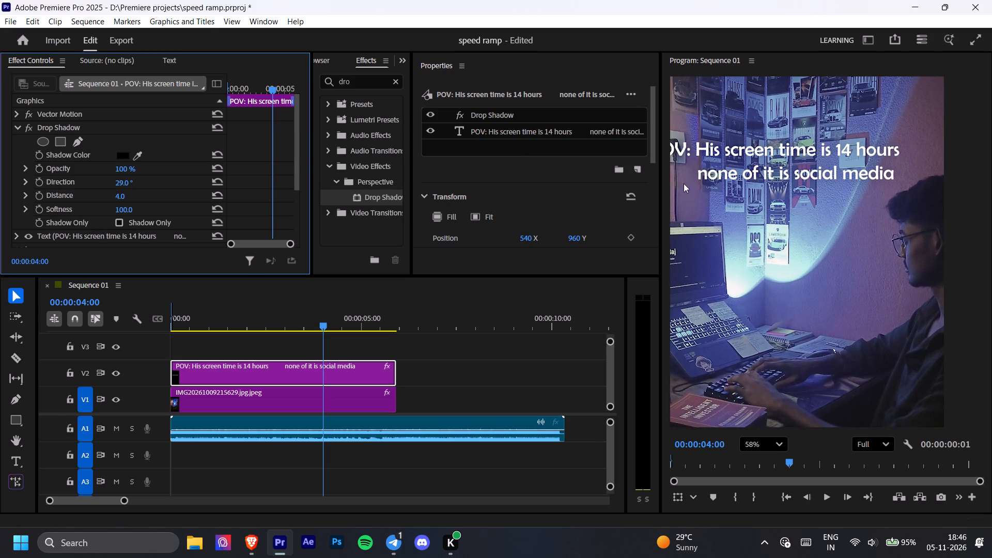
left_click(27, 128)
left_click(27, 128)
left_click(125, 185)
Try softness 16 and distances up to 163 for the title's drop shadow, settling on distance 10 and softness 31.
left_click_drag(127, 211, 19, 241)
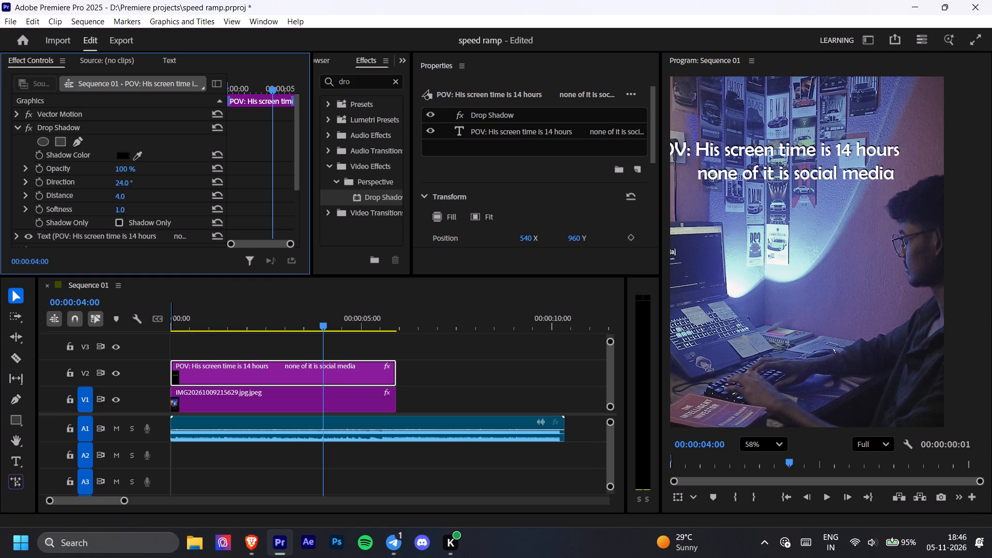
left_click_drag(19, 241, 33, 245)
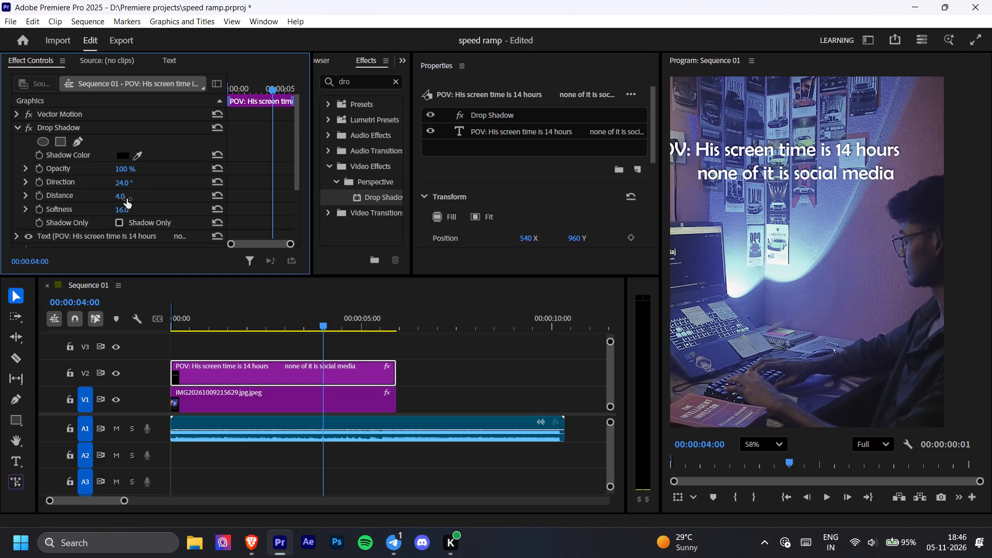
left_click_drag(122, 199, 128, 199)
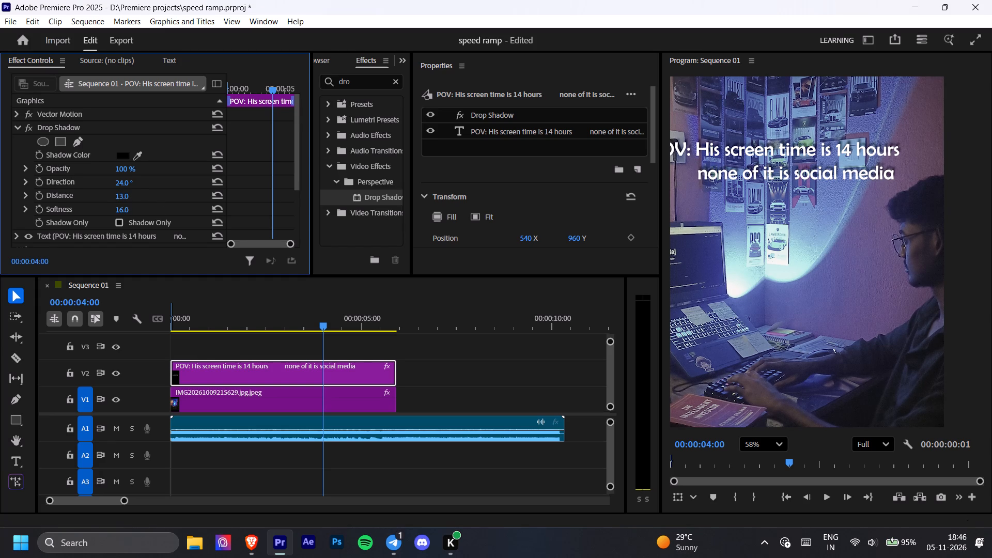
left_click_drag(128, 199, 143, 167)
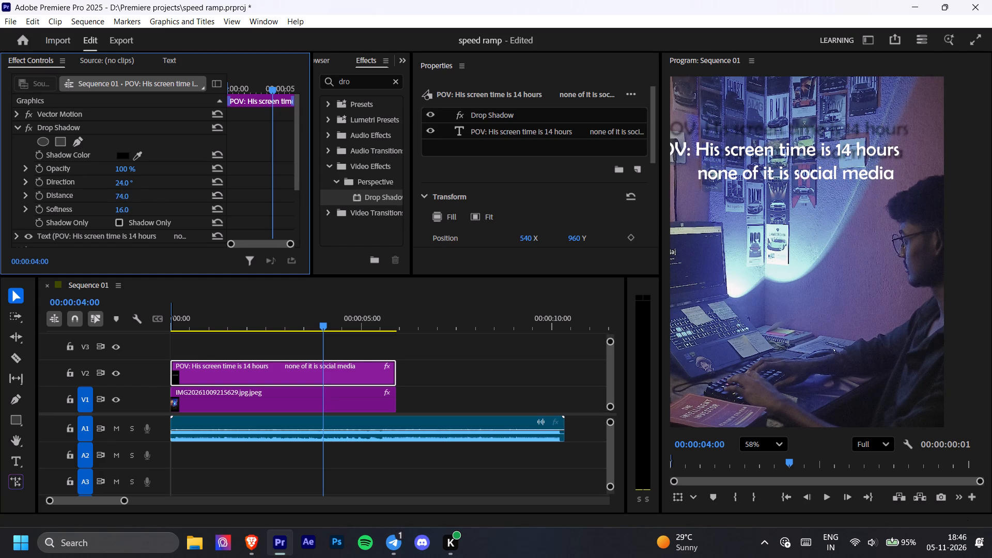
left_click_drag(143, 167, 197, 187)
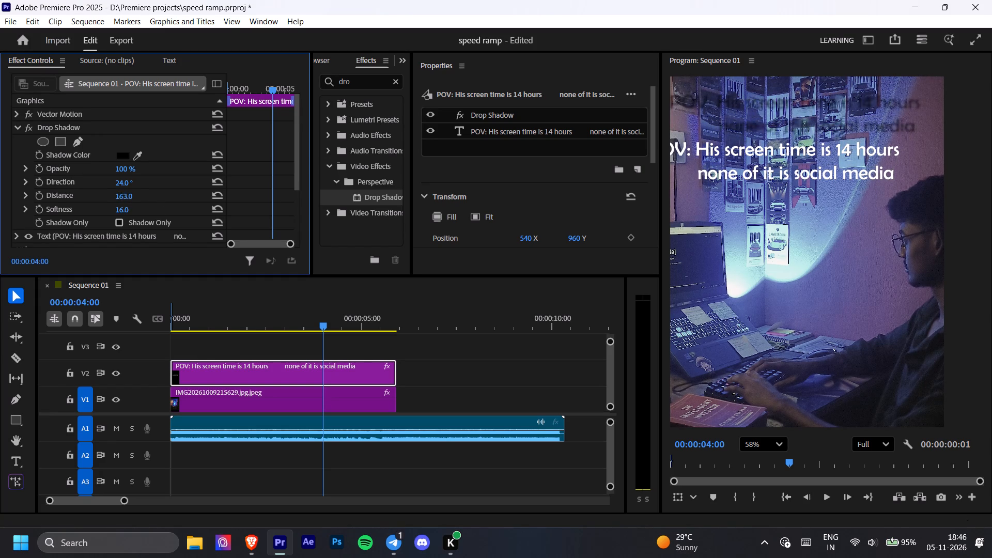
left_click_drag(197, 187, 41, 252)
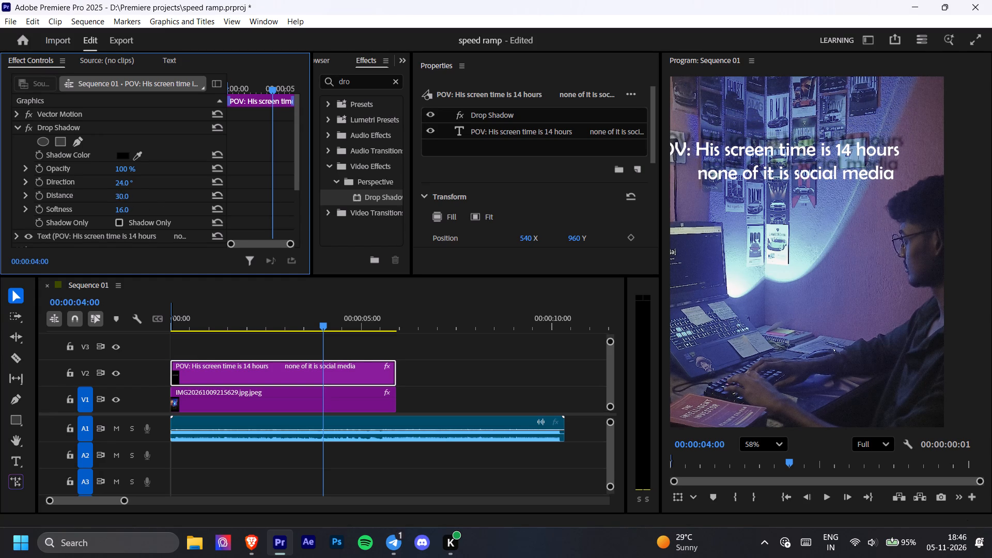
left_click_drag(41, 252, 24, 252)
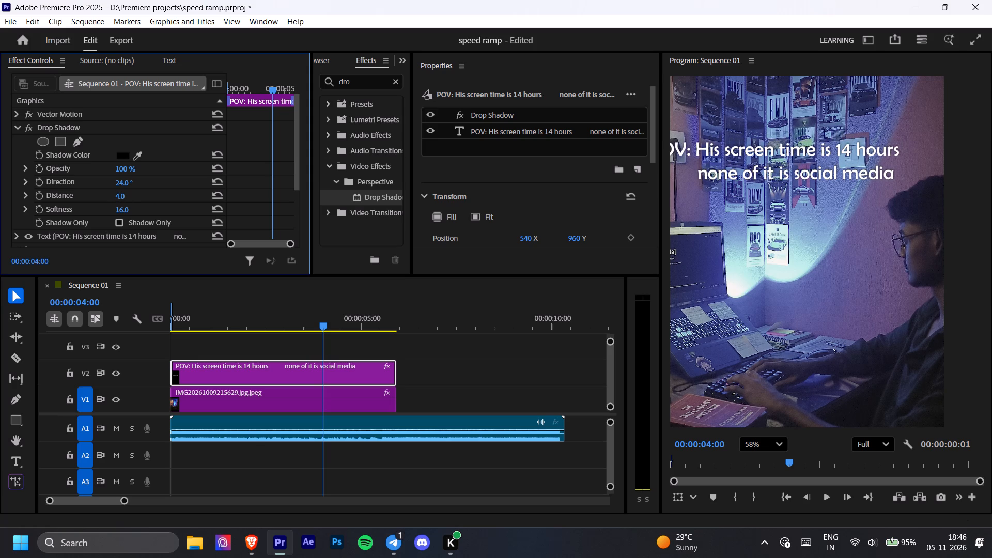
left_click_drag(24, 252, 24, 252)
left_click_drag(24, 252, 28, 252)
left_click_drag(119, 212, 145, 215)
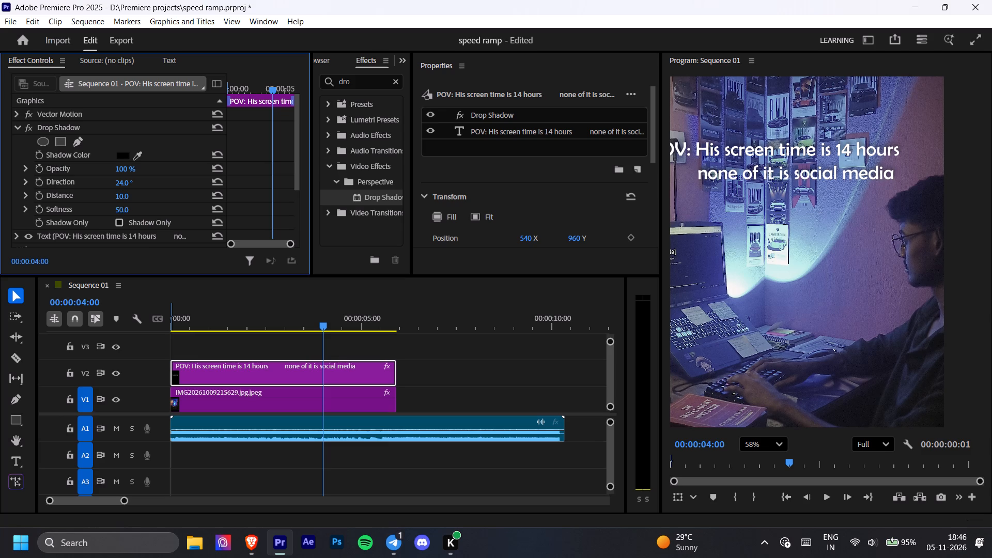
left_click_drag(145, 215, 147, 215)
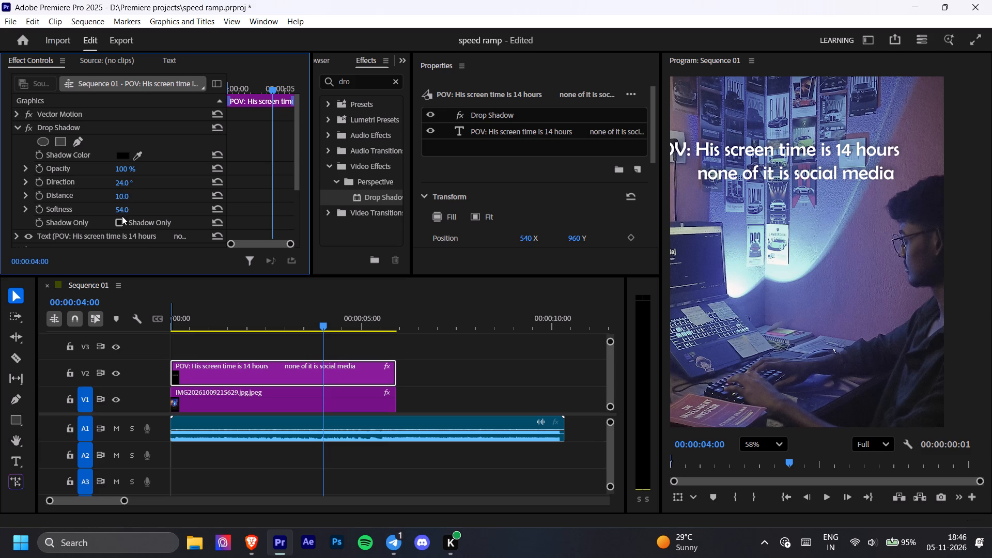
left_click_drag(122, 211, 107, 215)
Change the number of hours in the title text to 10 and leave text editing.
scroll(846, 238, "up", 1)
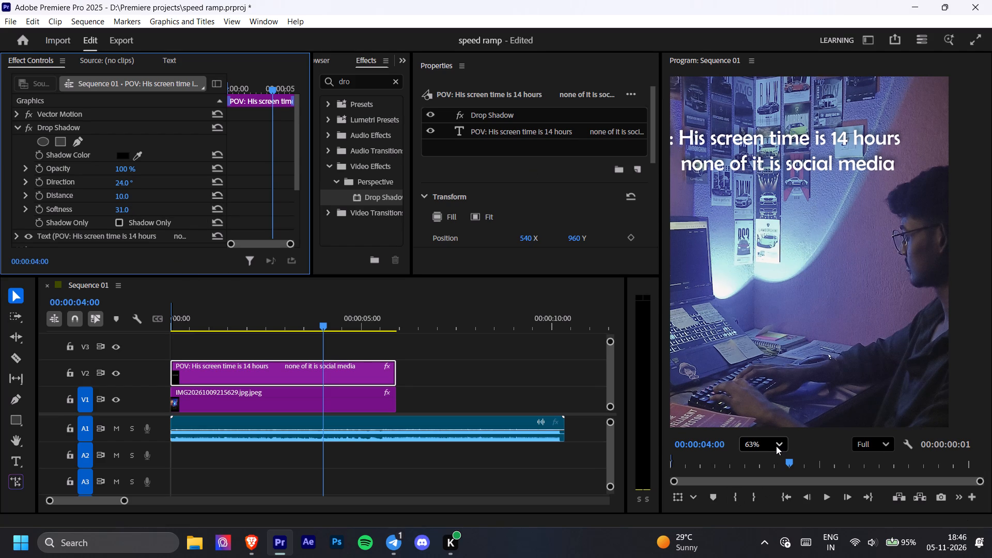
double_click(776, 446)
left_click(769, 441)
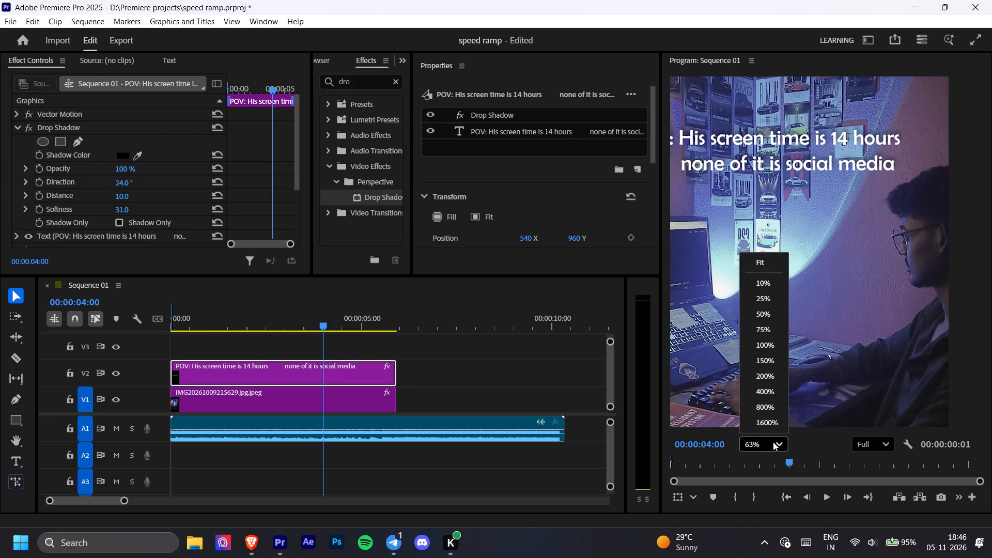
left_click(758, 264)
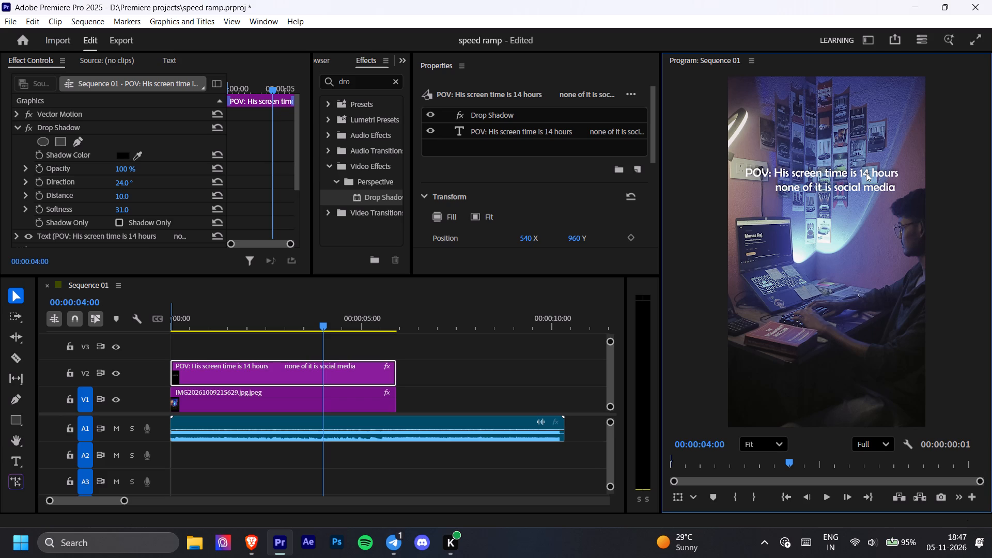
double_click(866, 173)
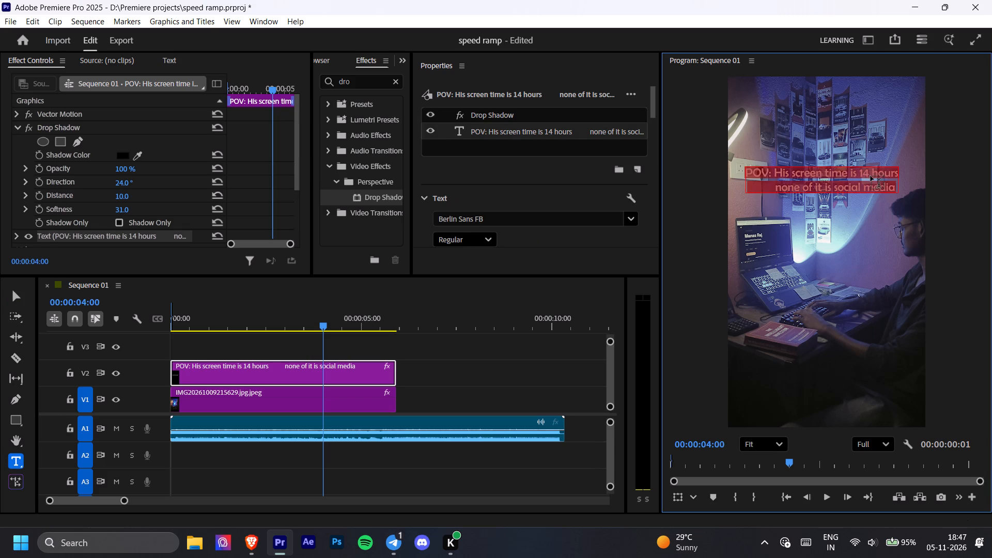
left_click(867, 174)
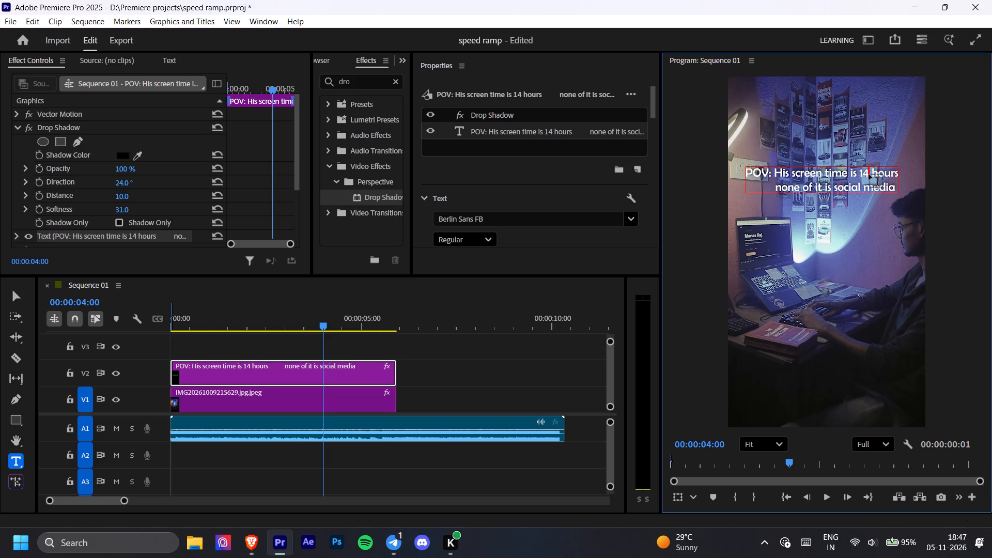
key("BackSpace")
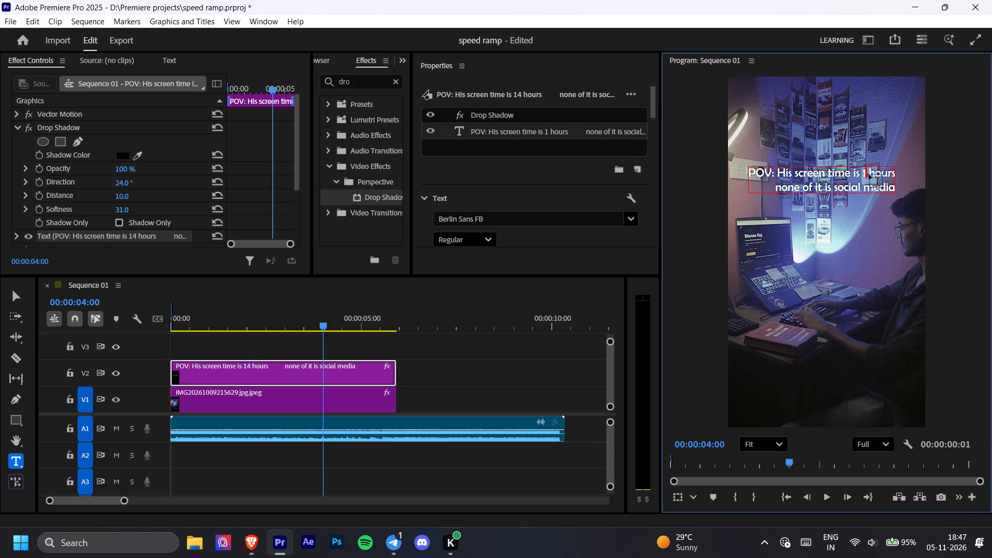
key("0")
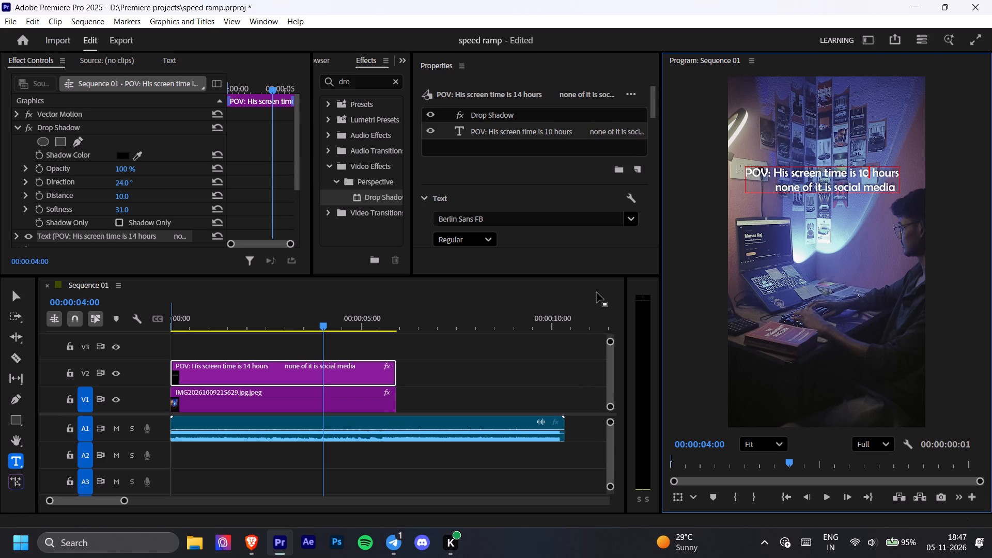
left_click(597, 292)
left_click(674, 308)
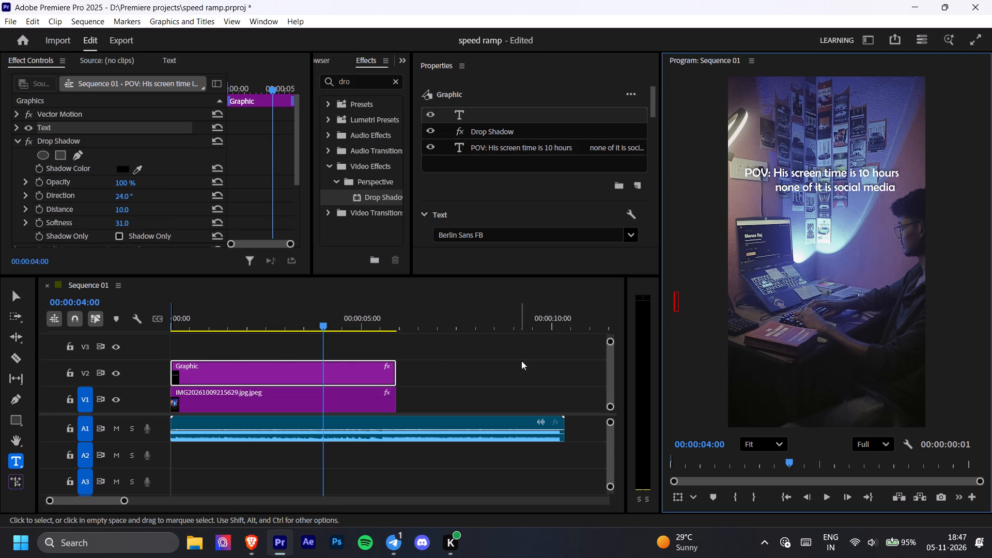
left_click(448, 292)
key("v")
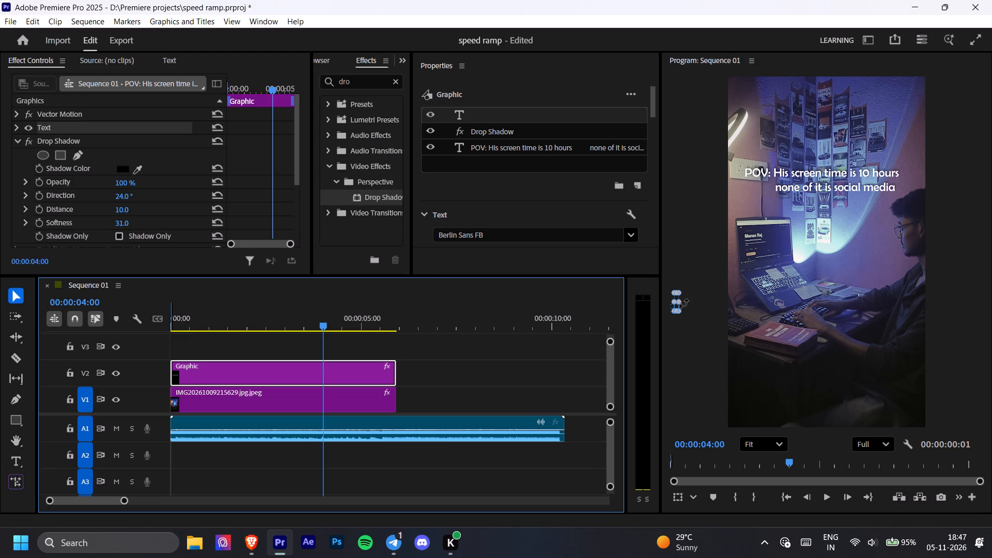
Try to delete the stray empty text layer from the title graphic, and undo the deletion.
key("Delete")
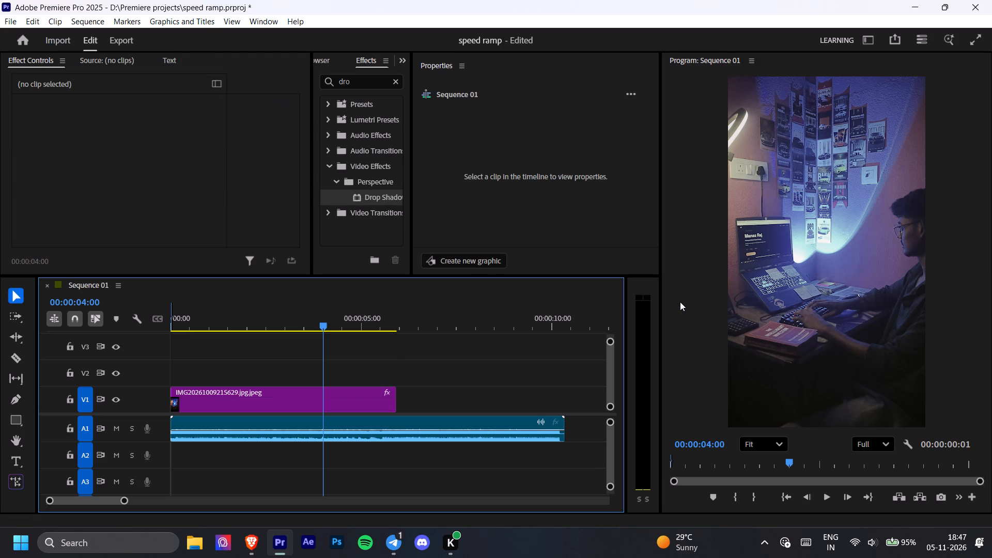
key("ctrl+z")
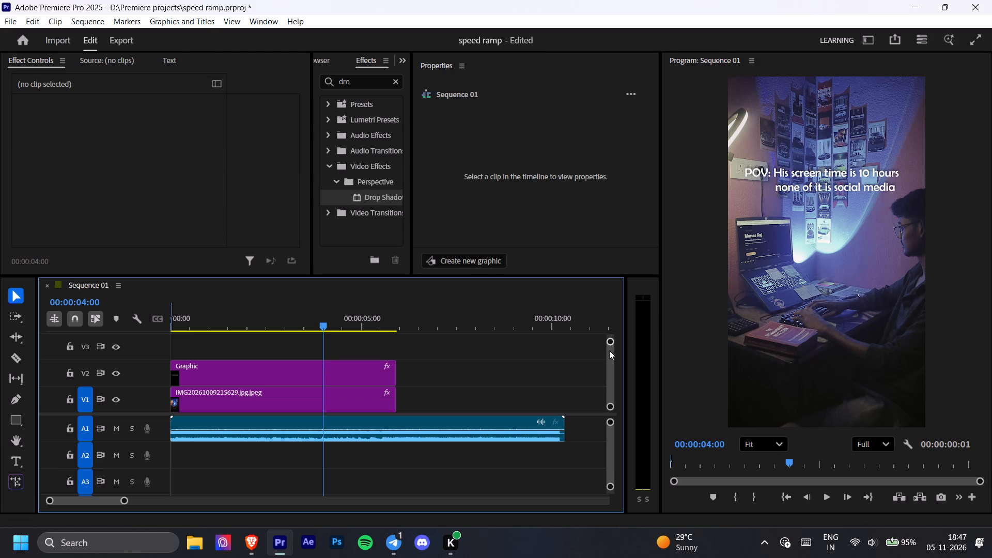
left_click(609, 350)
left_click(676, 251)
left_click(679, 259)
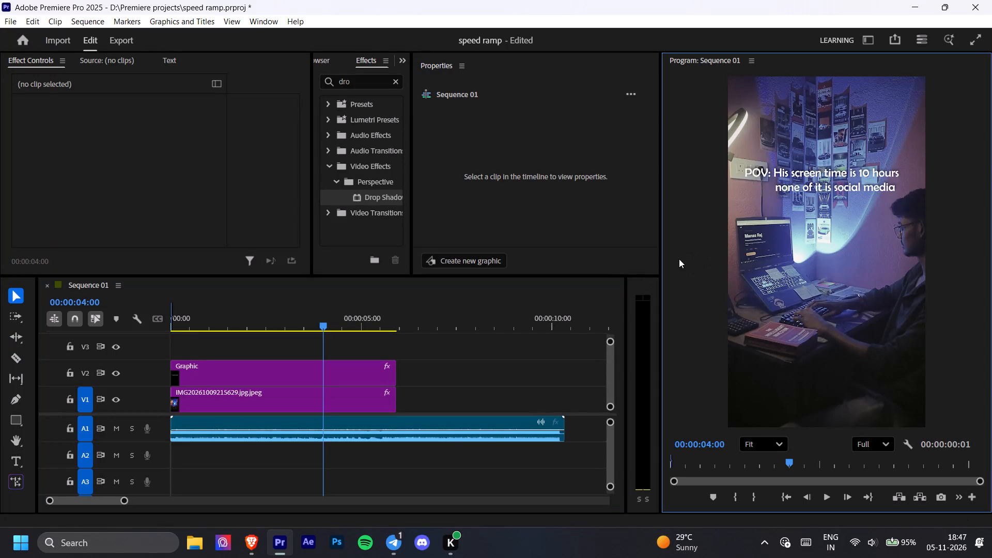
Examine the title graphic's text entries, including the empty one, in the sequence's graphics text list.
left_click(163, 66)
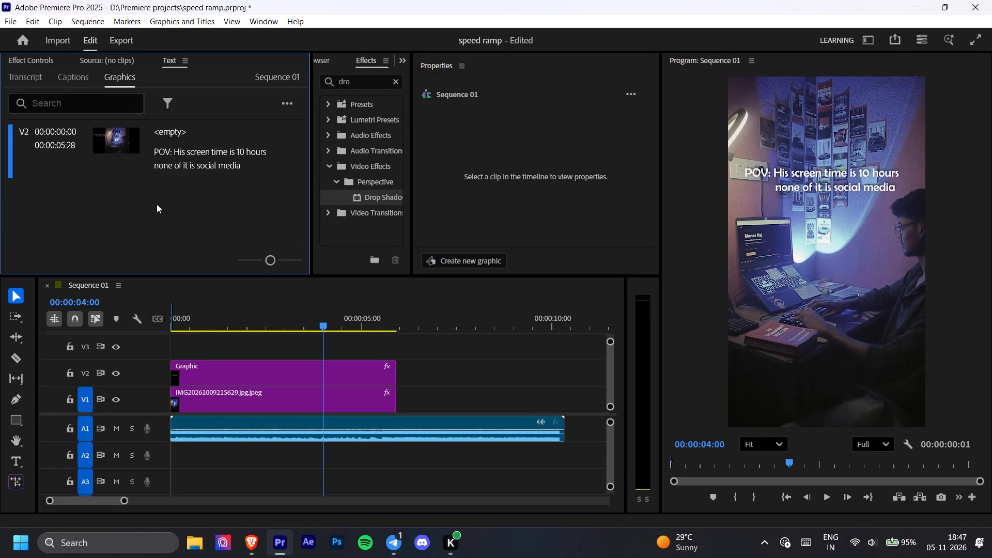
left_click(165, 129)
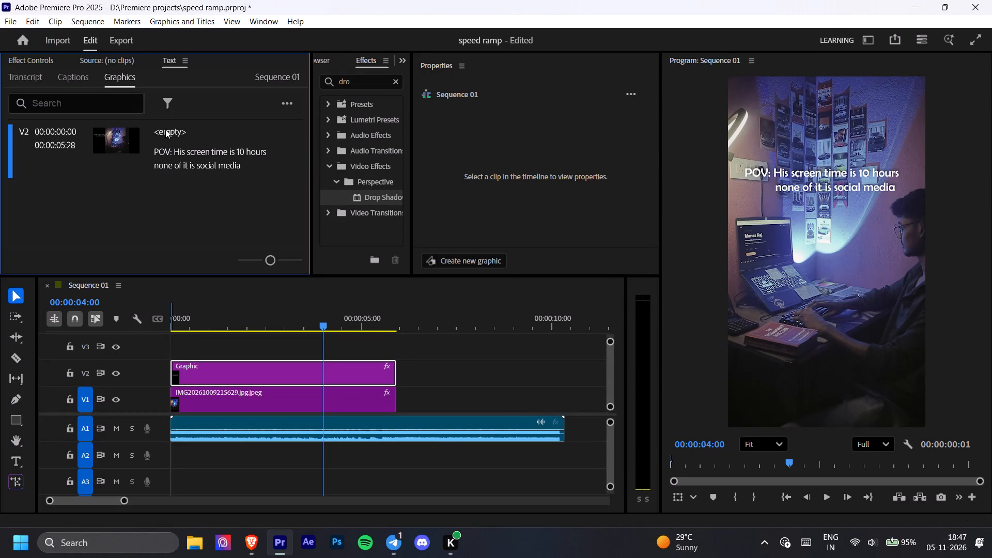
scroll(189, 134, "up", 2)
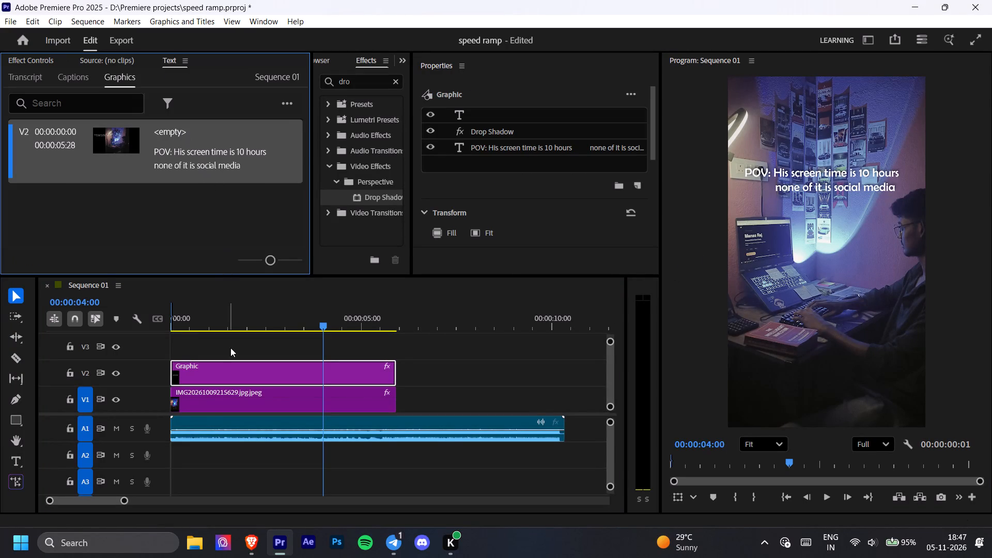
left_click(659, 293)
left_click(438, 366)
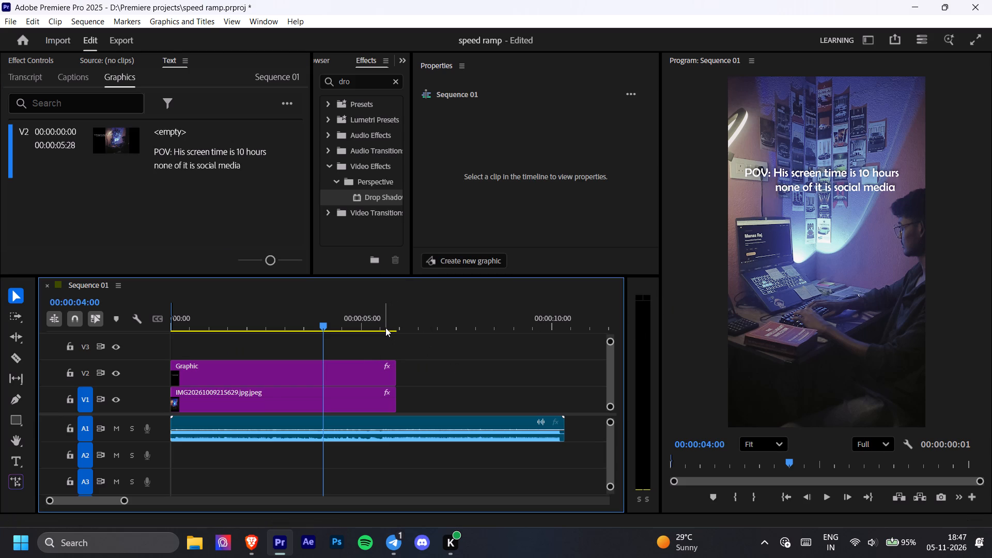
Delete the stray empty text layer from the title graphic.
left_click(873, 186)
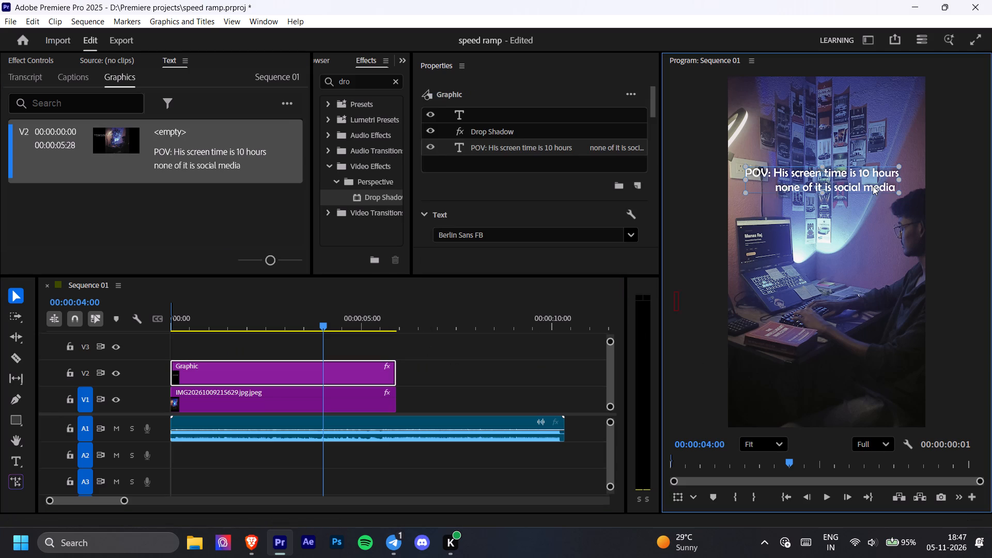
left_click(675, 302)
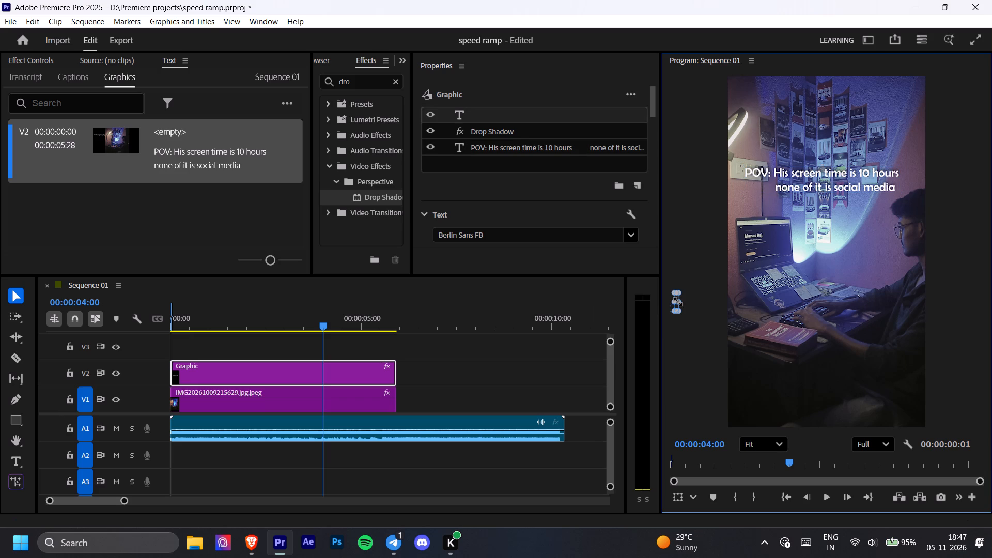
key("Delete")
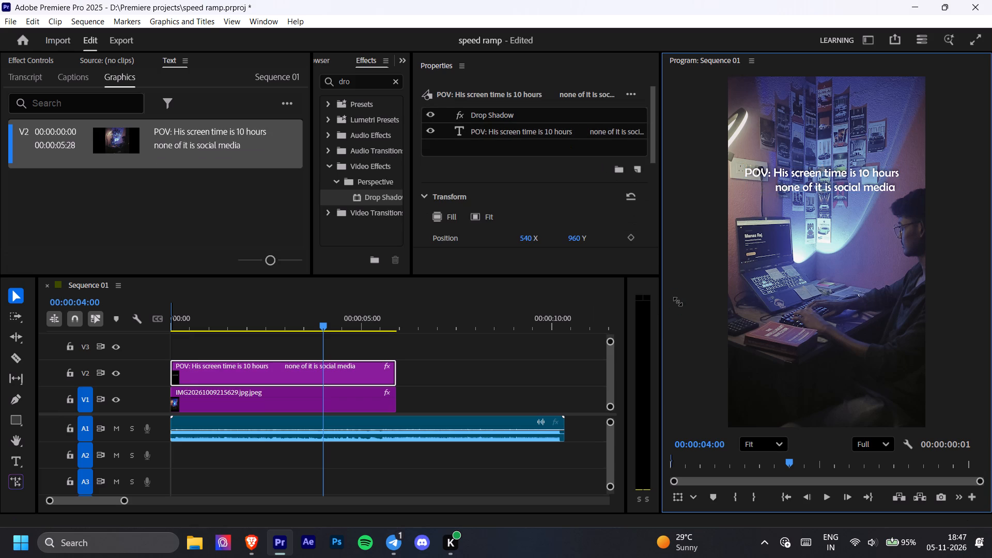
With the title clip selected on V2, search the effects for "deep".
left_click(784, 189)
double_click(306, 357)
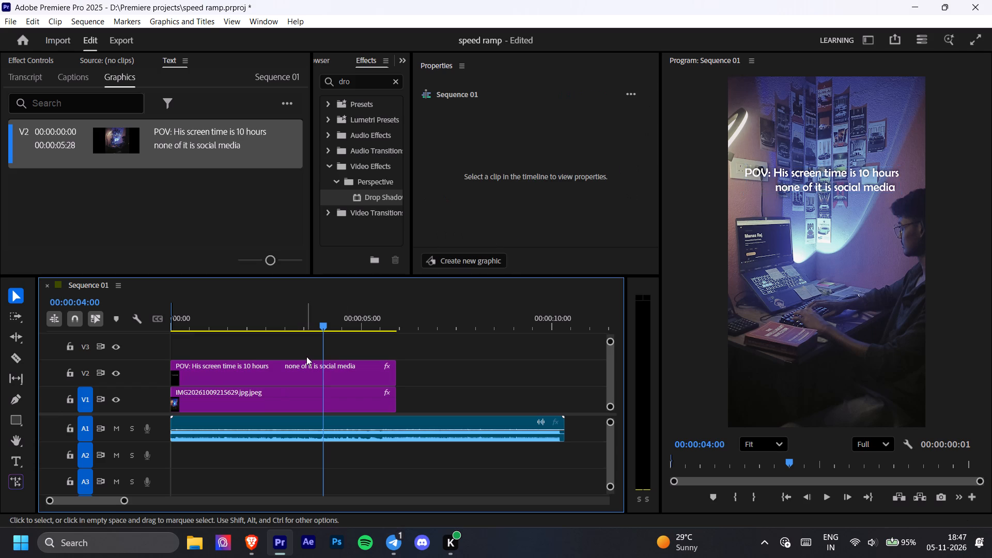
double_click(302, 365)
double_click(282, 378)
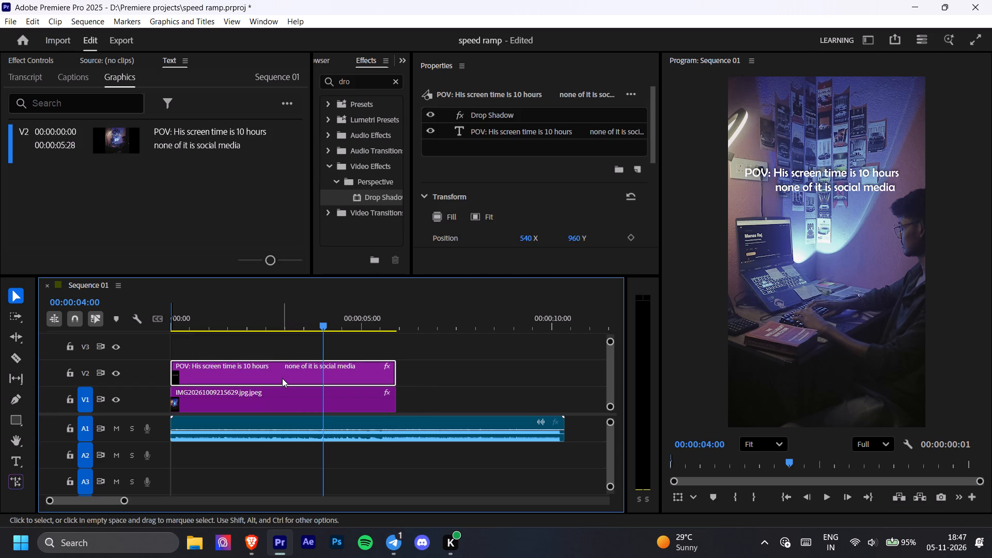
left_click_drag(367, 83, 352, 85)
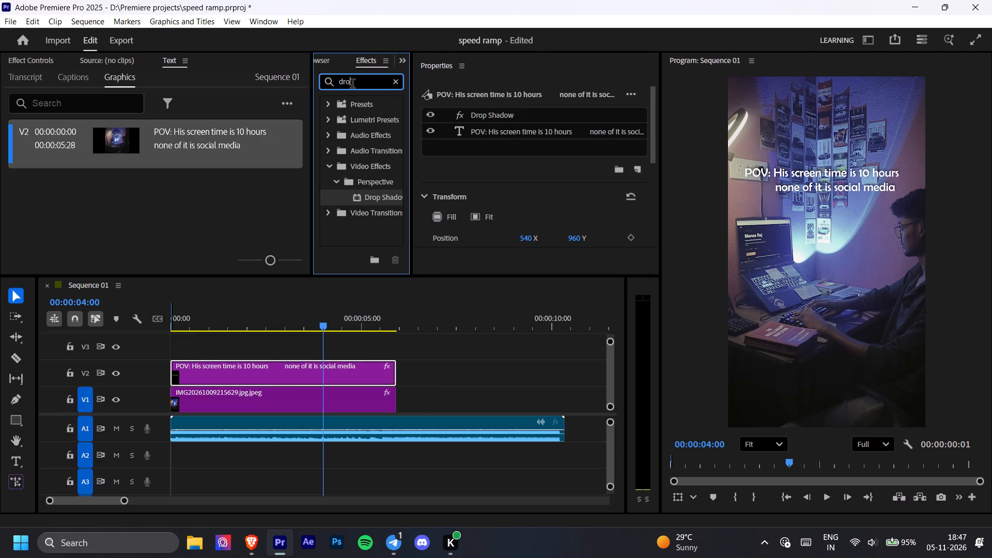
left_click_drag(352, 85, 352, 85)
key("BackSpace")
key("BackSpace")
type("ee")
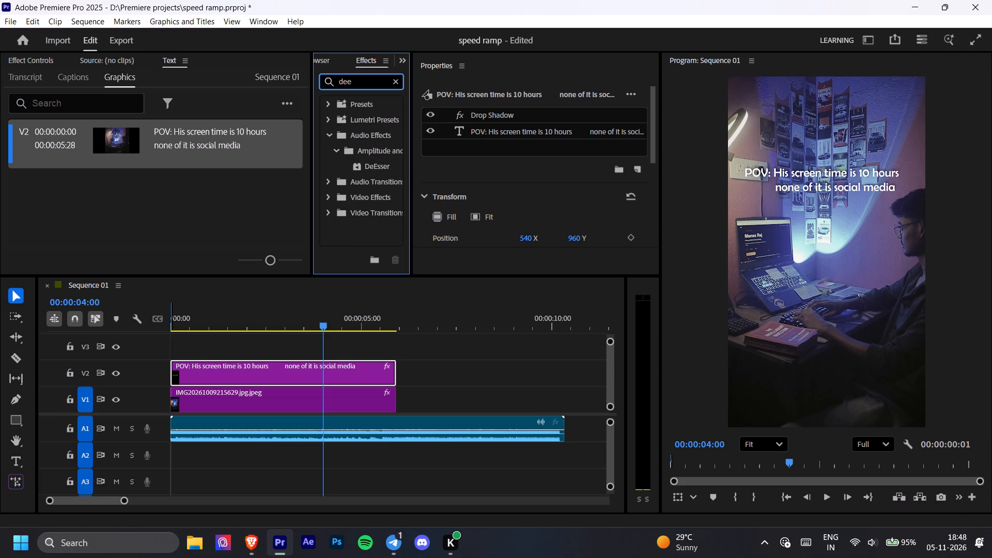
key("p")
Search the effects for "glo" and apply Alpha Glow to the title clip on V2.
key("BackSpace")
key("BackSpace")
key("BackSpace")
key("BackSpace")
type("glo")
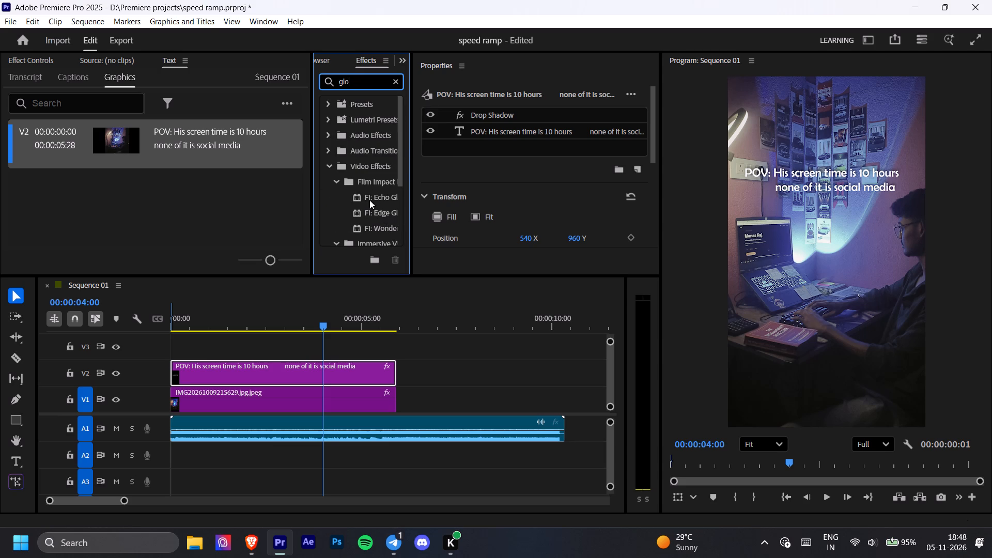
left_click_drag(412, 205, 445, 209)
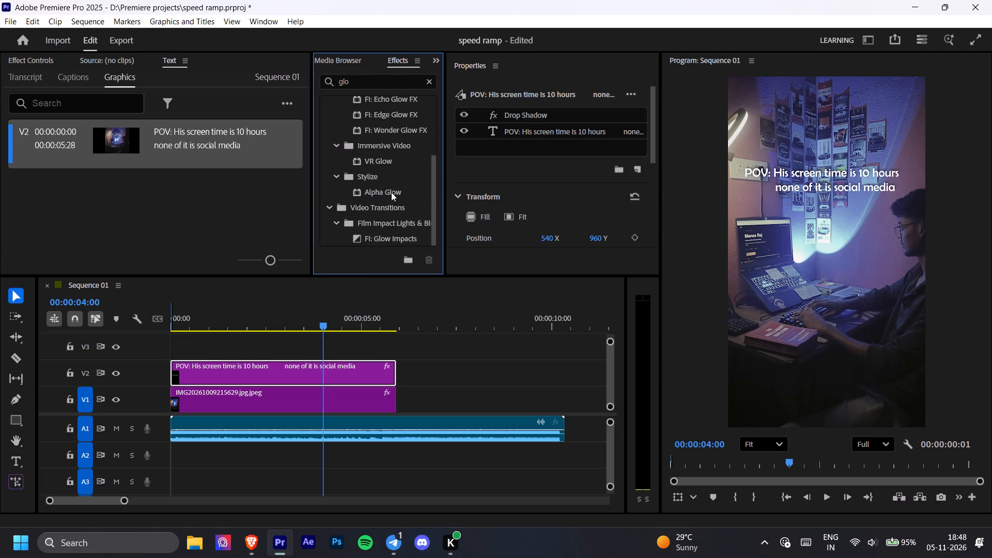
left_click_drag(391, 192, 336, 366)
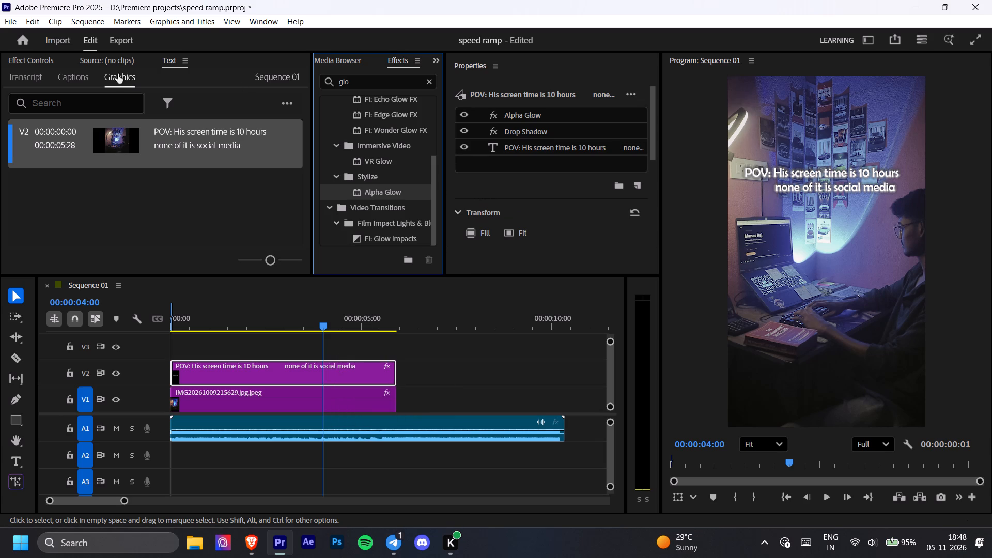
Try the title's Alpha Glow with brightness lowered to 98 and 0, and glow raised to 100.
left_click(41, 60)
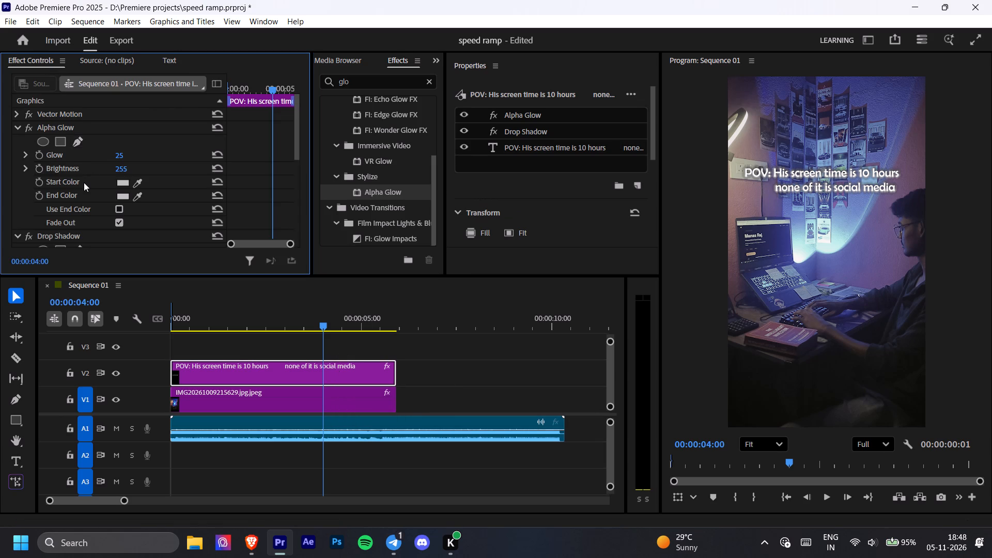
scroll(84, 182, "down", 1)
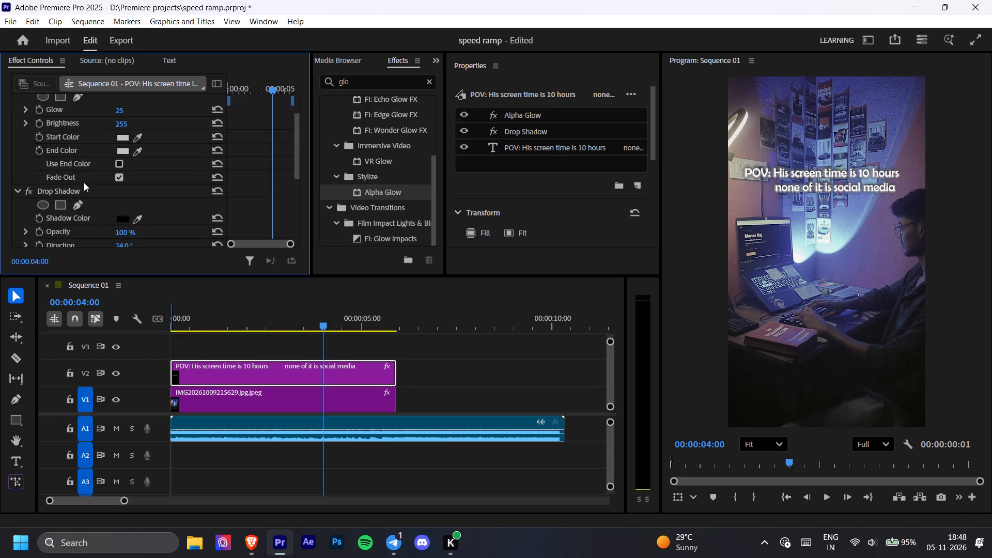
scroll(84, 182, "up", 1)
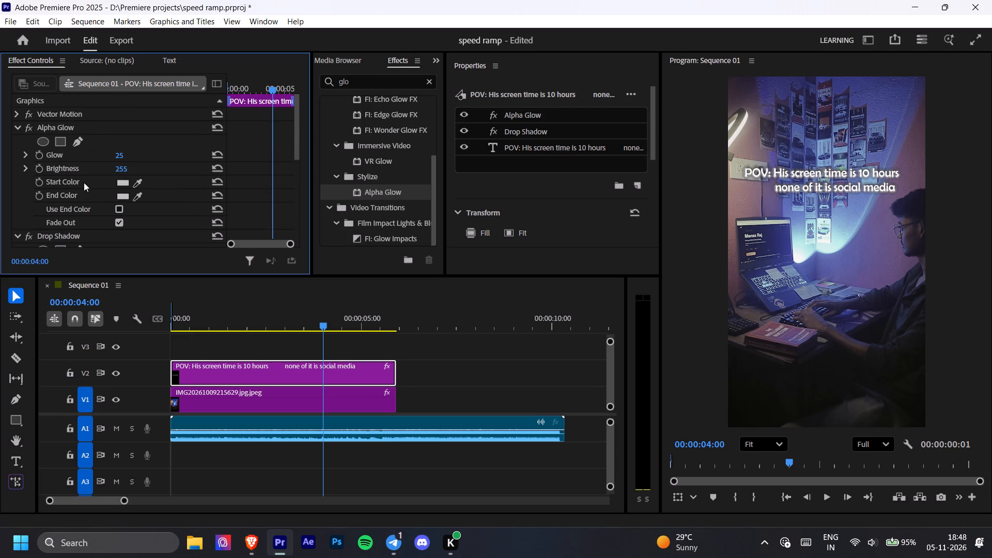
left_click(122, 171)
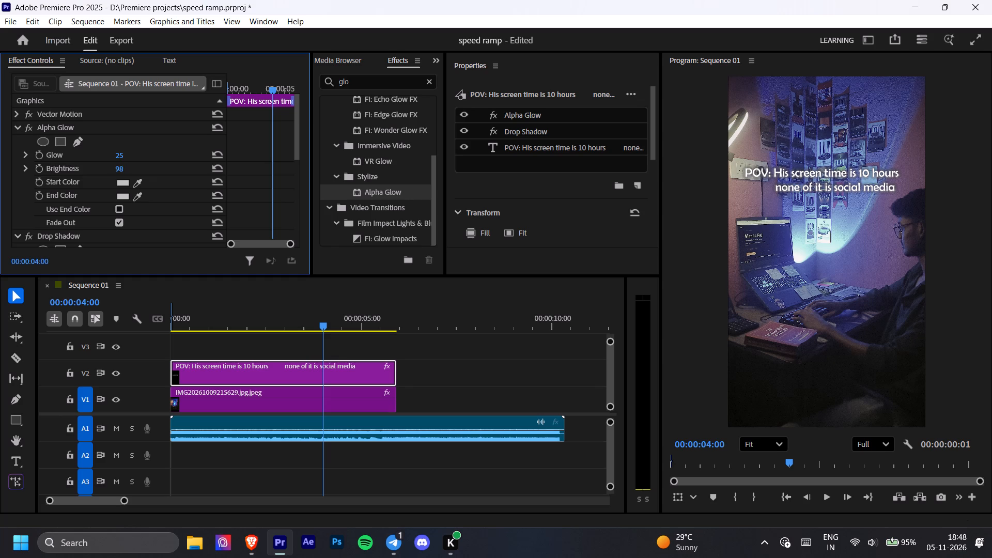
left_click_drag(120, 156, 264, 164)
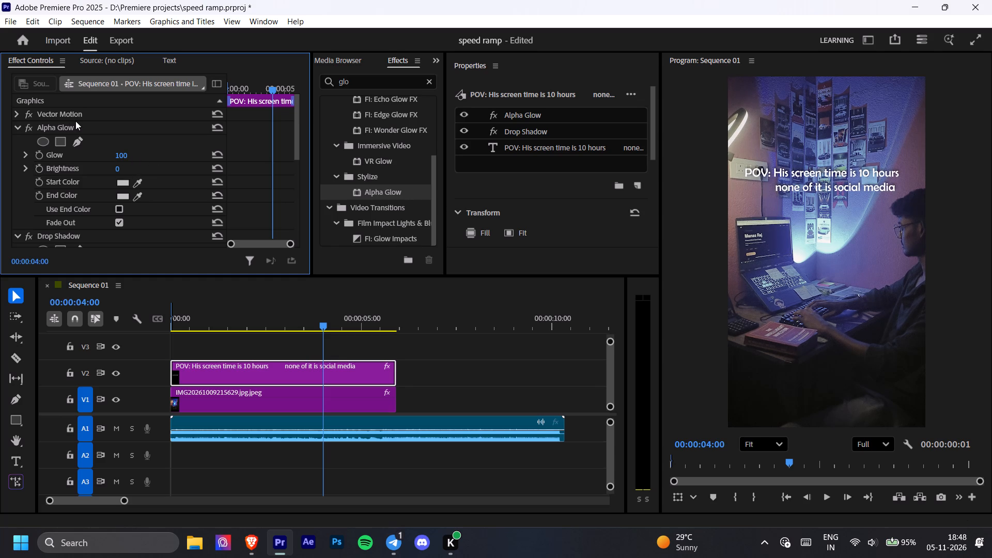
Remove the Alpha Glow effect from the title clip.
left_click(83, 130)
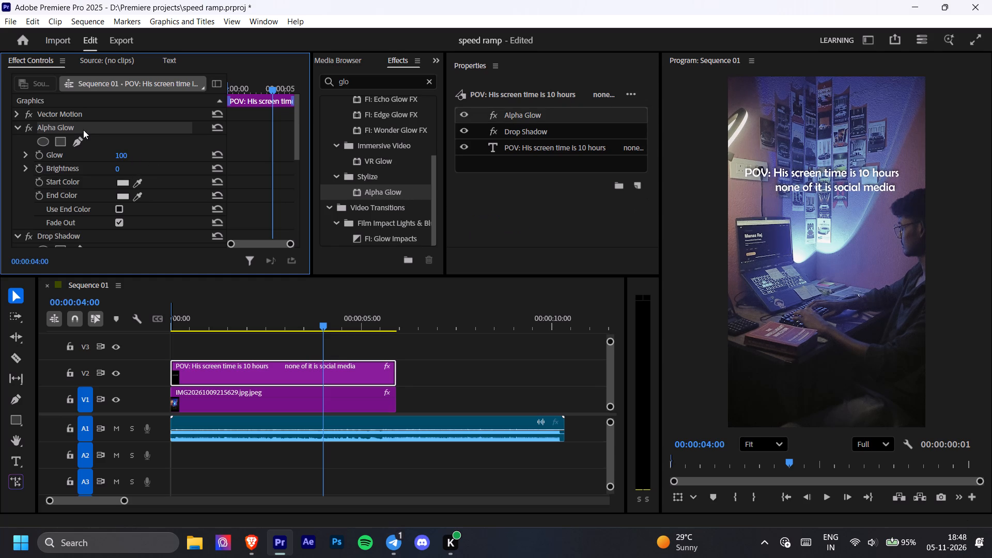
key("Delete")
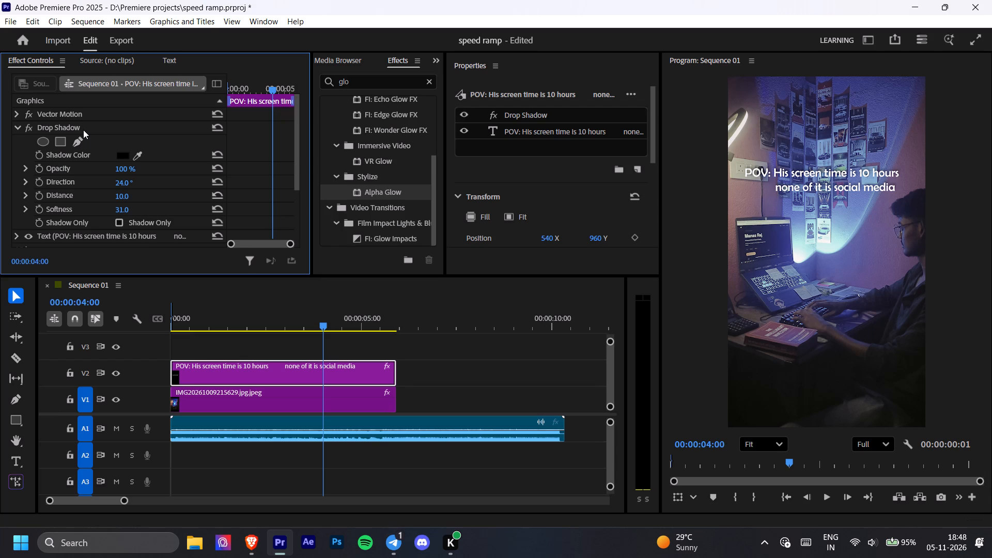
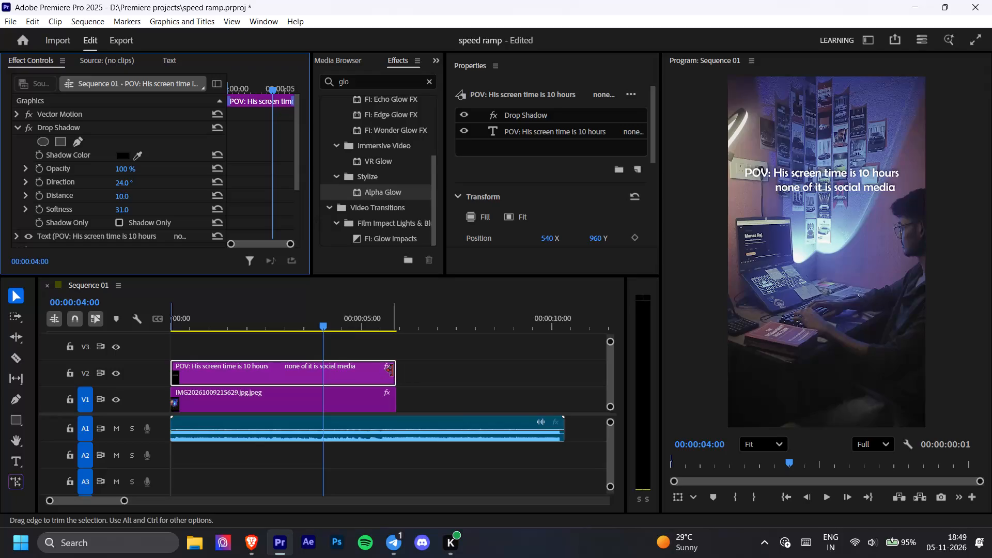
Play the sequence from the start through the end of the title clip to review it.
left_click_drag(329, 326, 170, 343)
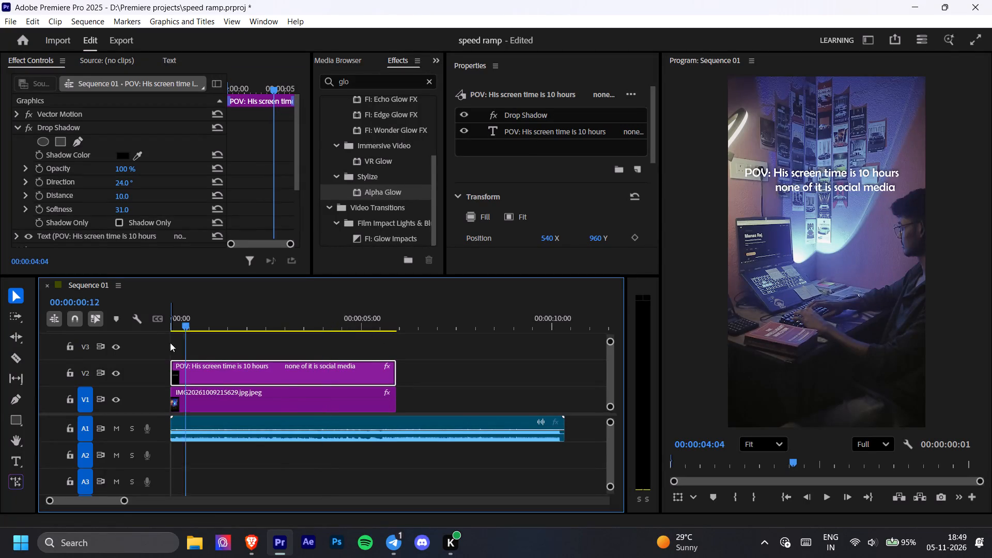
left_click_drag(170, 343, 71, 361)
key("space")
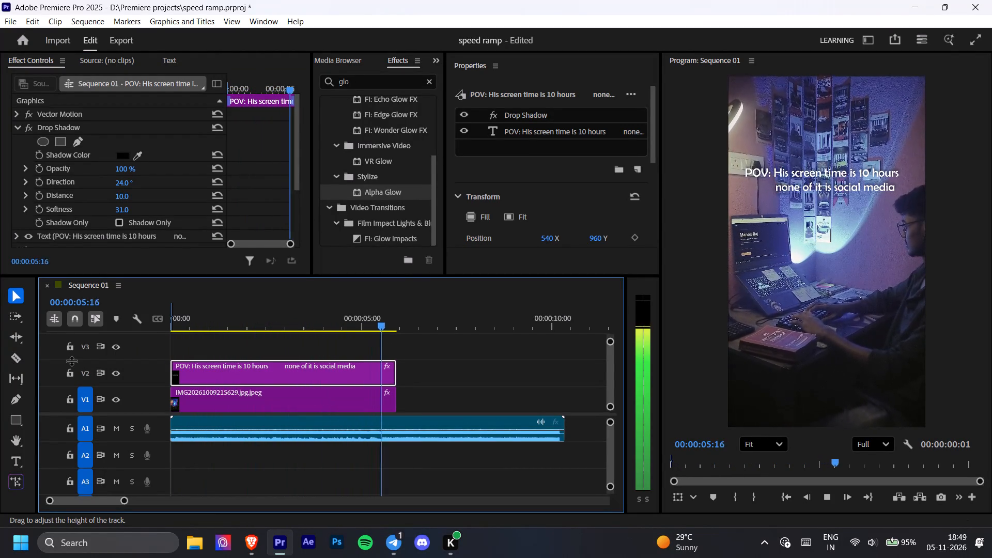
key("space")
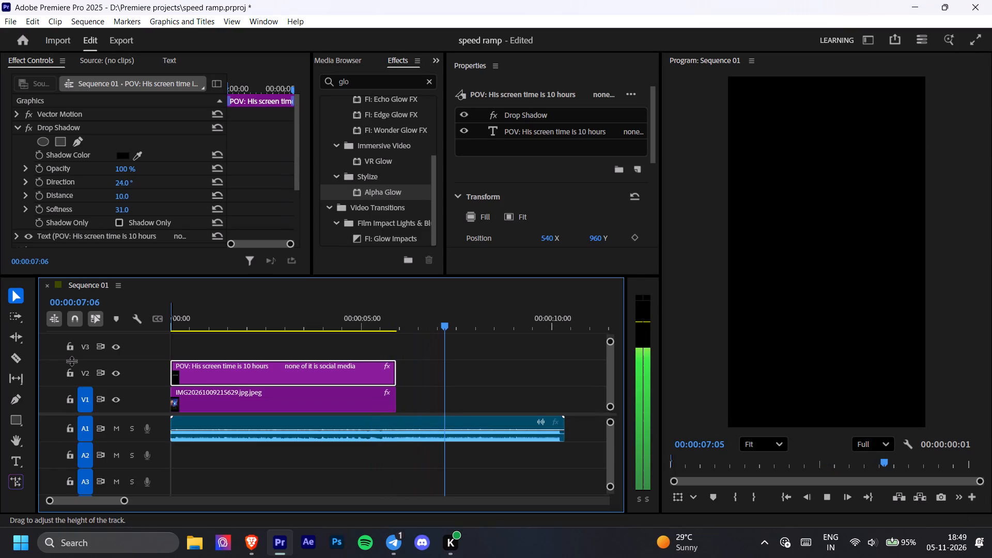
Park the playhead at the end of the title and image clips, at 00:00:05:26.
left_click_drag(404, 312, 399, 312)
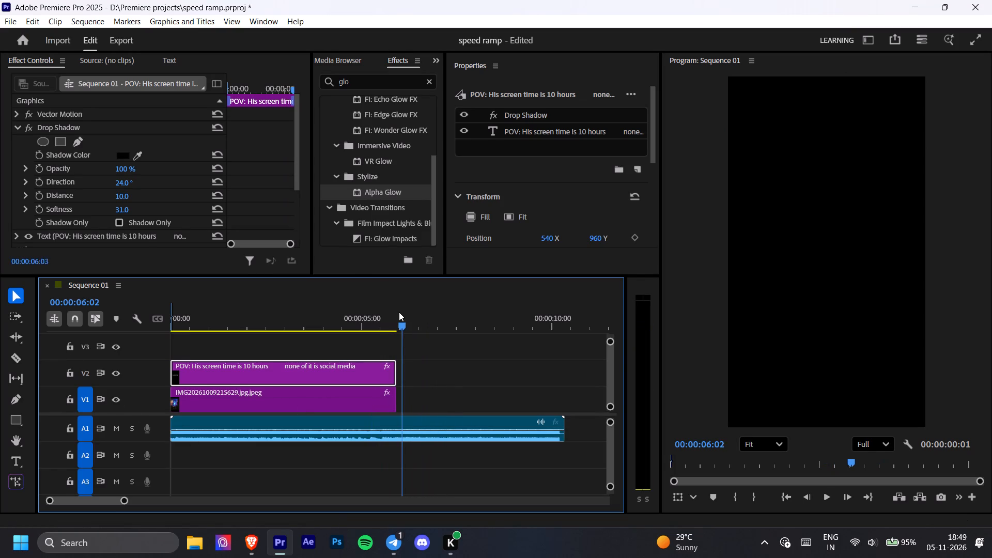
left_click_drag(399, 312, 396, 321)
Bring up the speed ramp project's media items and widen their area to browse all the thumbnails.
left_click(336, 57)
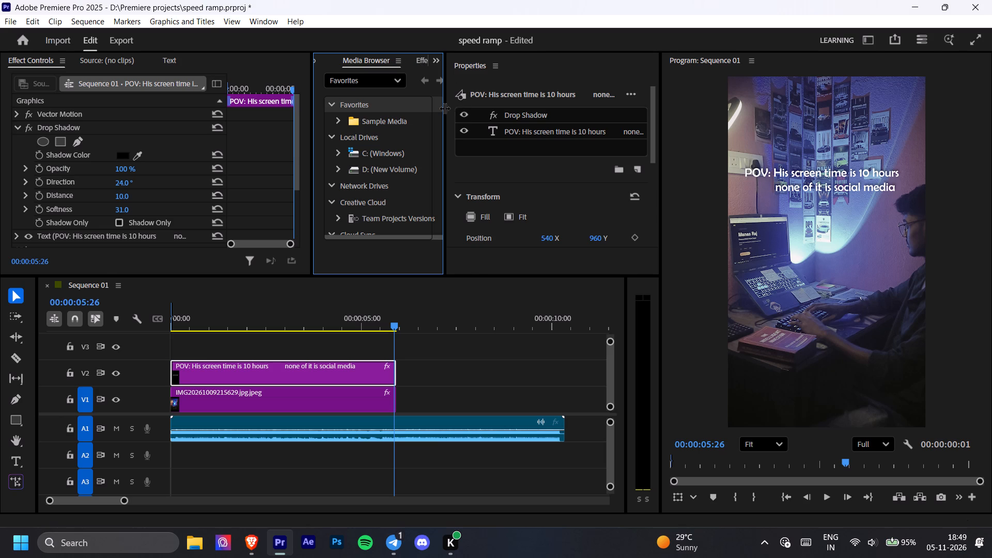
left_click_drag(444, 108, 502, 122)
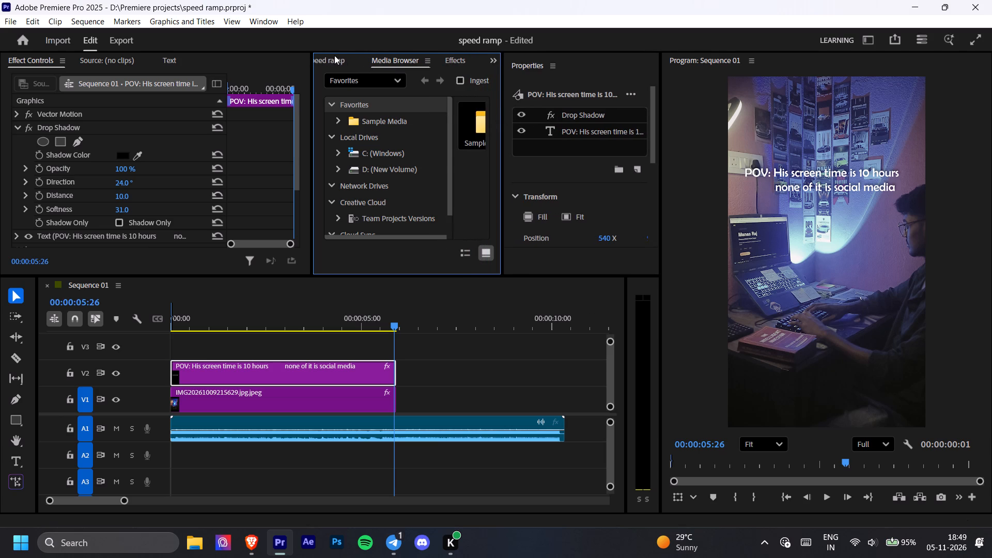
left_click(333, 55)
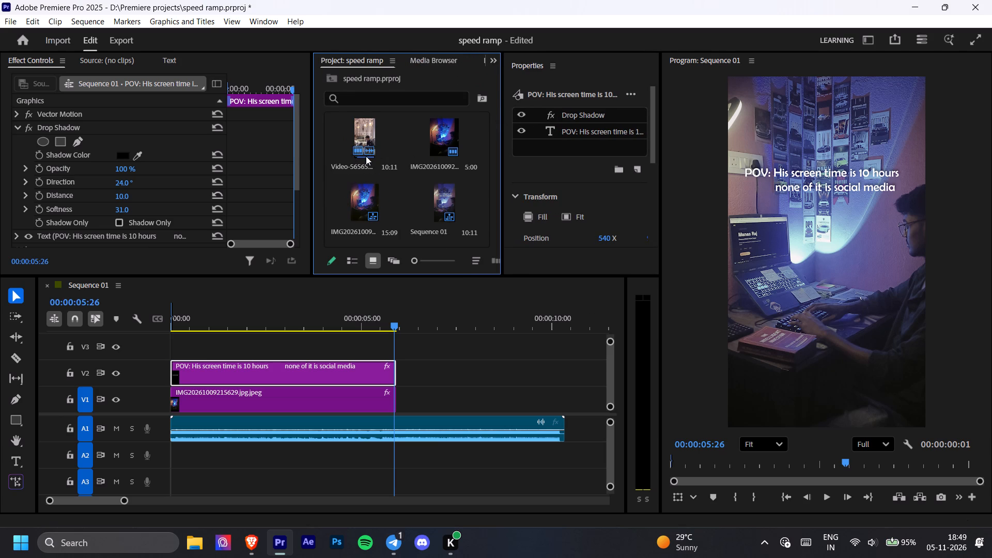
scroll(368, 166, "down", 1)
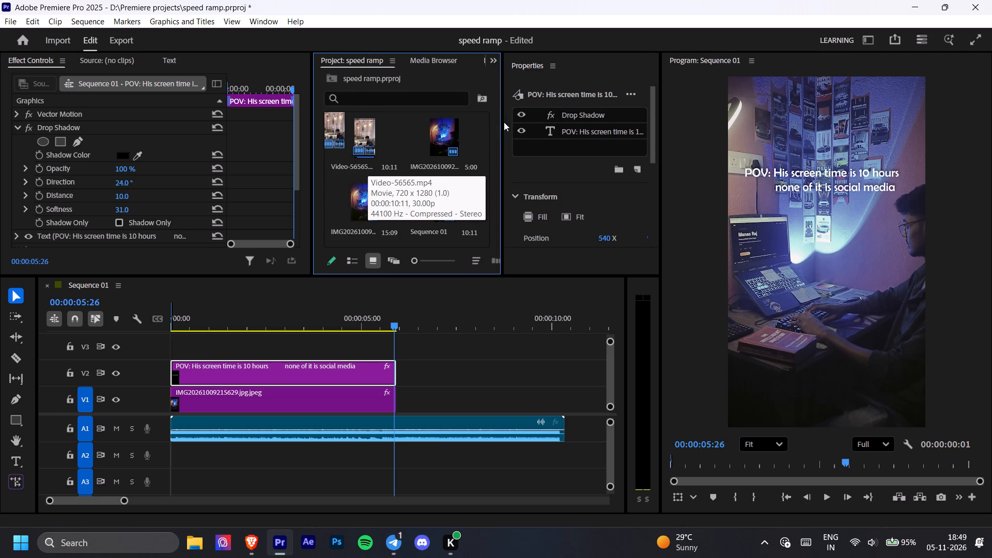
left_click_drag(501, 126, 567, 141)
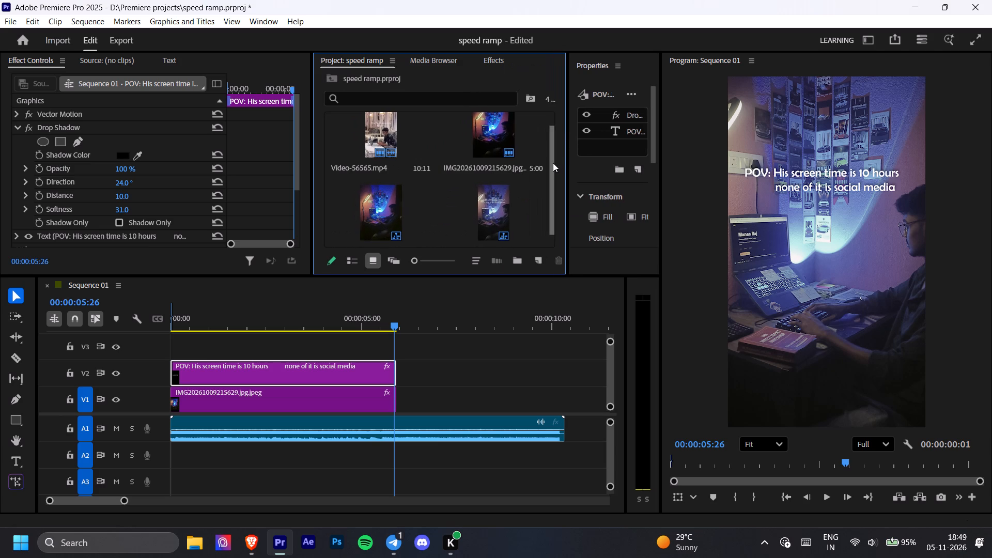
left_click_drag(553, 163, 553, 188)
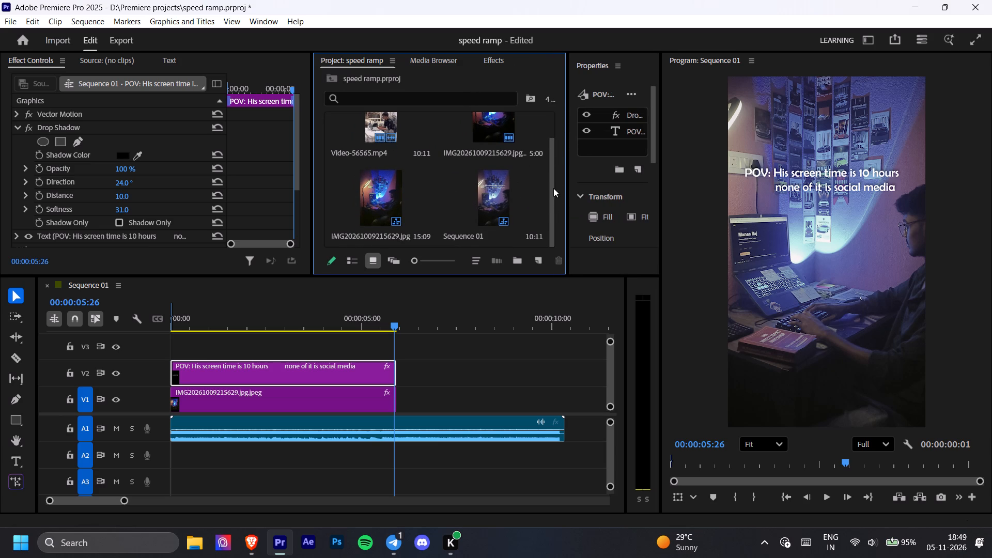
left_click_drag(553, 188, 534, 306)
Switch to File Explorer and open the Downloads folder to look for more media.
double_click(206, 539)
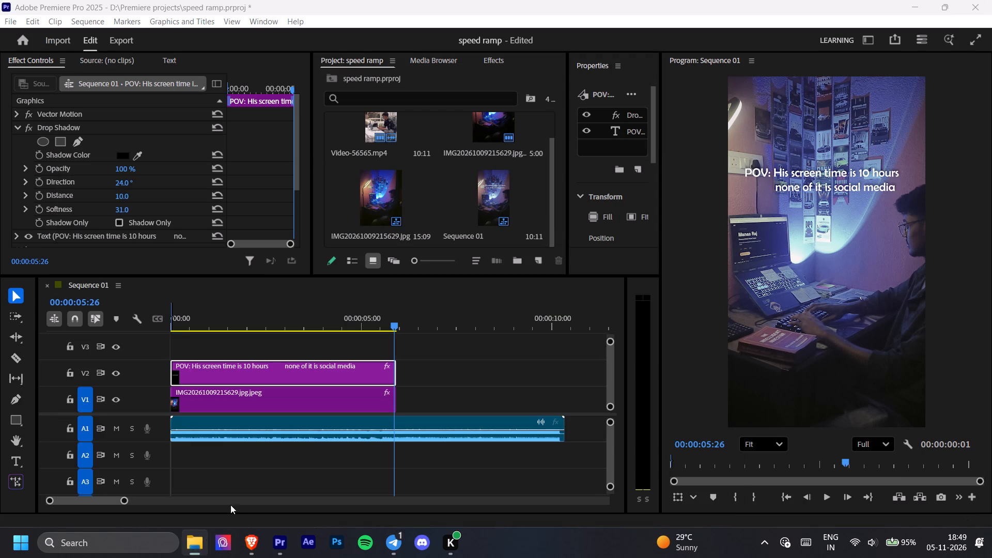
left_click(192, 544)
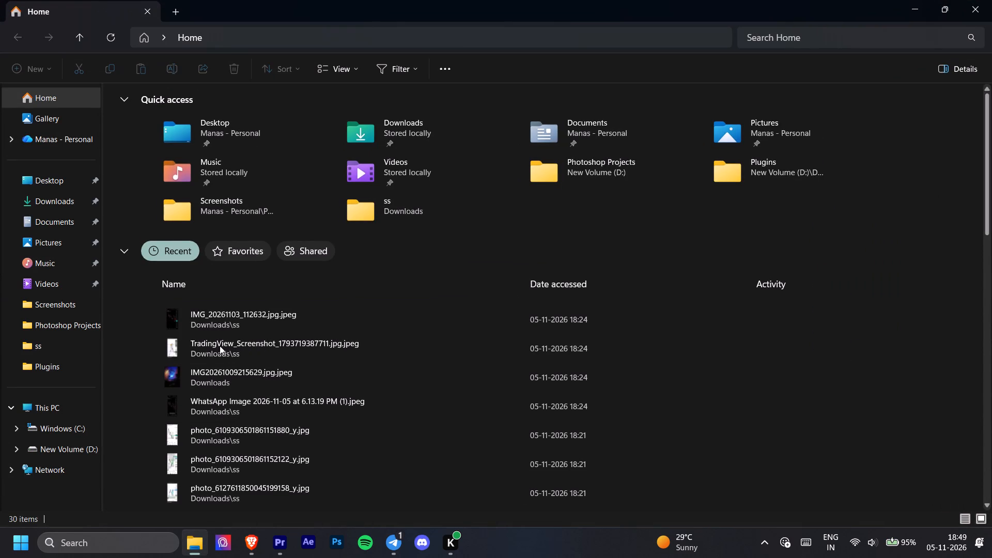
left_click(61, 192)
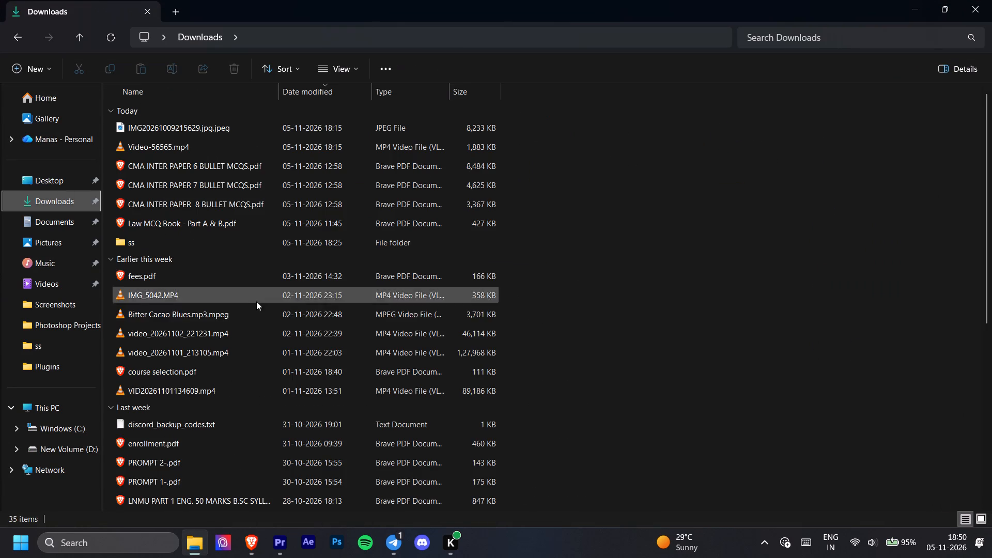
left_click_drag(192, 243, 289, 283)
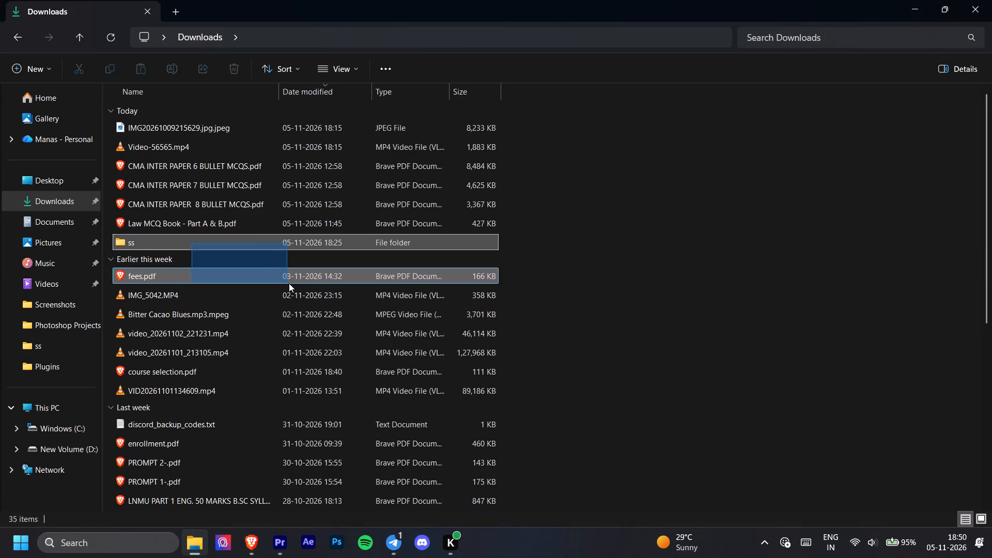
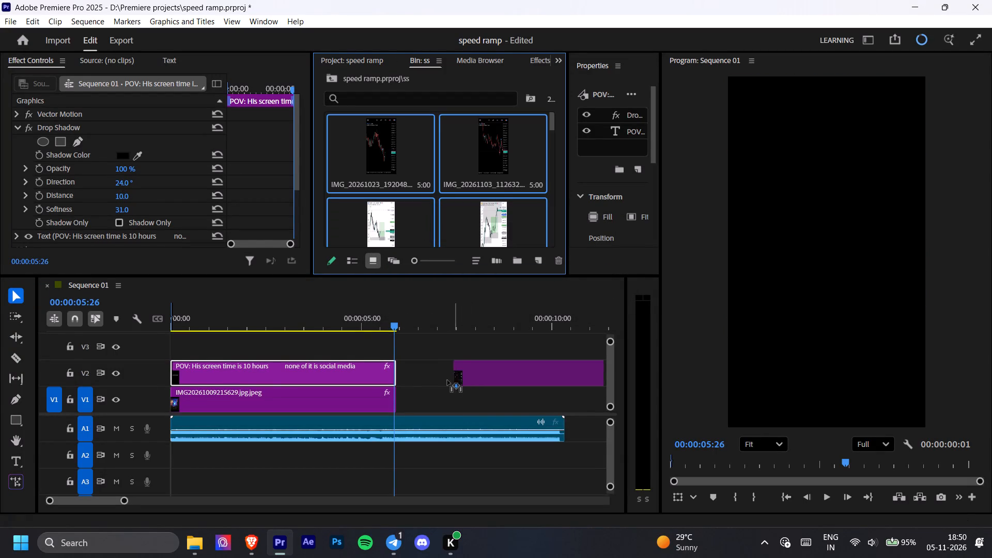
Place the selected ss bin images in a row on V2 from the title clip's end, and preview them at 00:00:07:12.
left_click_drag(447, 380, 396, 366)
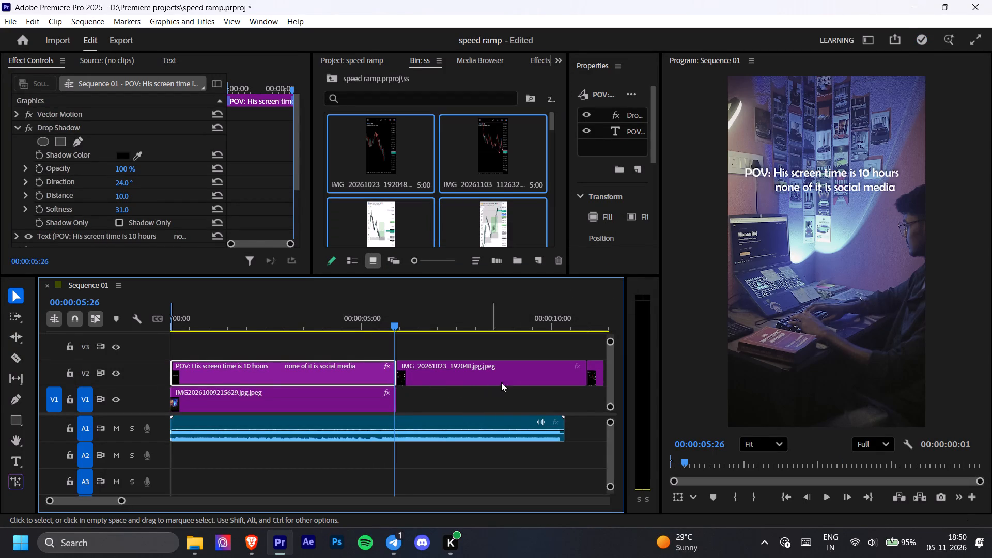
left_click_drag(398, 327, 455, 343)
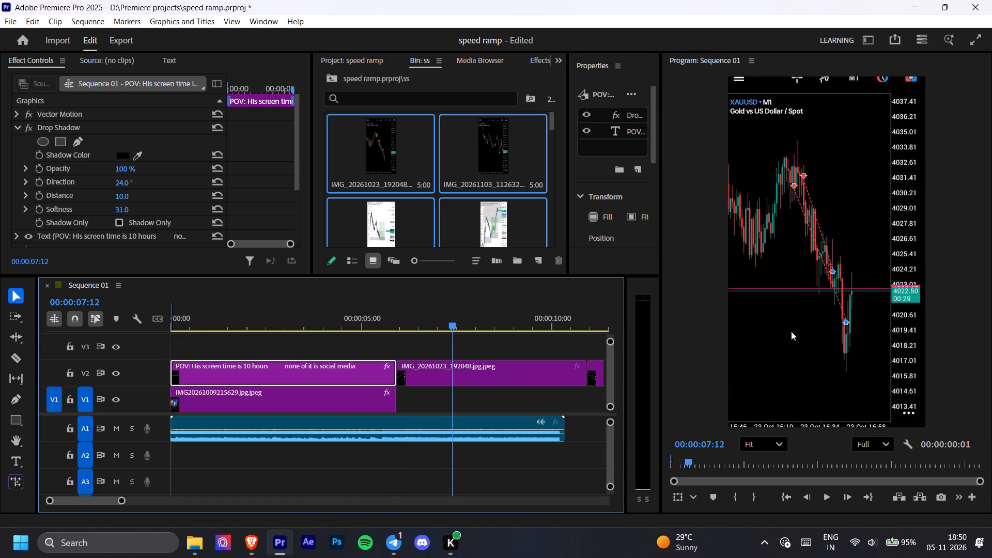
Trim the end of the first chart image, IMG_20261023_192048, so the clip lasts about half a second.
scroll(498, 379, "left", 1)
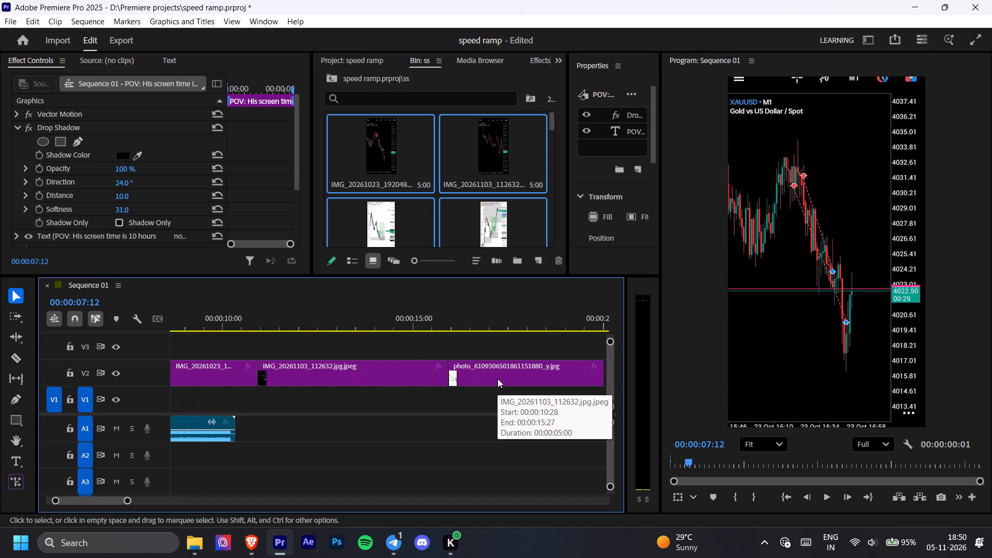
scroll(498, 379, "left", 1)
scroll(498, 379, "down", 2, "ctrl")
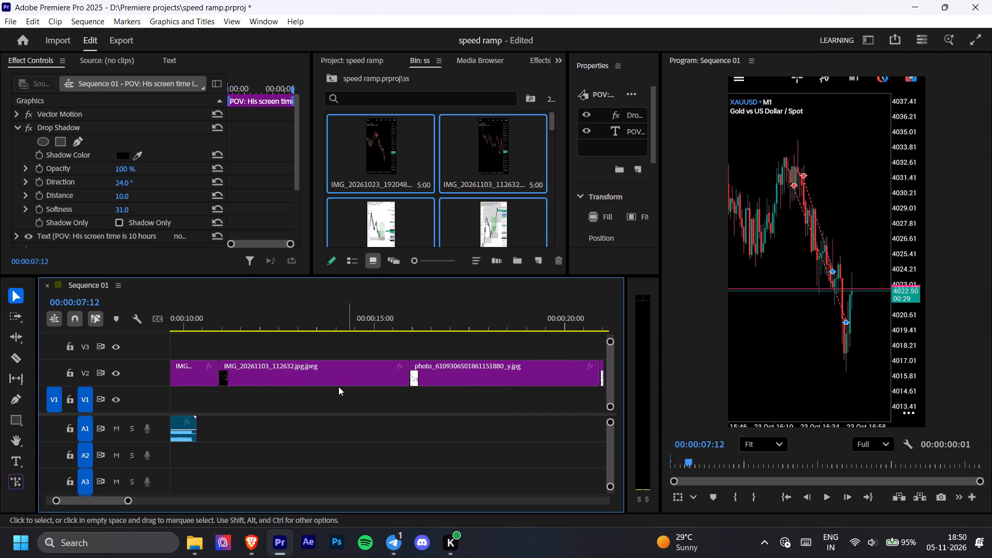
left_click_drag(277, 420, 297, 423)
scroll(297, 423, "right", 1)
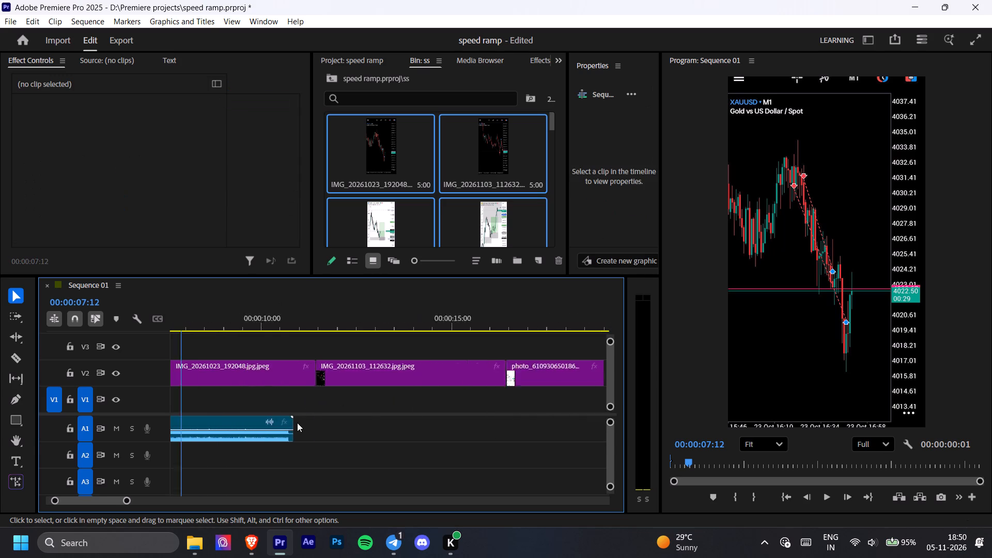
scroll(297, 423, "right", 1)
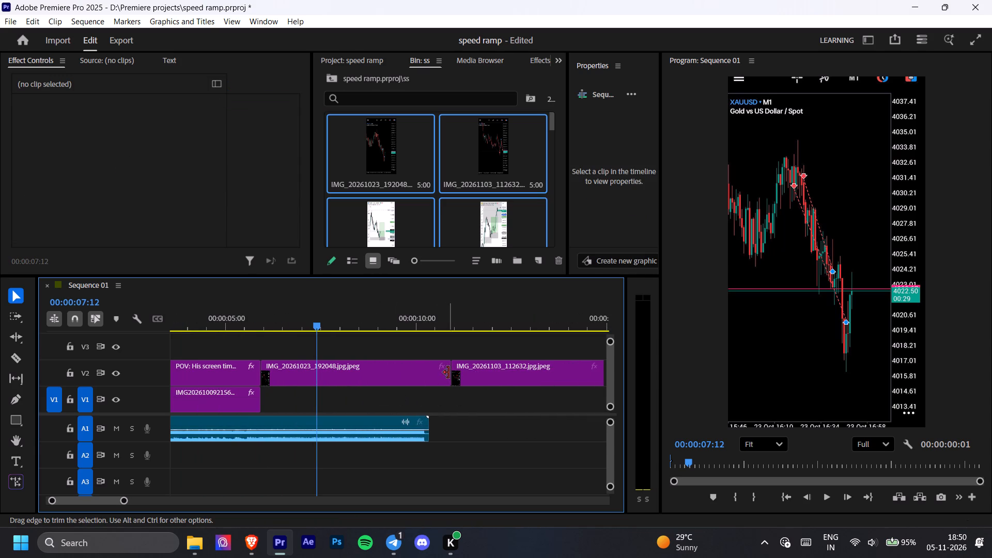
left_click_drag(448, 373, 278, 392)
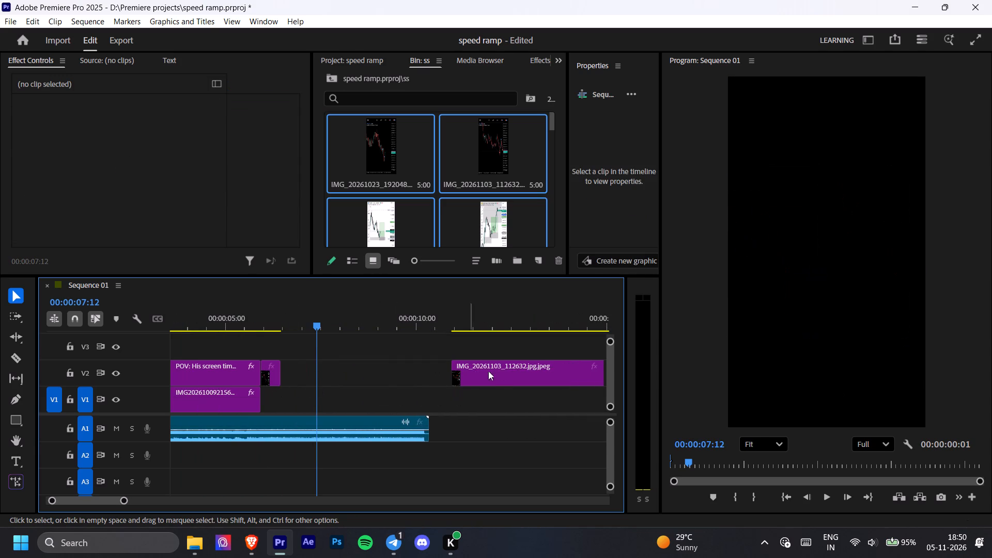
Move IMG_20261103_112632 earlier and down to V1, just past the first chart image, and trim its end to about 0.3 seconds.
left_click_drag(502, 369, 348, 376)
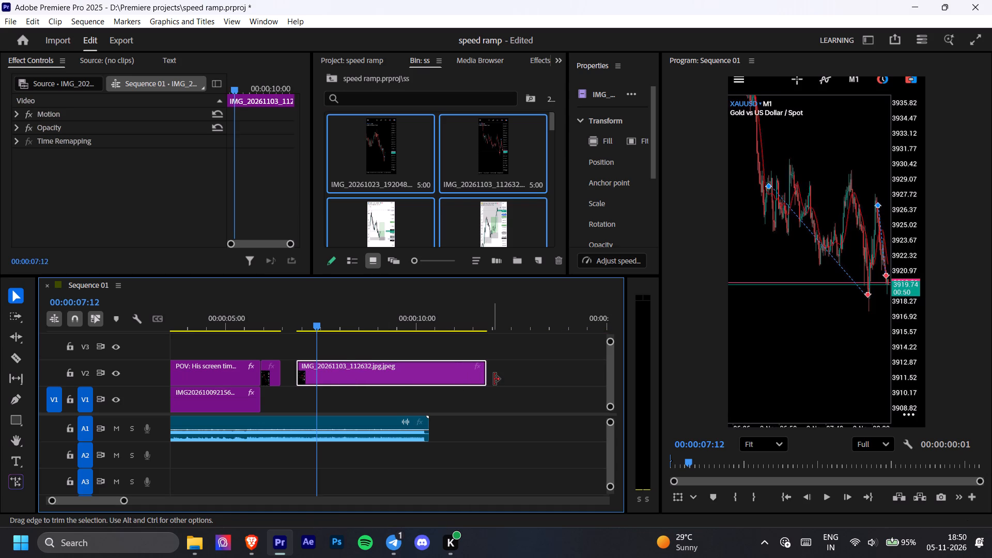
key("ctrl+z")
left_click_drag(493, 379, 406, 388)
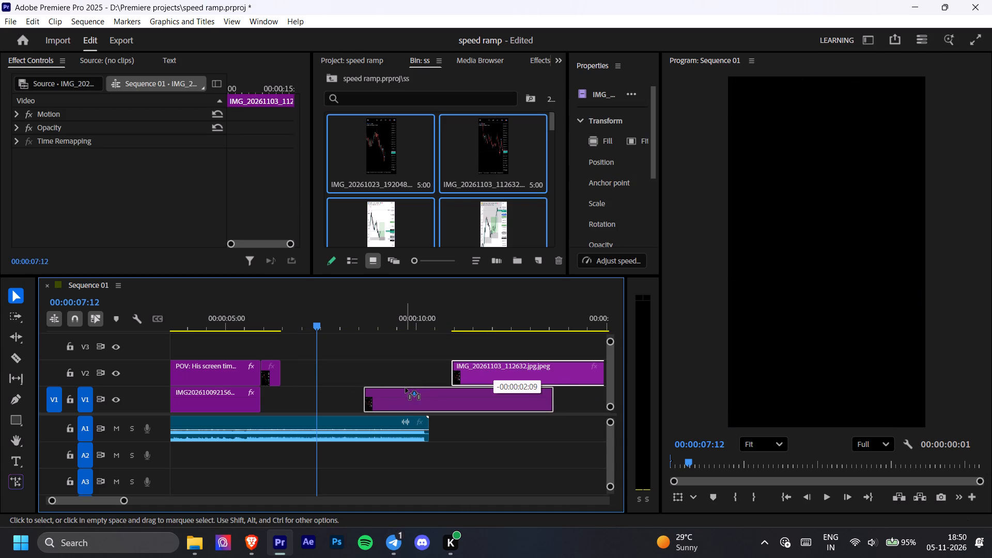
left_click_drag(406, 388, 335, 397)
left_click_drag(485, 400, 307, 419)
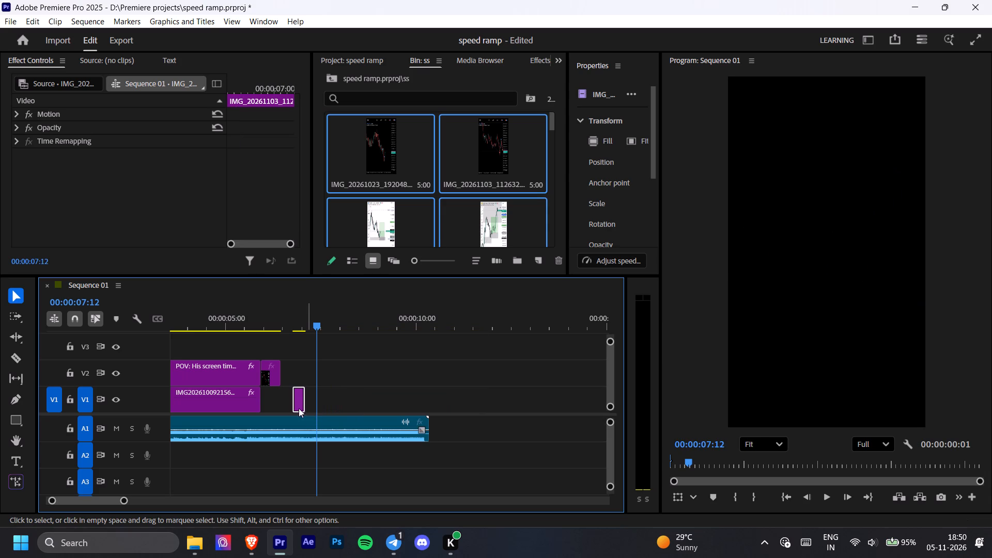
Shorten the first chart image further and butt the trimmed IMG_20261103_112632 clip against its end on V2.
left_click_drag(278, 380, 269, 380)
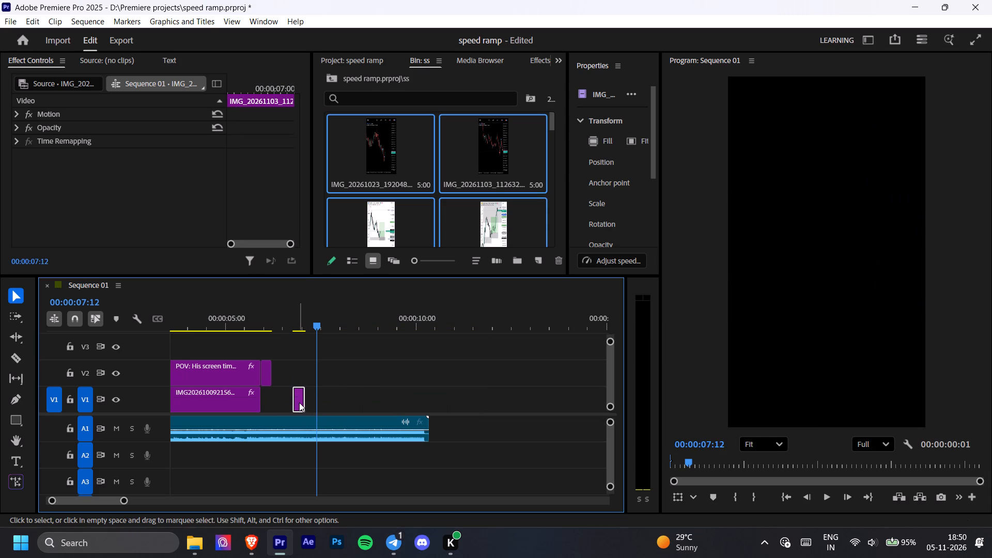
left_click_drag(299, 402, 274, 382)
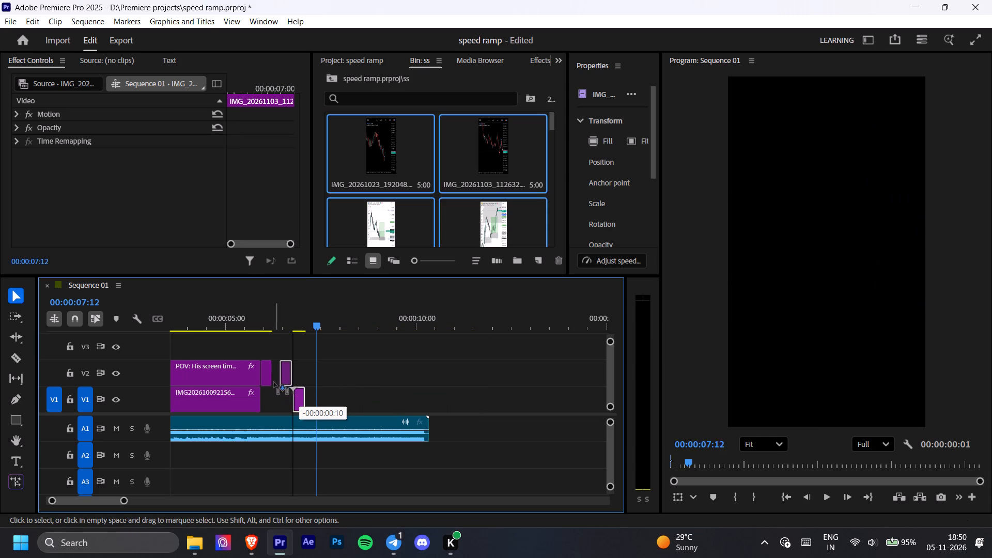
left_click_drag(274, 382, 272, 383)
left_click_drag(285, 378, 275, 378)
left_click(278, 376)
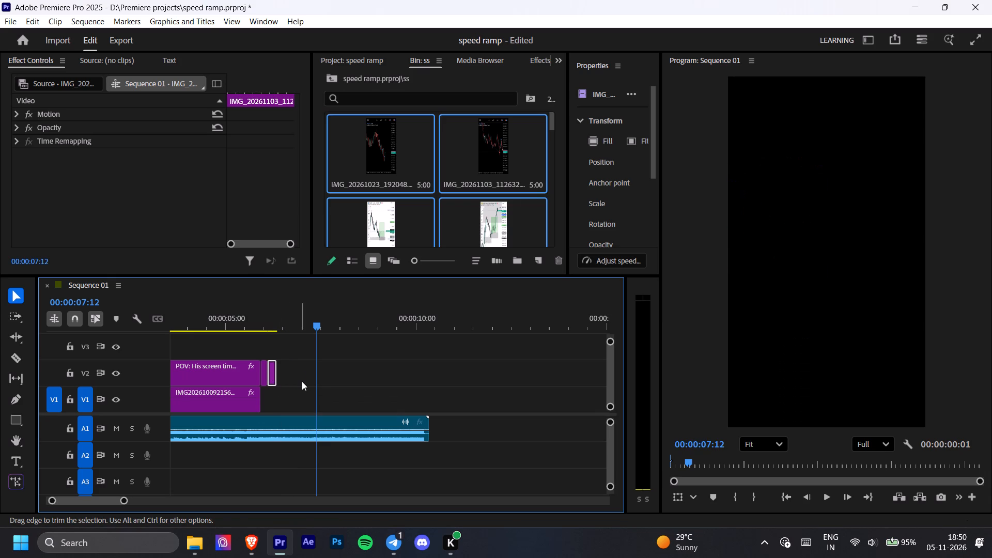
scroll(302, 381, "up", 9, "ctrl+alt")
scroll(302, 381, "up", 2, "ctrl")
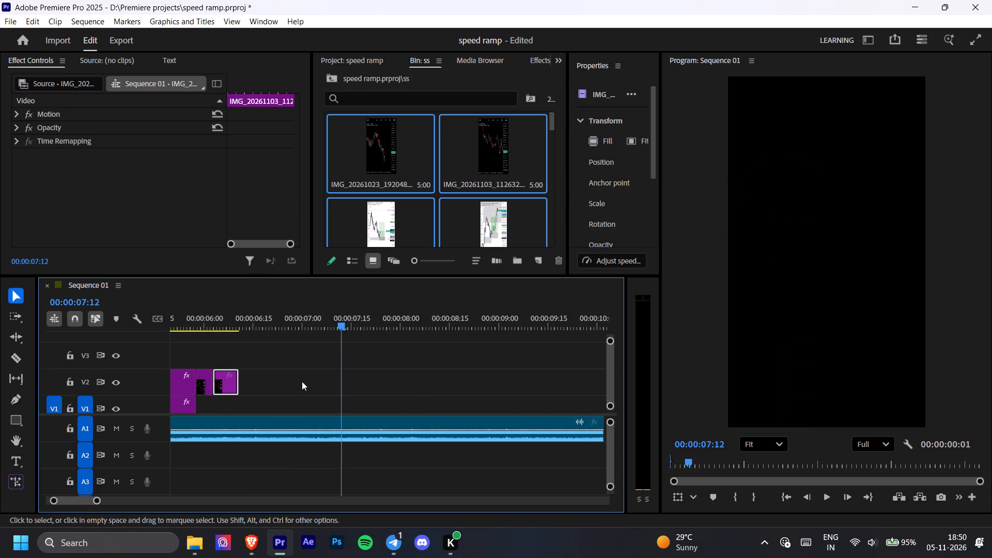
scroll(414, 386, "left", 8)
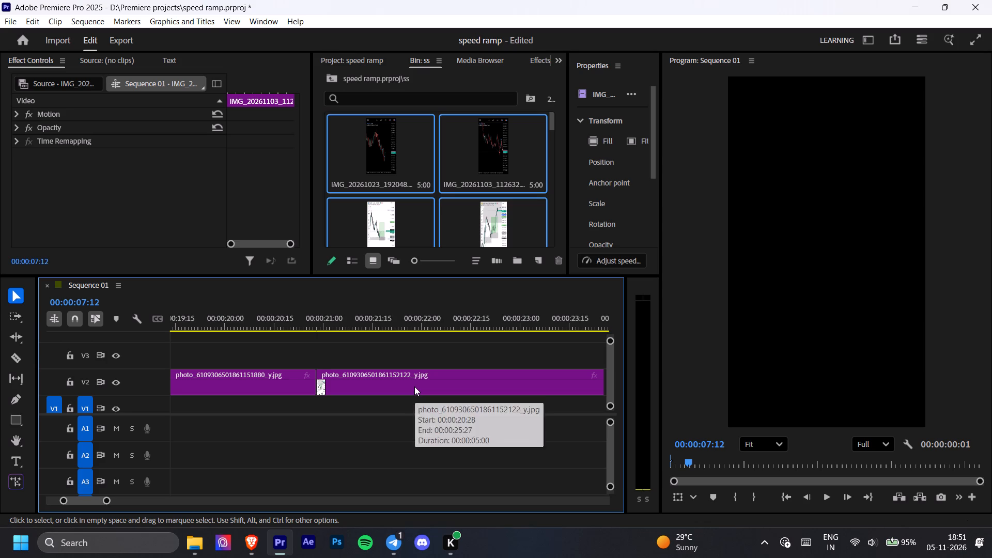
scroll(414, 386, "down", 4, "ctrl")
scroll(414, 386, "down", 7, "ctrl+alt")
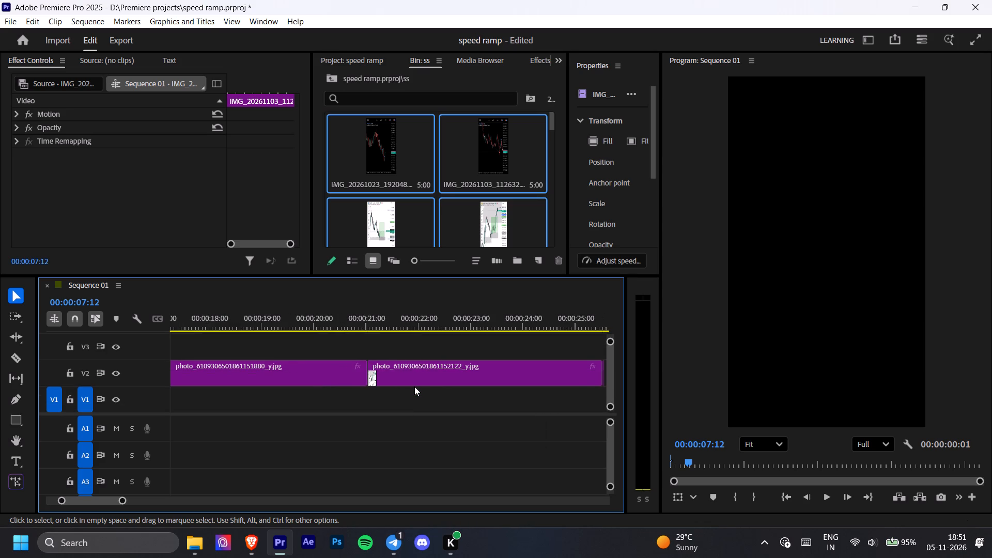
scroll(414, 386, "down", 13, "ctrl+alt")
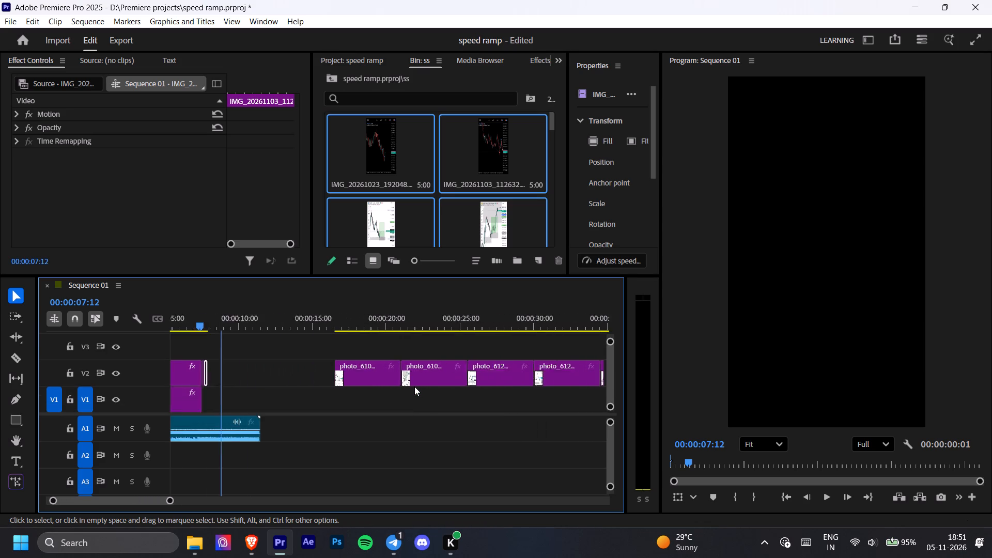
scroll(414, 386, "down", 6, "ctrl+alt")
scroll(486, 405, "left", 1)
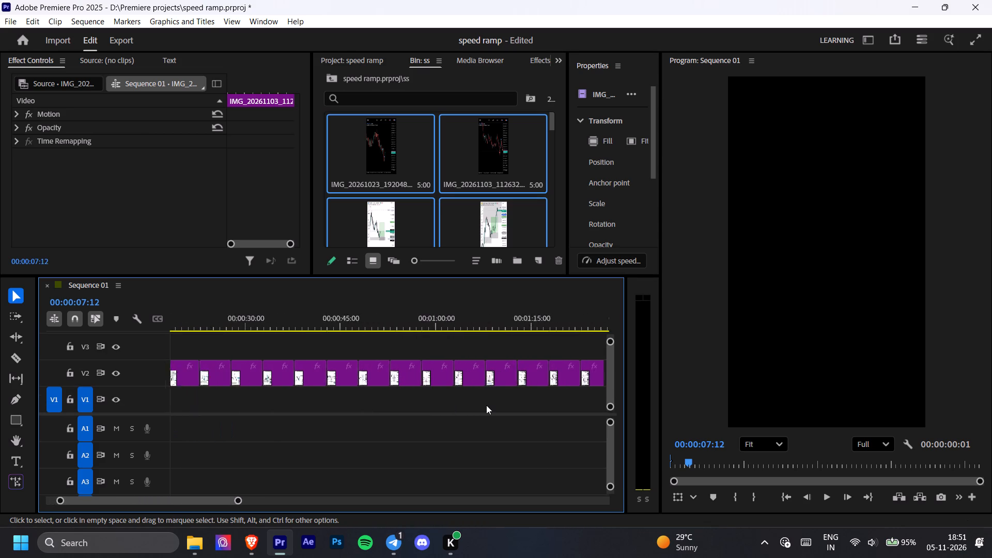
scroll(486, 405, "left", 1)
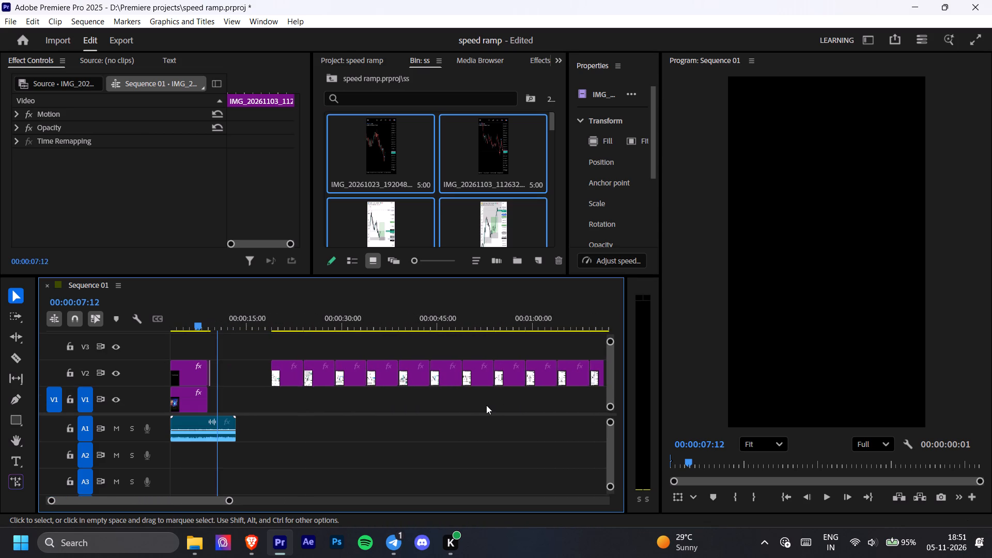
scroll(486, 405, "left", 1)
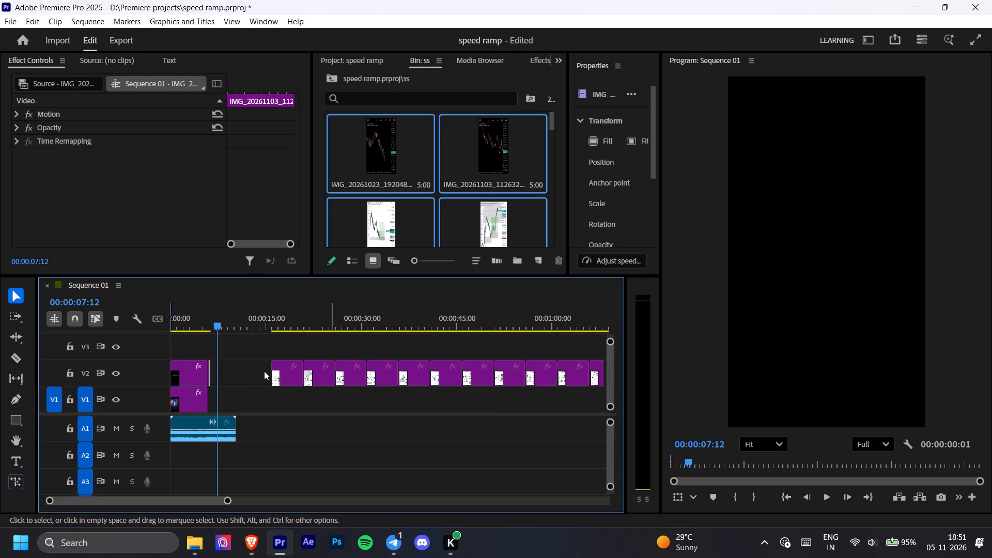
left_click_drag(273, 375, 293, 377)
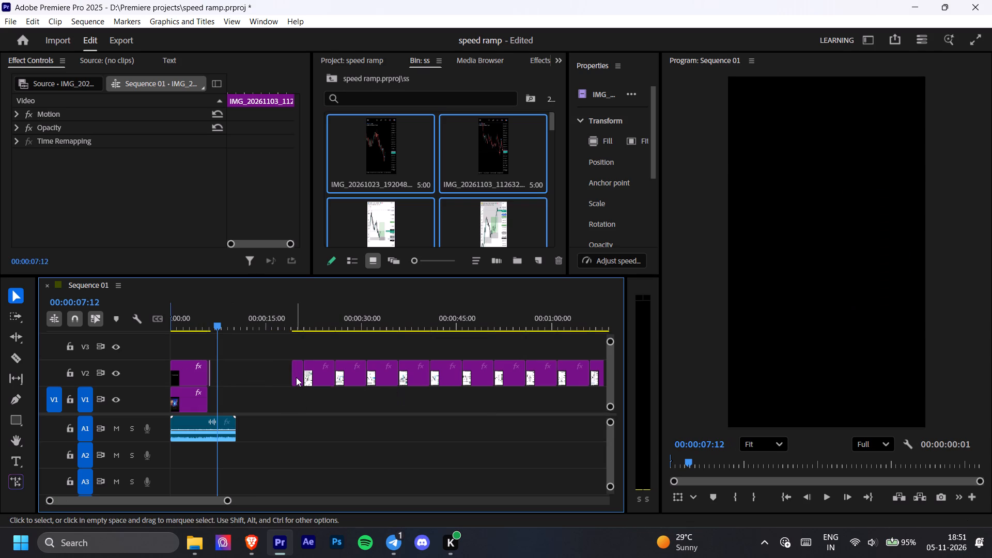
left_click_drag(304, 376, 327, 378)
left_click_drag(337, 377, 356, 377)
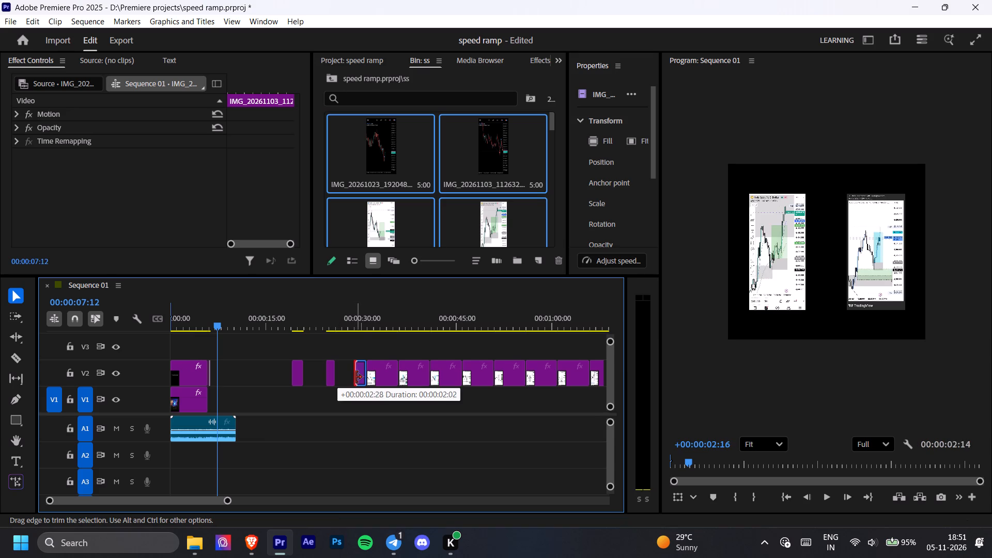
left_click_drag(356, 377, 359, 377)
Trim the starts of the next four image clips on V2, between about 00:00:30:00 and 00:00:51:00, to under 2 seconds each.
left_click_drag(370, 377, 387, 377)
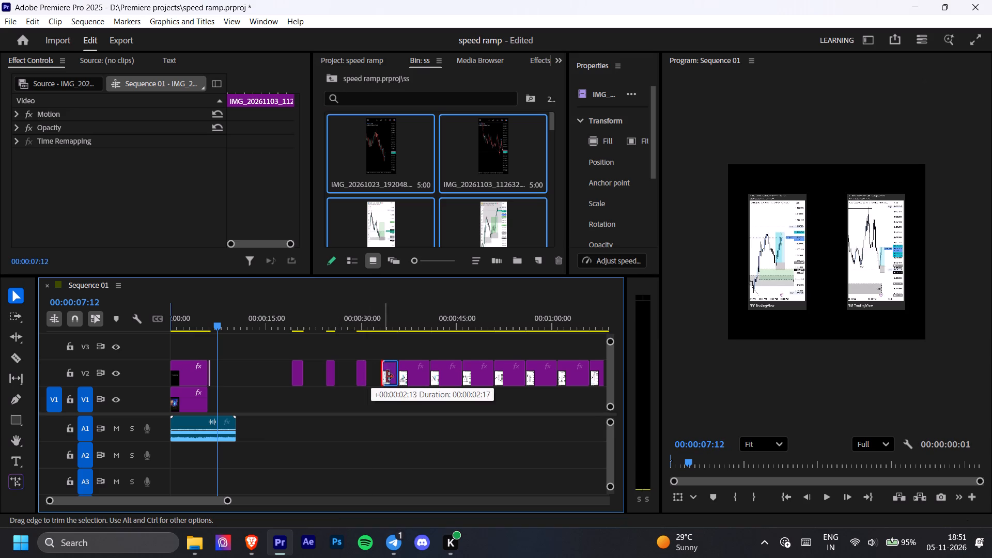
left_click_drag(387, 377, 392, 377)
left_click_drag(400, 377, 419, 378)
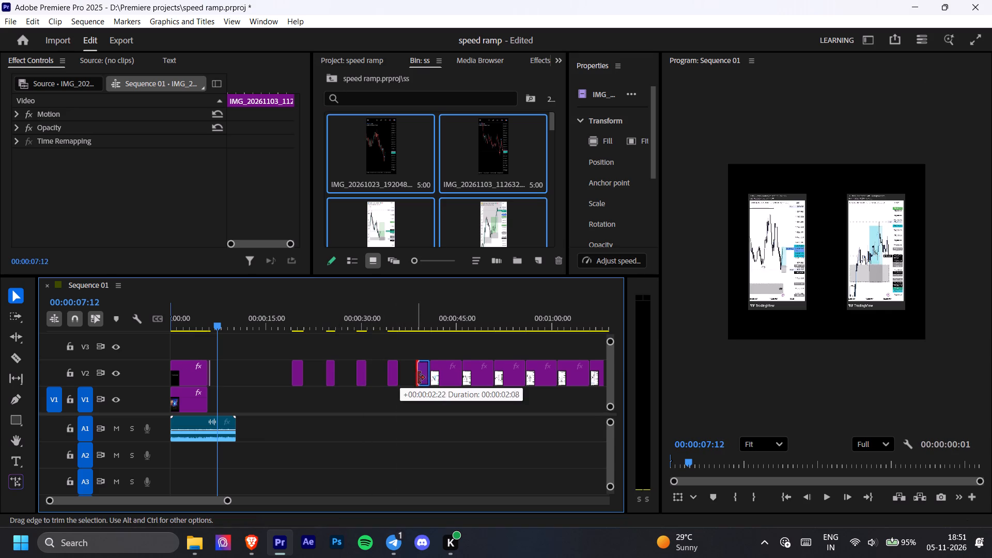
left_click_drag(419, 378, 424, 379)
left_click_drag(430, 377, 451, 379)
left_click_drag(433, 374, 455, 375)
left_click_drag(466, 374, 485, 376)
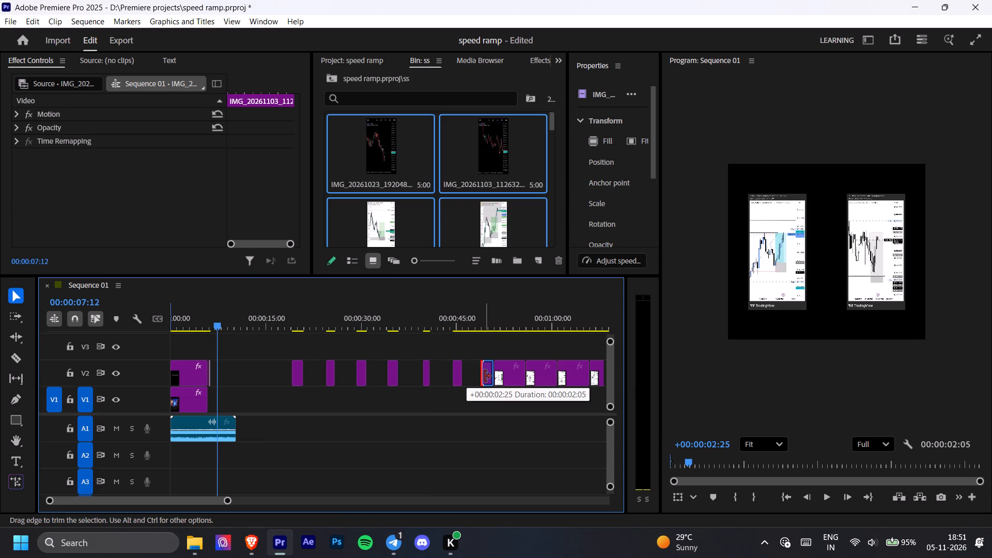
left_click_drag(485, 376, 488, 376)
Trim the starts of the next three image clips on V2, around the one-minute mark, to under 2 seconds each.
left_click_drag(495, 376, 516, 379)
left_click_drag(529, 379, 535, 379)
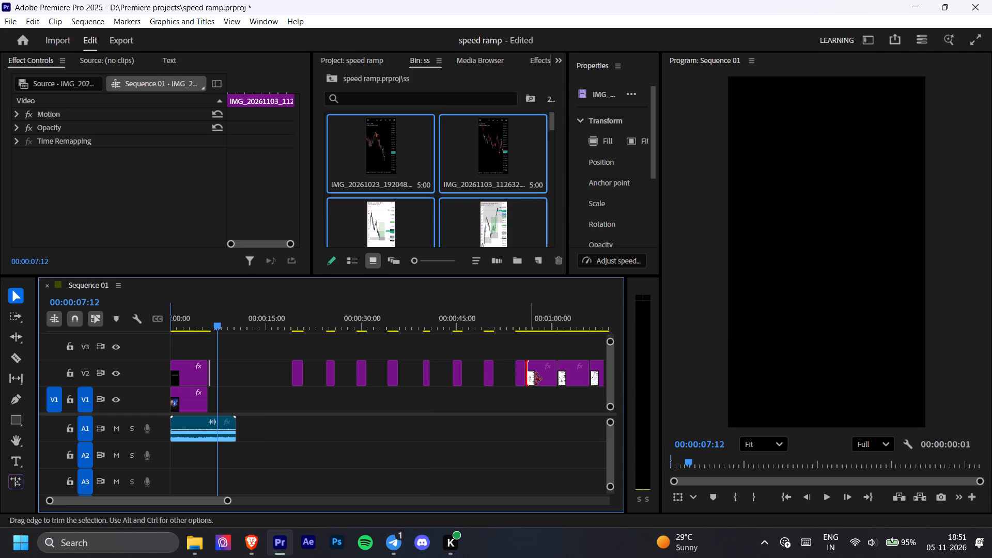
left_click_drag(535, 379, 549, 381)
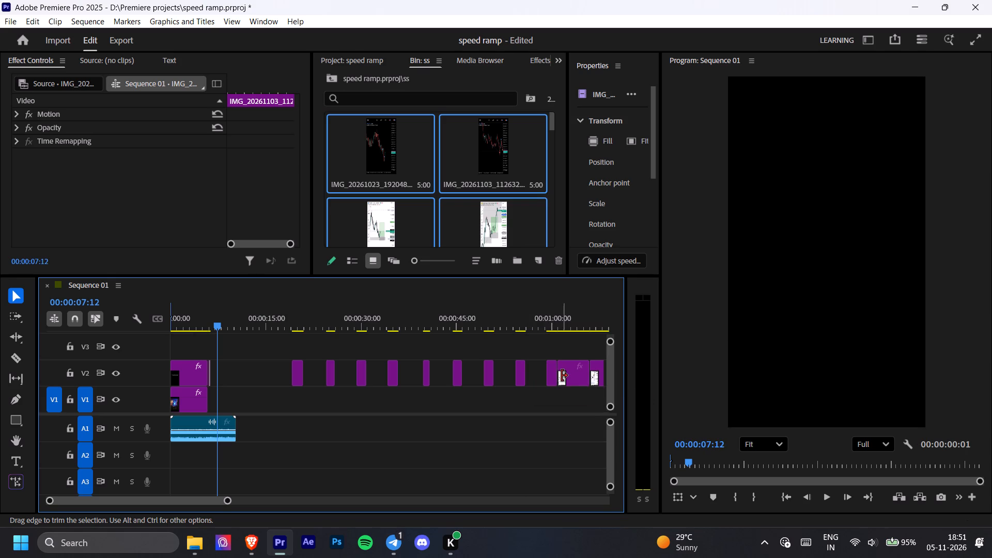
left_click_drag(562, 376, 585, 377)
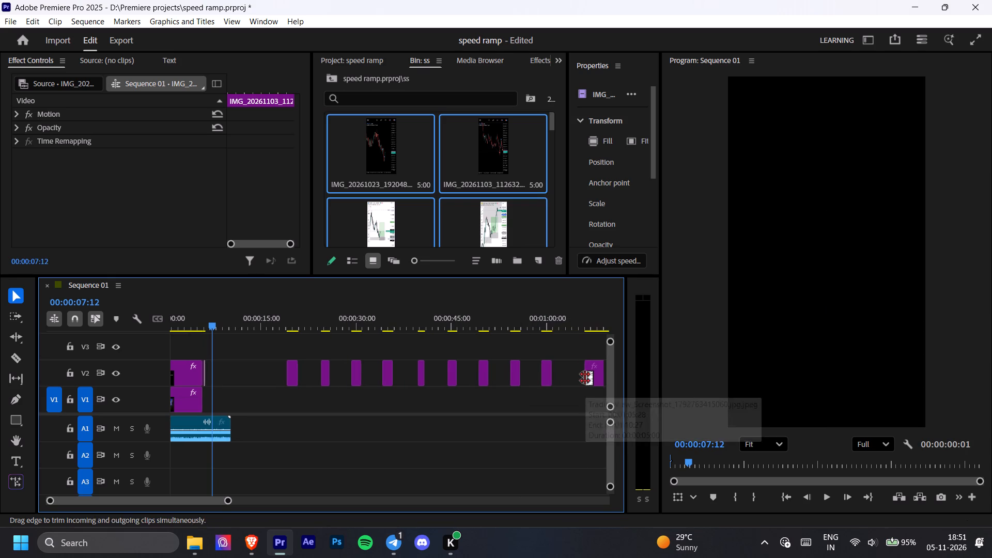
key("ctrl+z")
left_click_drag(554, 378, 570, 381)
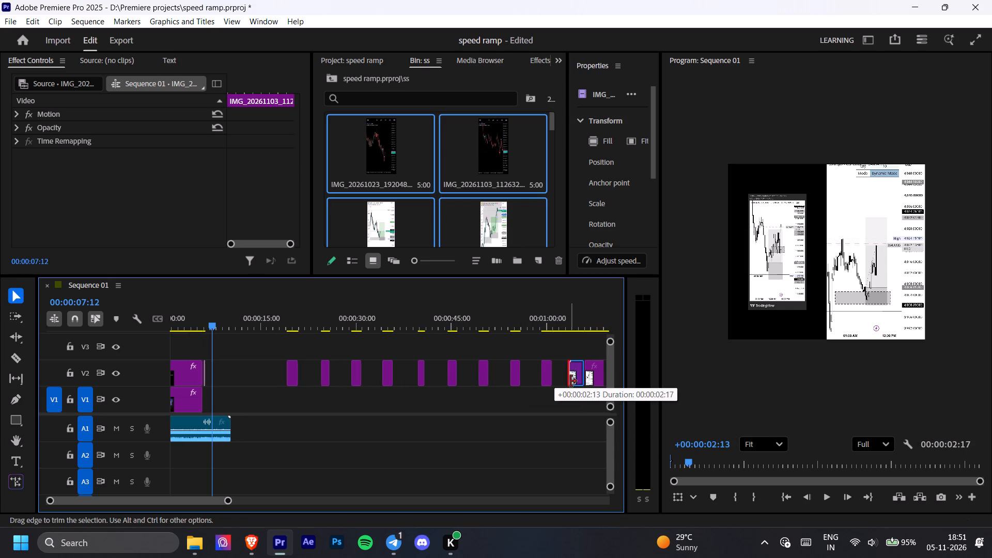
left_click_drag(570, 381, 575, 382)
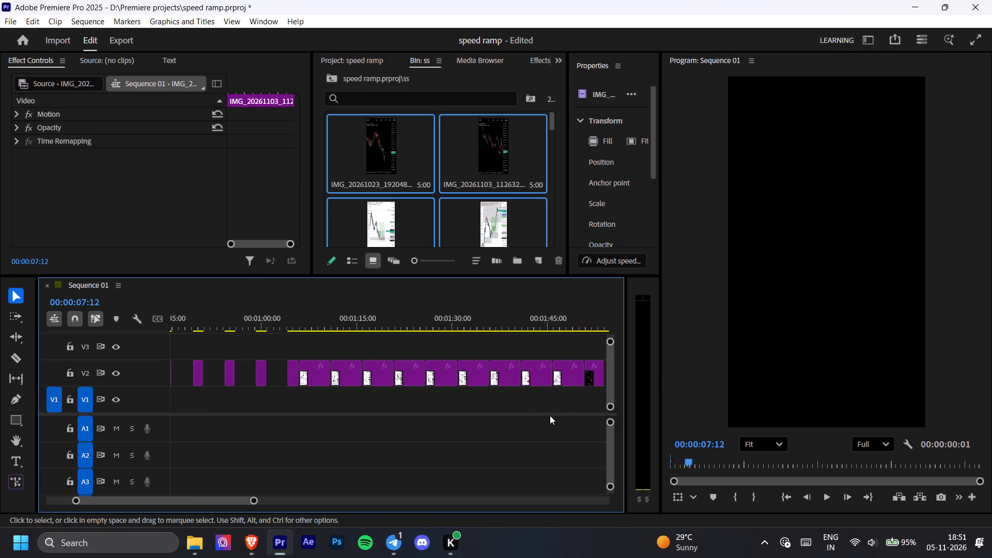
Trim the starts of the next four image clips on V2, from about 00:01:06:00 onward, to short segments under 2 seconds.
left_click_drag(301, 376, 319, 376)
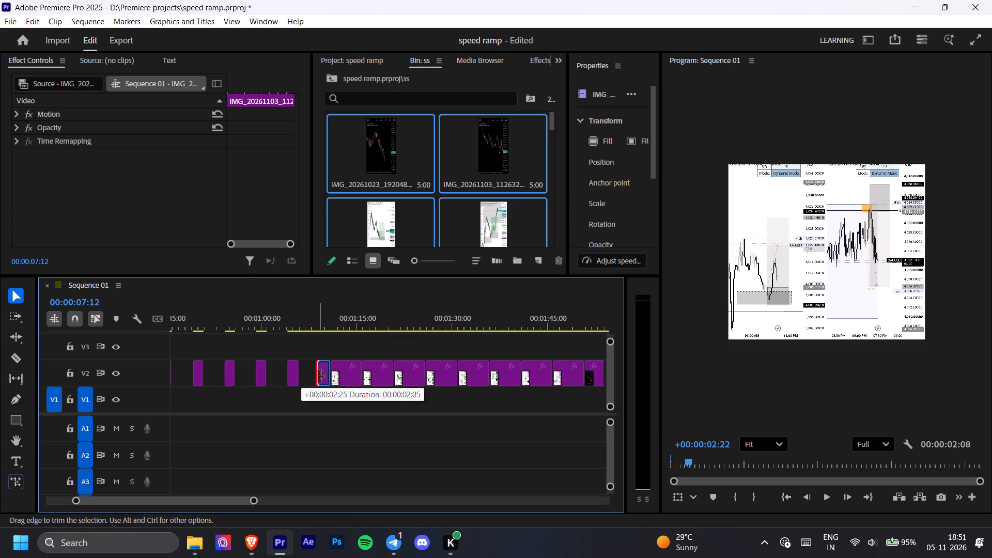
left_click_drag(319, 376, 322, 376)
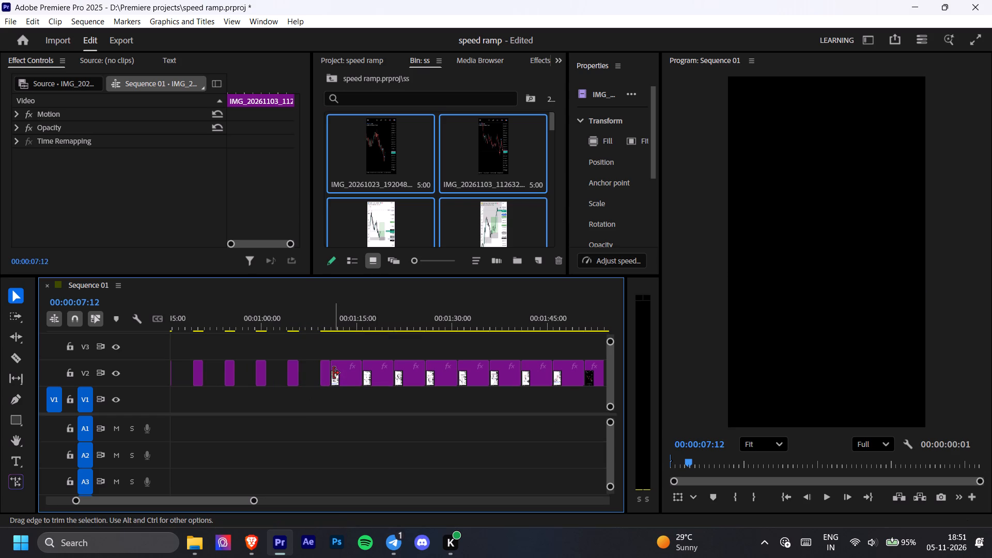
left_click_drag(333, 373, 357, 381)
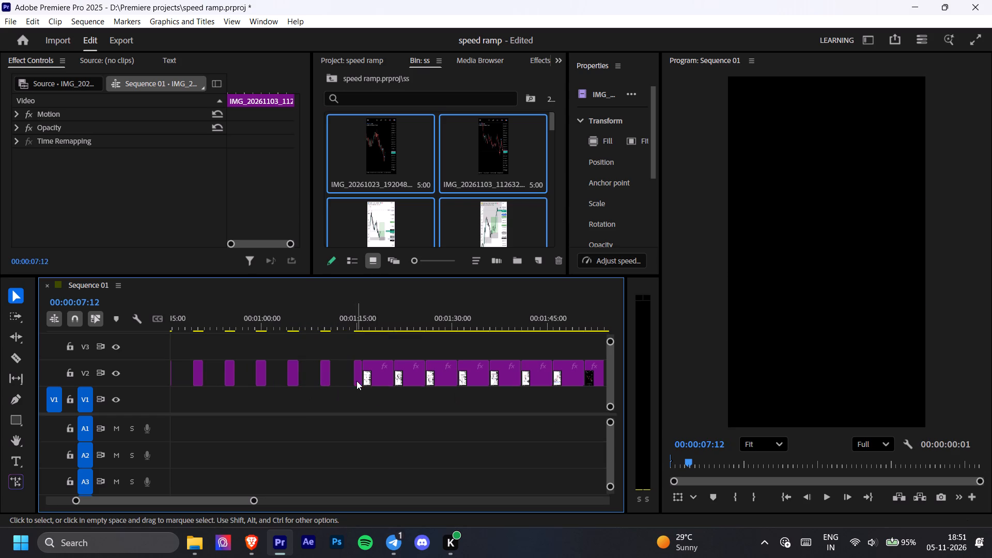
left_click_drag(363, 371, 386, 378)
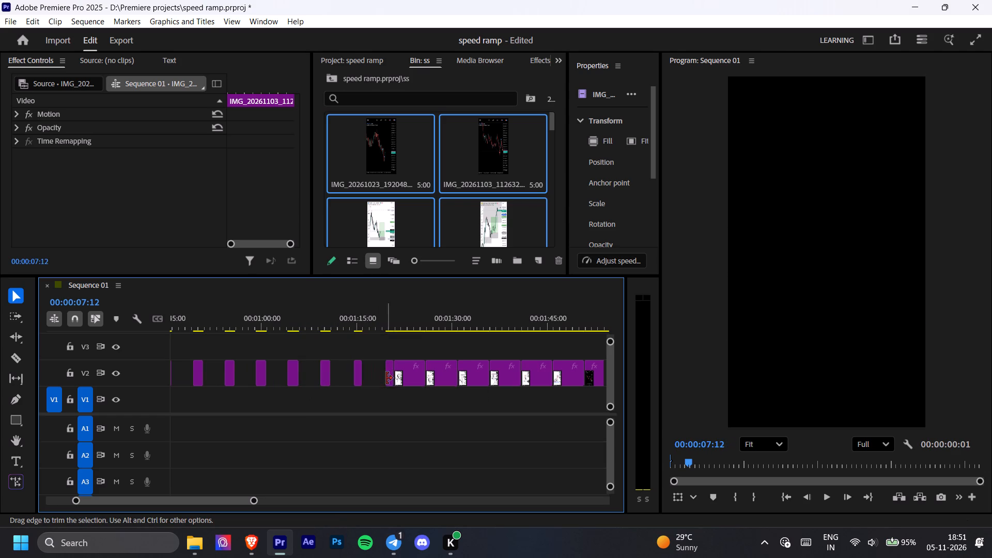
left_click_drag(398, 378, 422, 381)
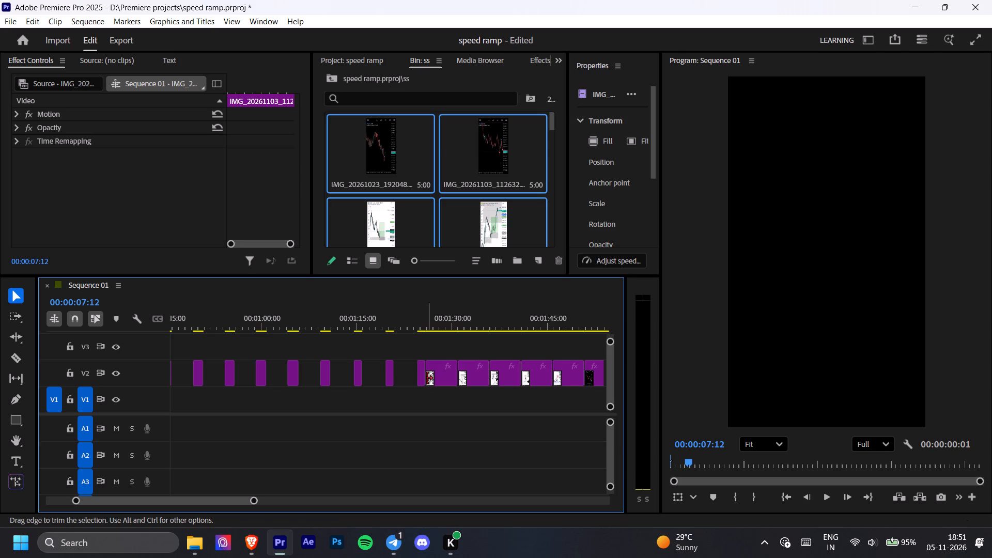
Trim the starts of the next six image clips on V2, between about 00:01:26:00 and 00:01:56:00, leaving only short segments.
left_click_drag(427, 378, 450, 381)
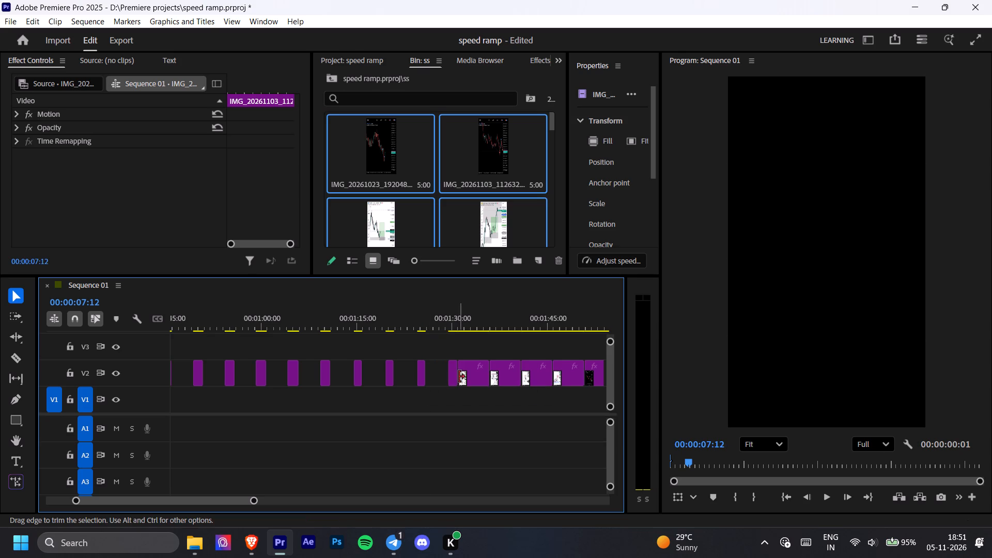
left_click_drag(459, 377, 482, 379)
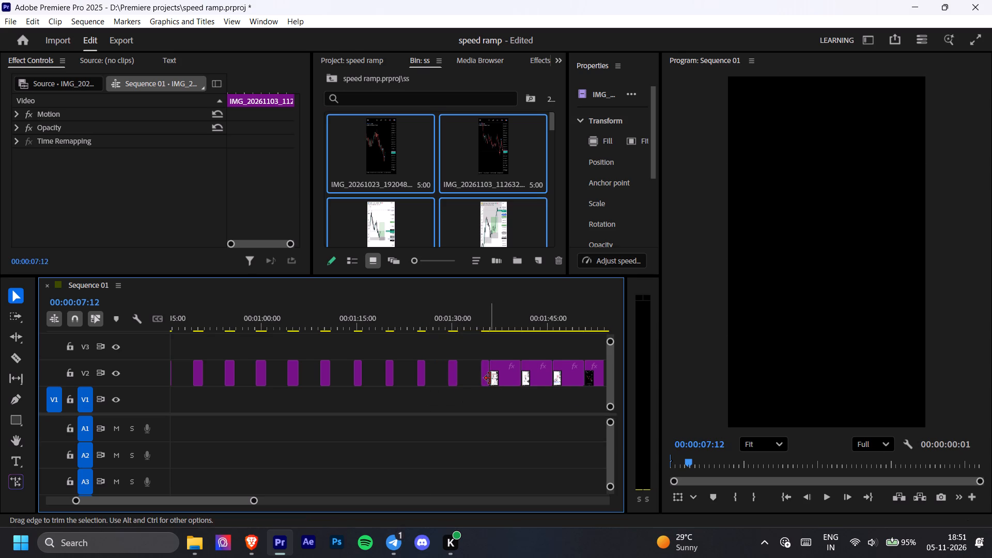
left_click_drag(492, 378, 515, 379)
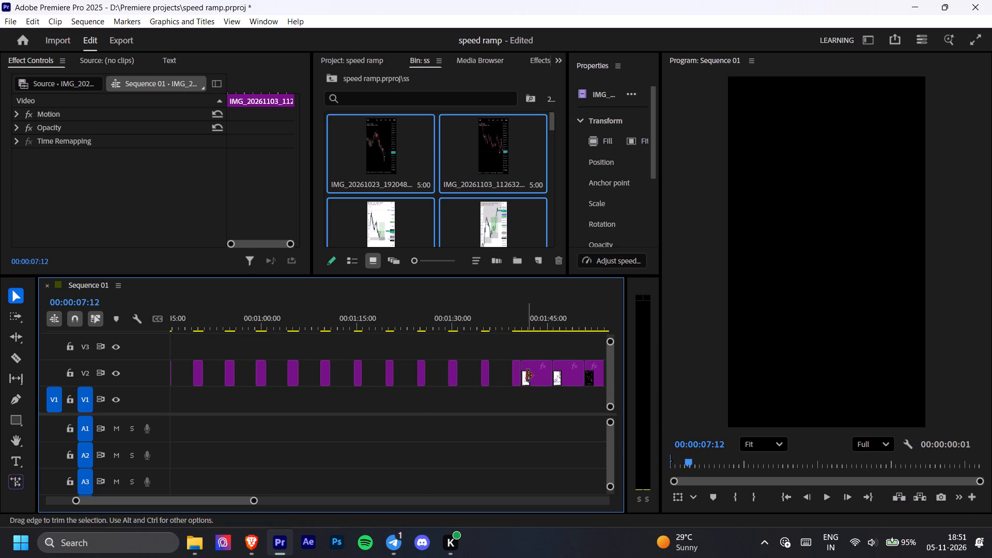
left_click(528, 376)
left_click_drag(526, 375, 547, 383)
left_click_drag(555, 376, 576, 381)
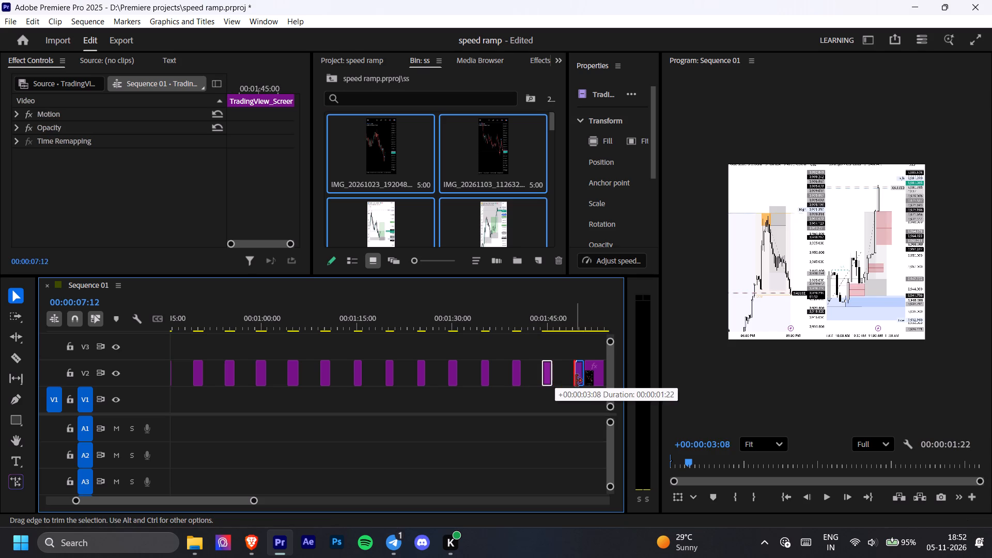
left_click_drag(576, 381, 577, 381)
left_click_drag(587, 376, 597, 378)
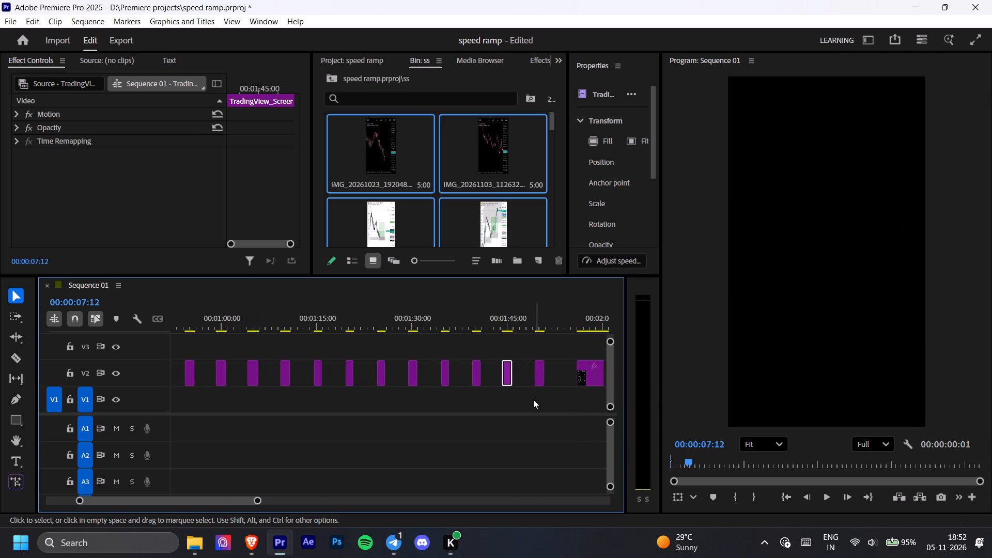
Trim the starts of the last two image clips on V2, around 00:02:00:00, to under 2 seconds each.
left_click_drag(531, 399, 468, 414)
scroll(468, 414, "left", 1)
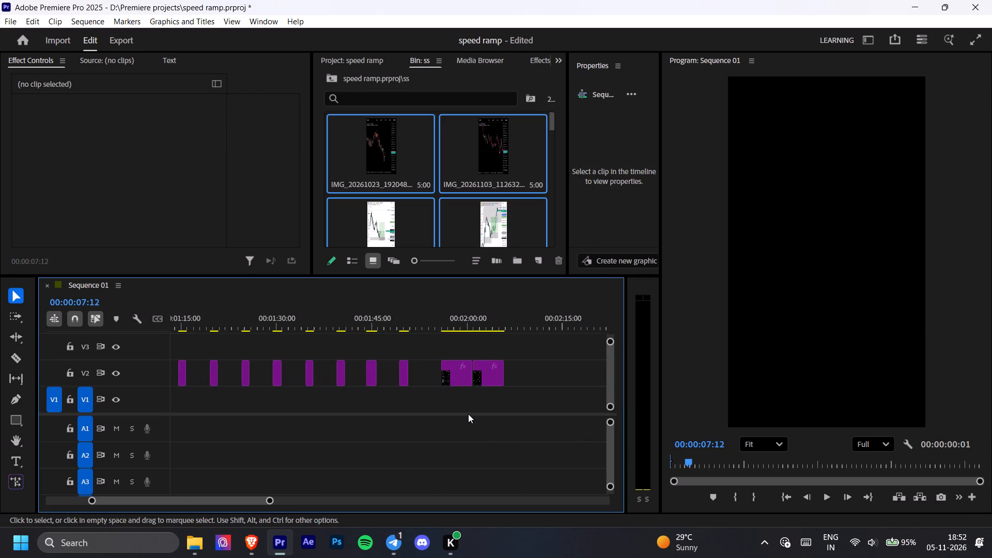
right_click(468, 414)
scroll(333, 433, "right", 1)
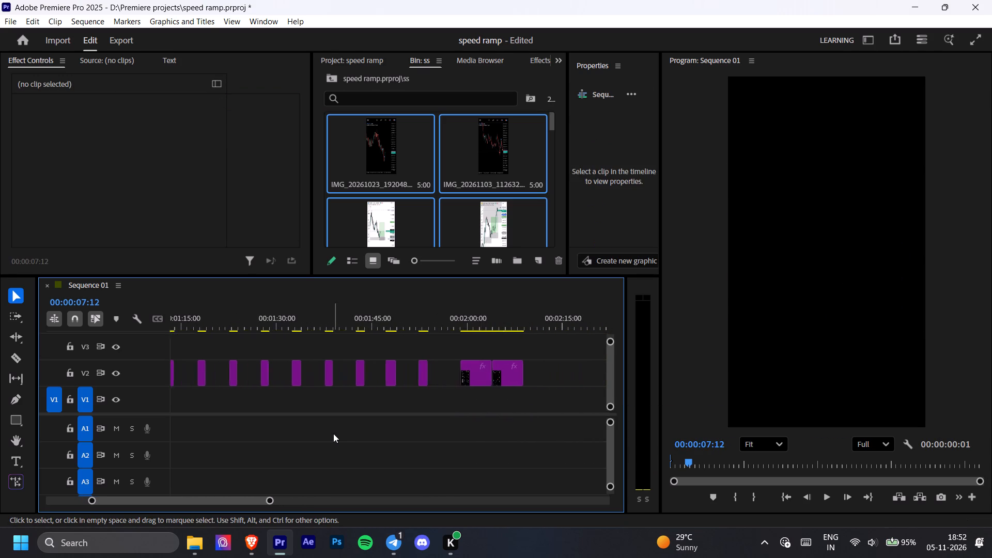
scroll(333, 433, "right", 4)
scroll(386, 424, "left", 5)
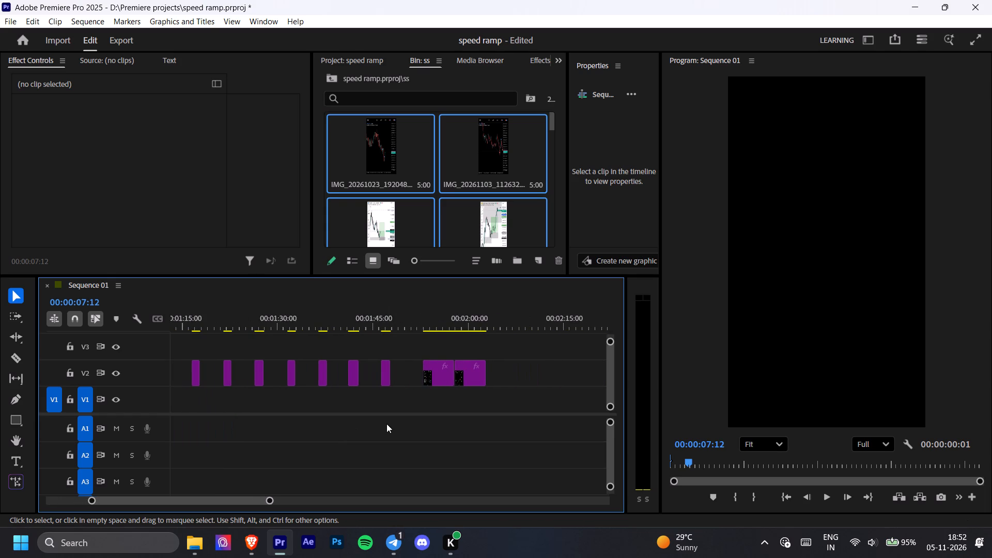
double_click(446, 384)
left_click(437, 322)
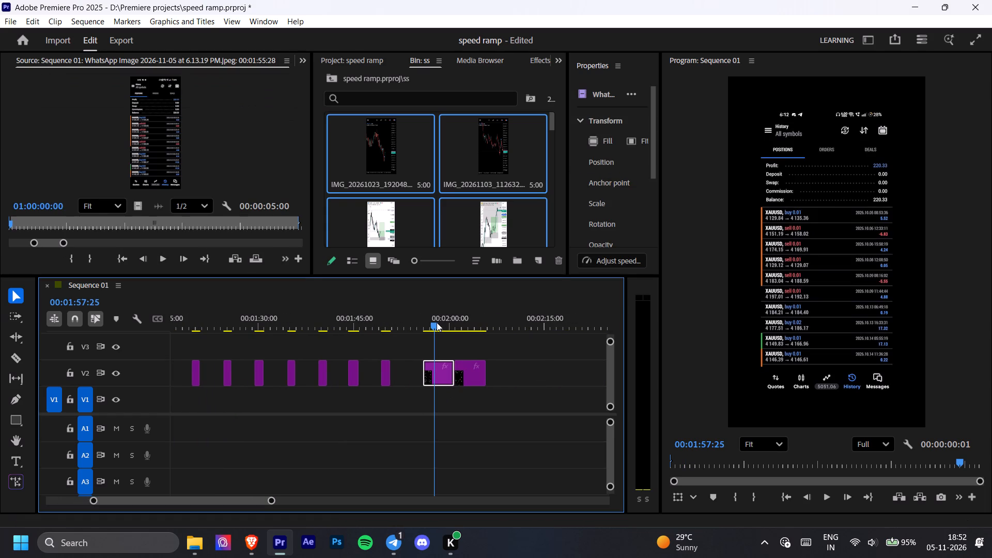
left_click_drag(425, 376, 432, 384)
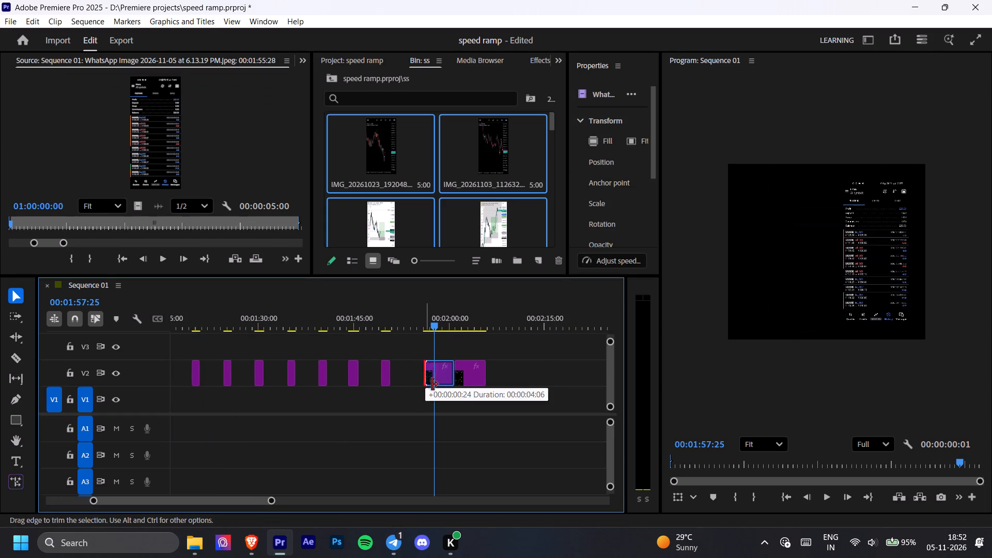
left_click_drag(432, 384, 446, 390)
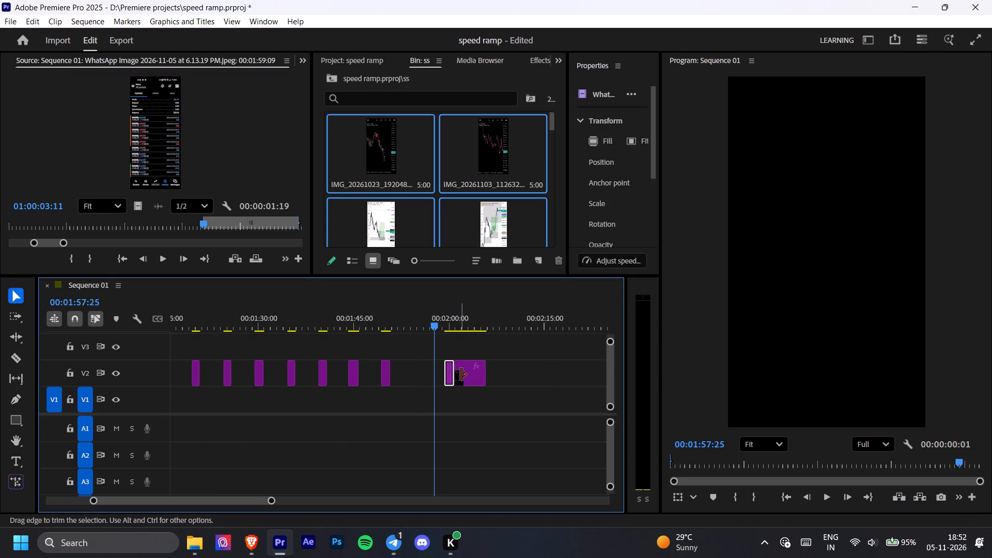
left_click_drag(460, 375, 481, 380)
Scrub through the last trimmed image clip and the end of the opening clips around 00:00:06:00 to review them.
left_click_drag(474, 323, 485, 333)
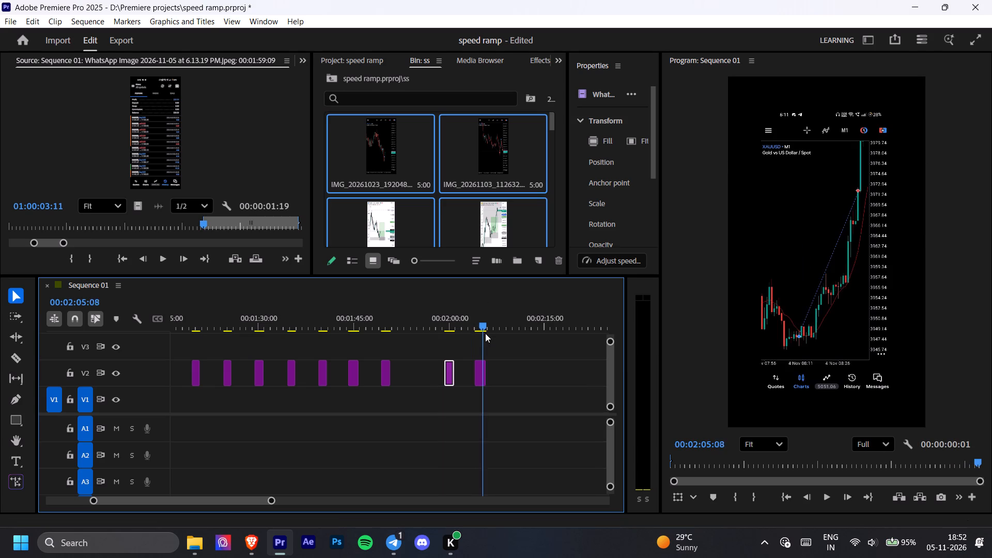
left_click_drag(485, 333, 485, 336)
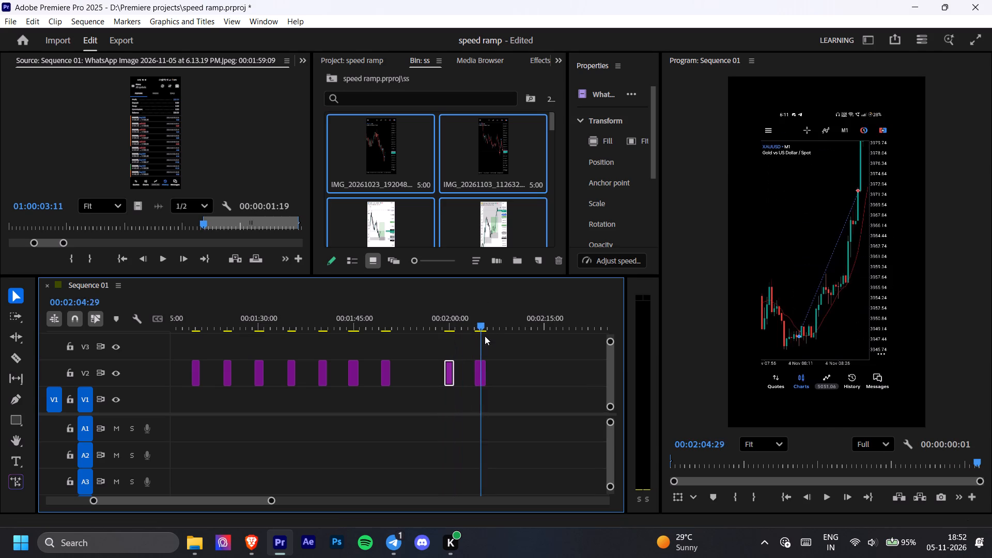
left_click_drag(485, 336, 408, 362)
scroll(408, 362, "right", 2)
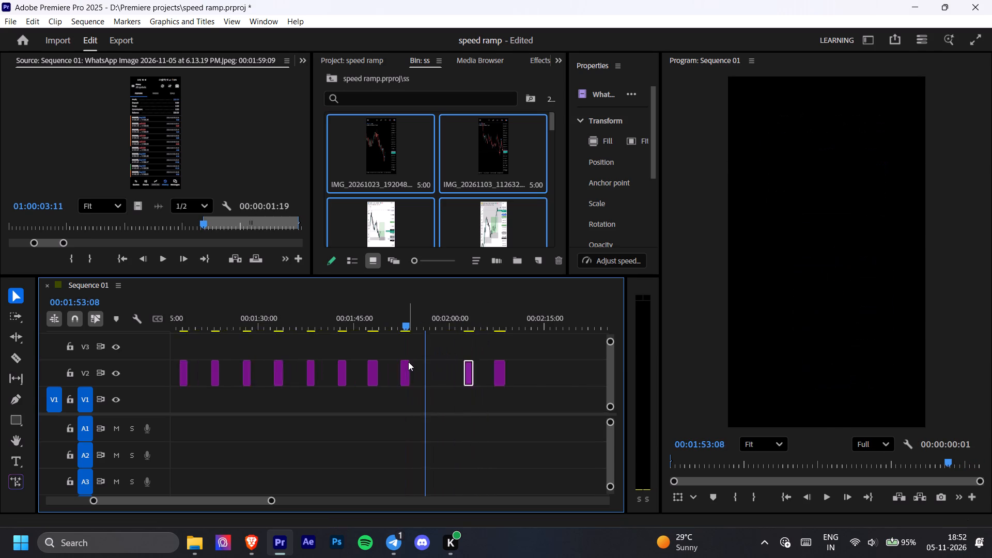
scroll(408, 362, "right", 11)
left_click_drag(207, 324, 208, 326)
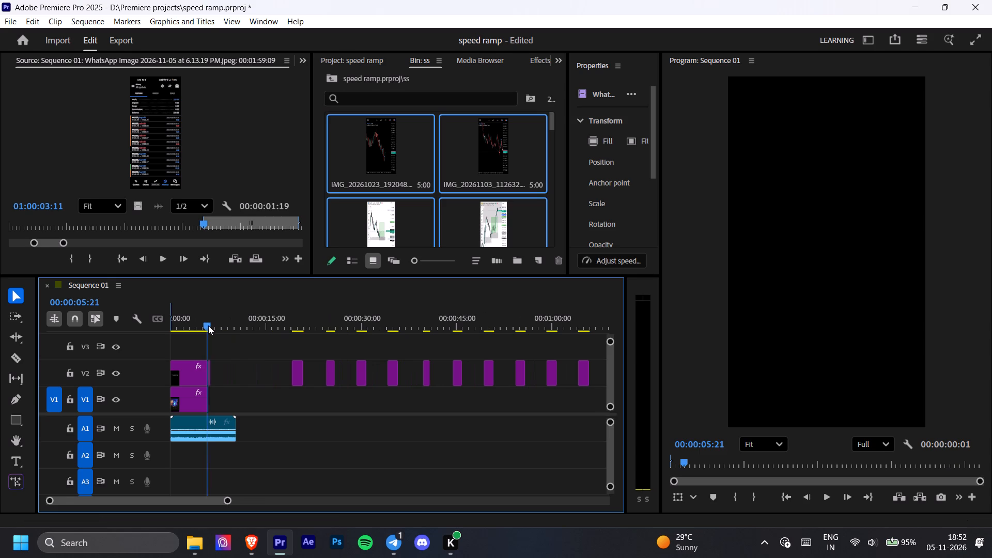
left_click_drag(208, 326, 212, 326)
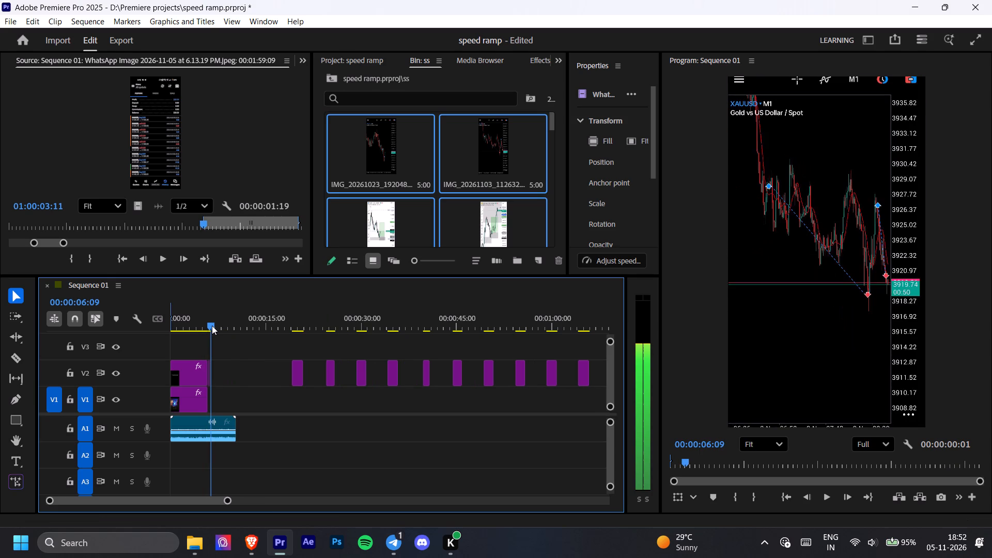
left_click_drag(212, 326, 212, 326)
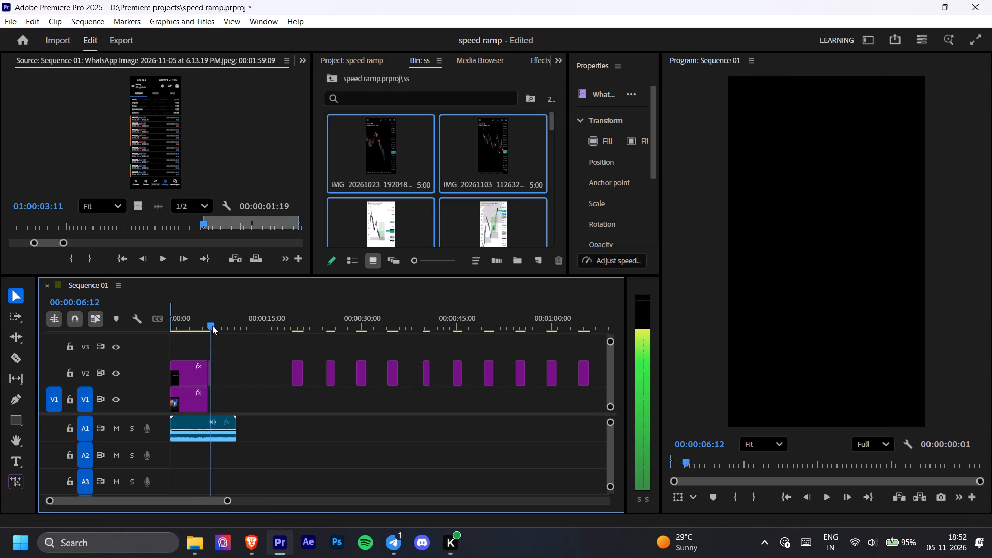
left_click_drag(212, 326, 226, 329)
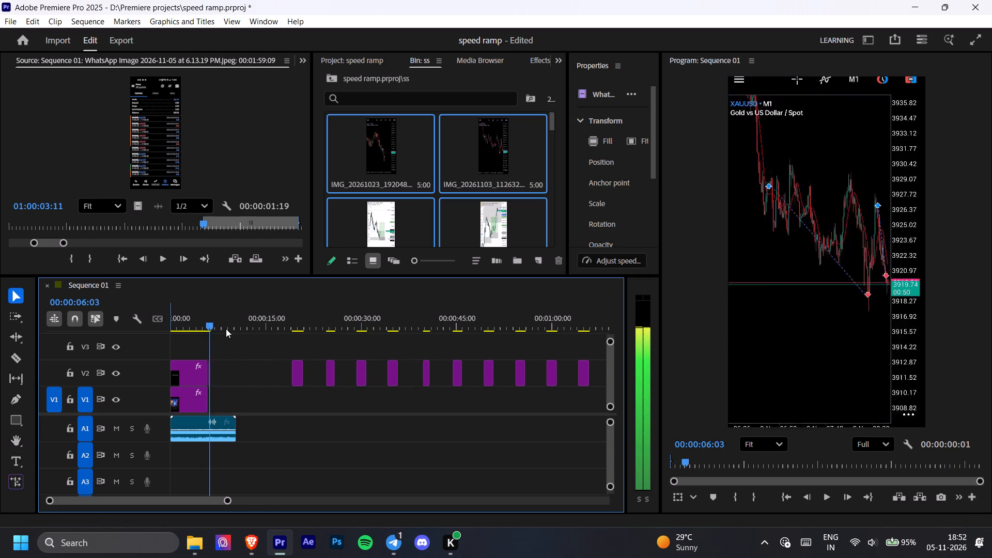
left_click_drag(226, 329, 263, 342)
Move the first separated image clip on V2, at about 00:00:19:00, earlier towards the opening clips.
left_click_drag(297, 368, 257, 379)
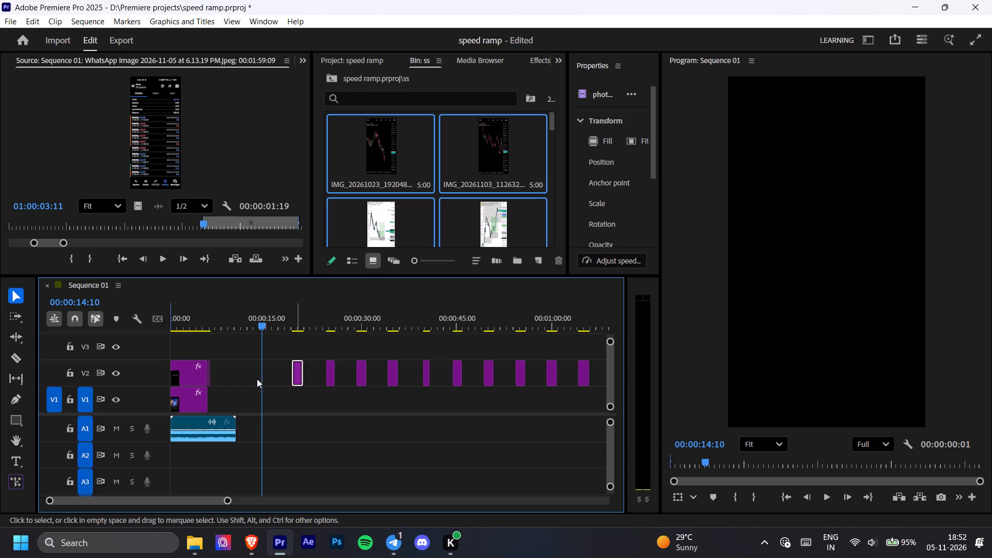
Move the image clip at about 00:00:20:00 on V2 against the montage's end and trim its end to about 28 frames.
left_click_drag(257, 379, 219, 379)
left_click_drag(221, 375, 215, 380)
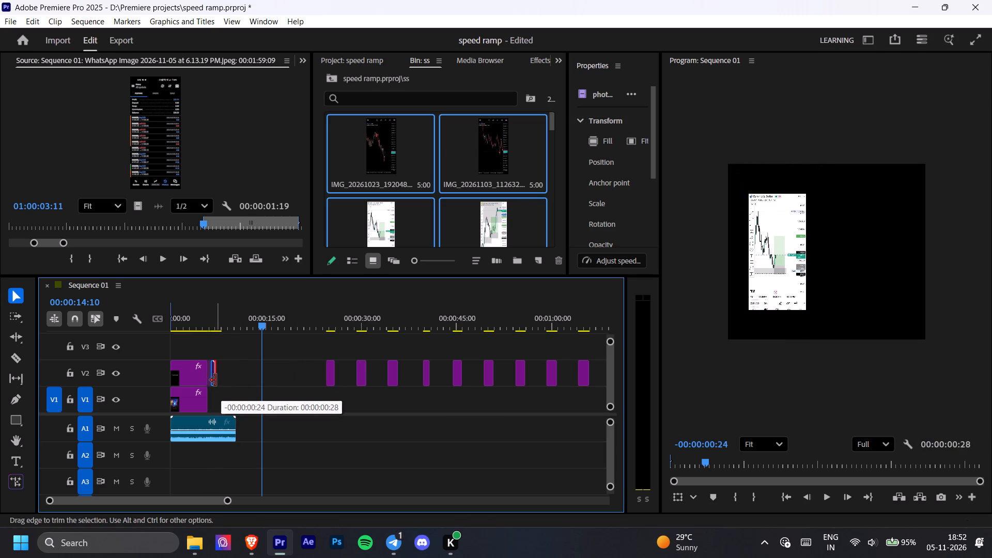
left_click_drag(215, 380, 216, 380)
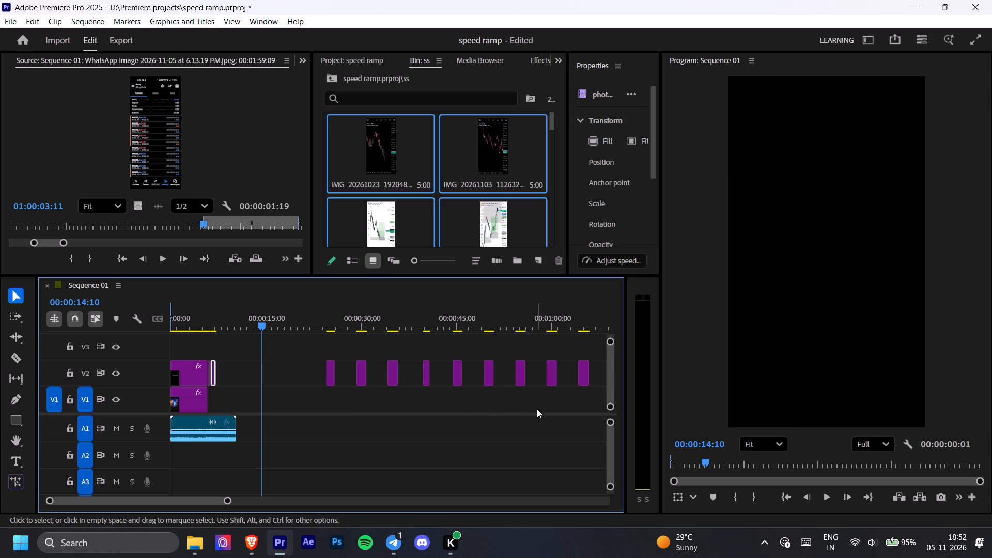
Select the next three image clips on V2 and move them together so the first begins at 00:00:07:09, against the montage.
scroll(537, 409, "right", 1)
left_click_drag(537, 409, 490, 415)
left_click_drag(421, 407, 322, 364)
left_click_drag(393, 375, 282, 385)
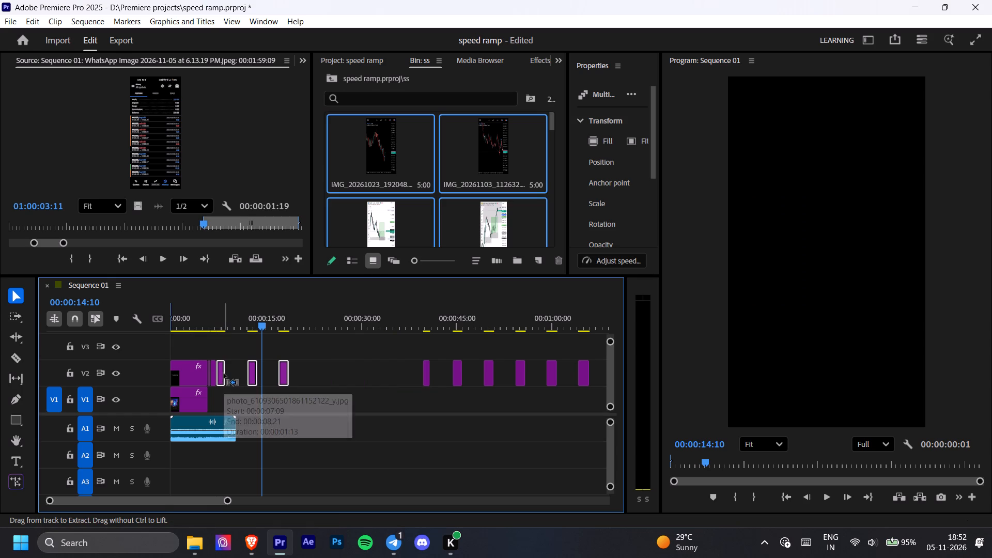
Close the Source monitor and make the timeline area taller and wider.
scroll(224, 374, "up", 15, "ctrl+alt")
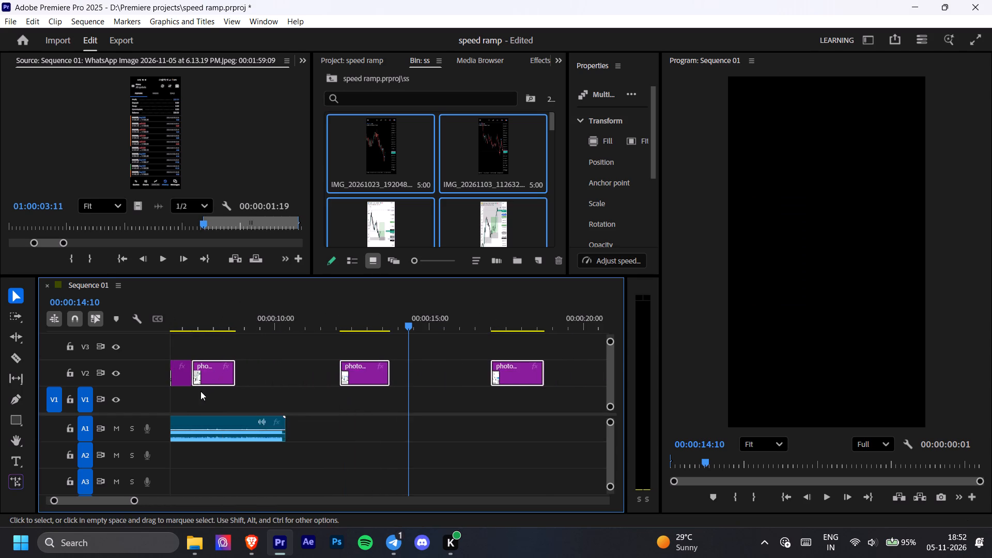
scroll(200, 391, "right", 1)
scroll(200, 391, "up", 9, "ctrl+alt")
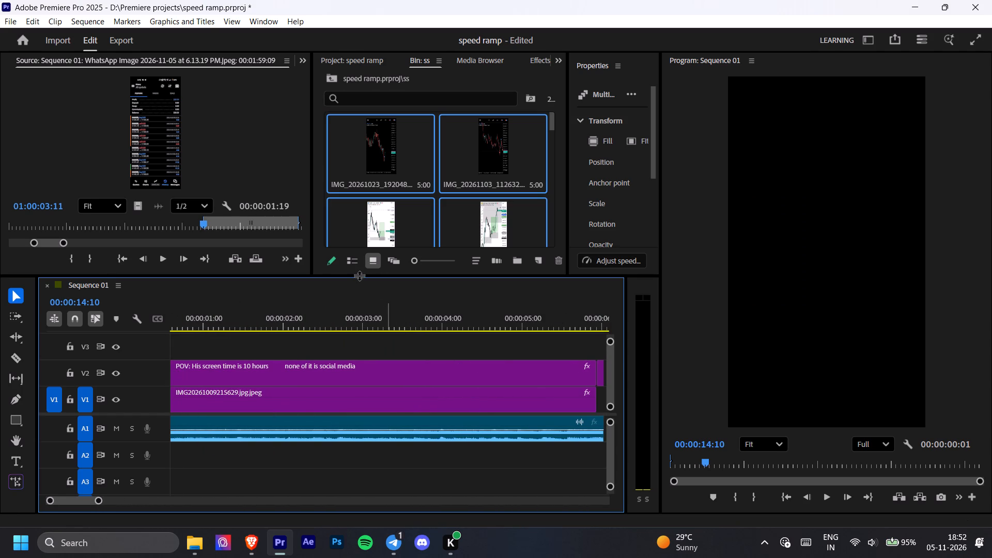
left_click_drag(359, 275, 342, 204)
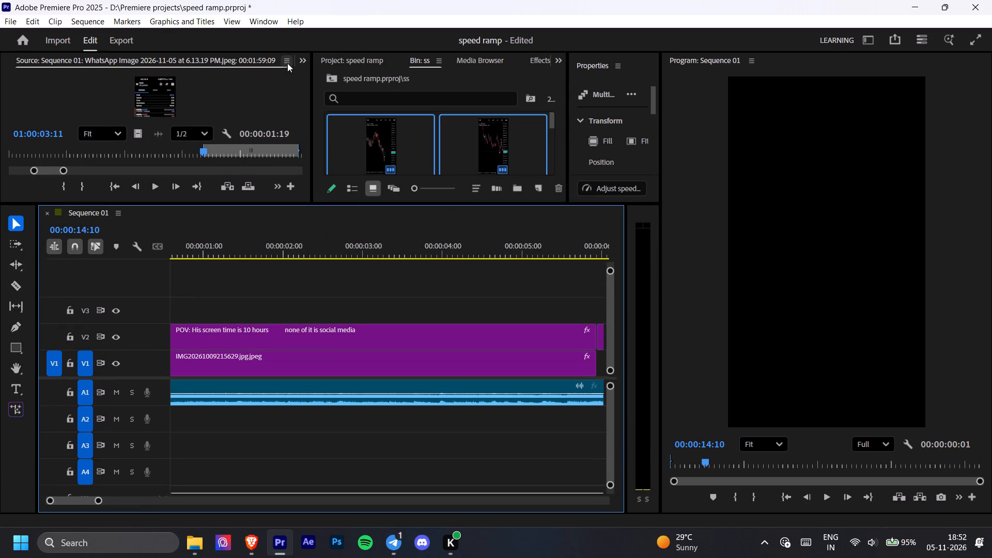
left_click(287, 60)
left_click(336, 61)
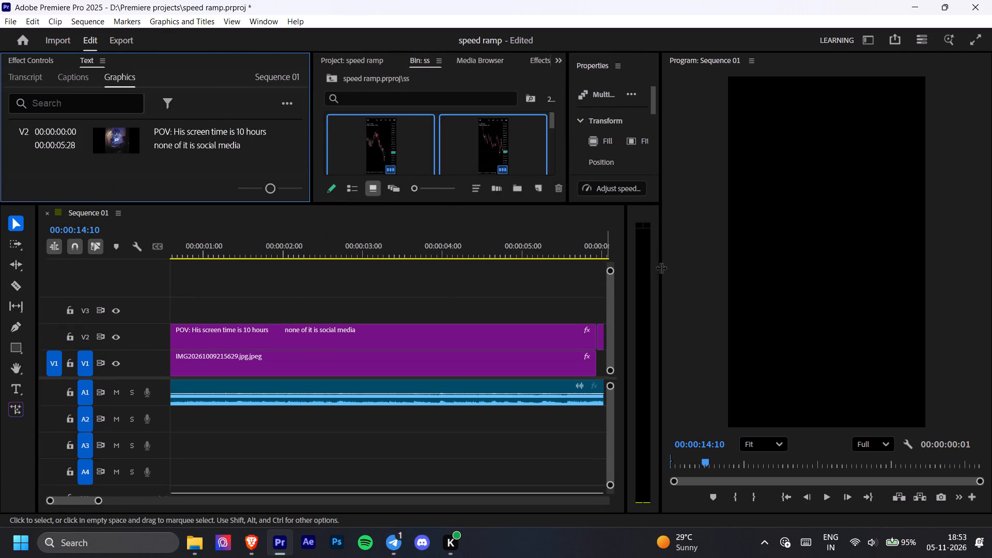
left_click_drag(661, 268, 710, 274)
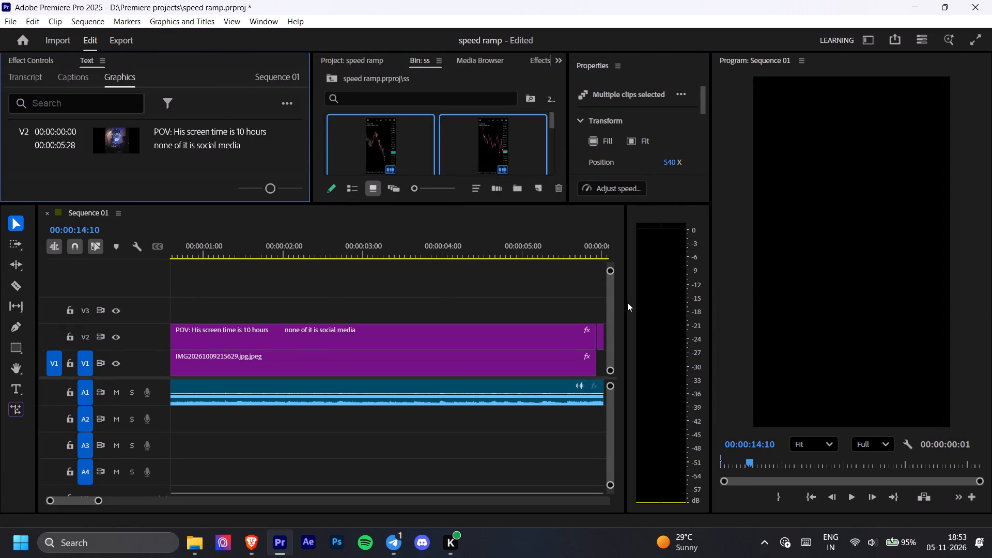
left_click_drag(626, 302, 686, 310)
Shorten the second and third image clips after the title on V2 to 4–5 frames each, closing the gap between them.
scroll(519, 302, "left", 1)
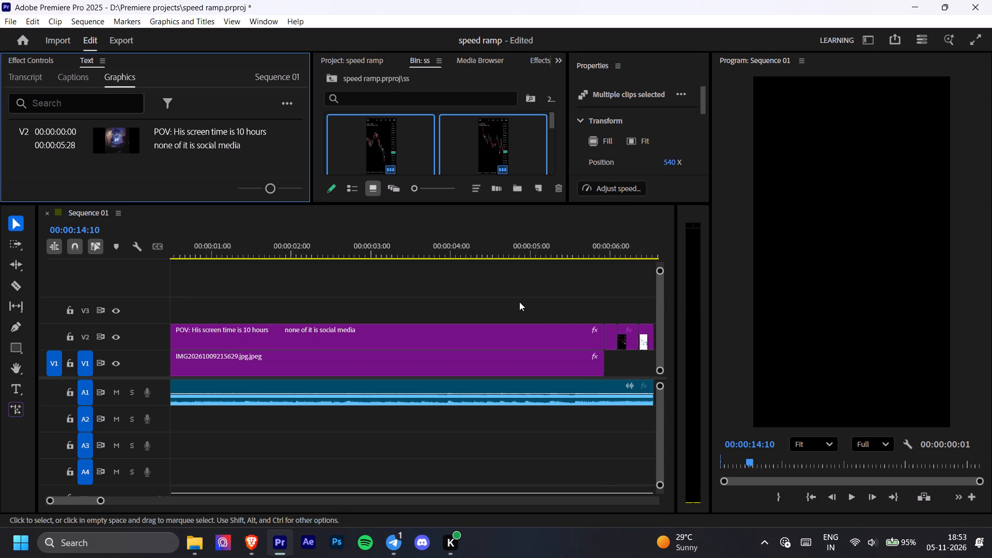
scroll(519, 302, "left", 1)
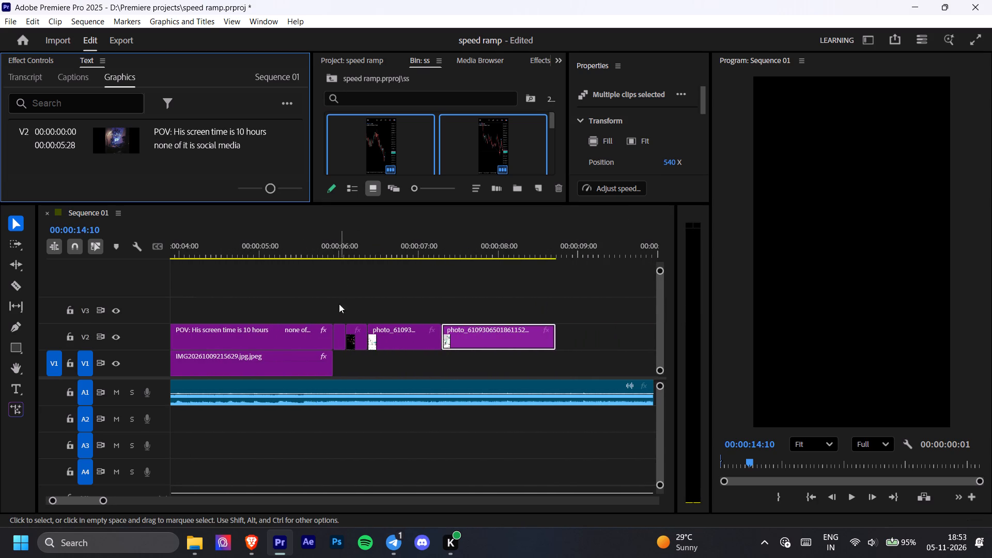
left_click(341, 252)
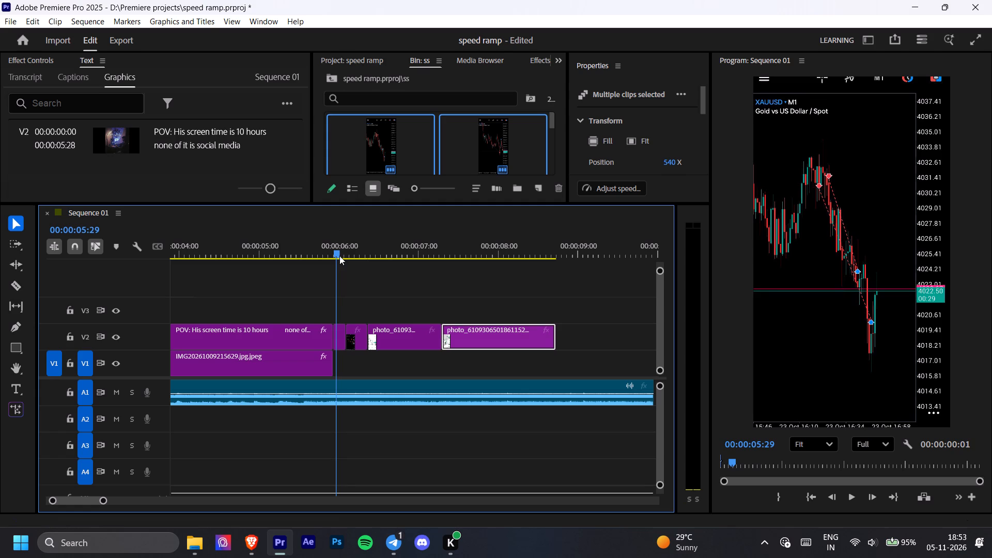
left_click_drag(339, 256, 354, 259)
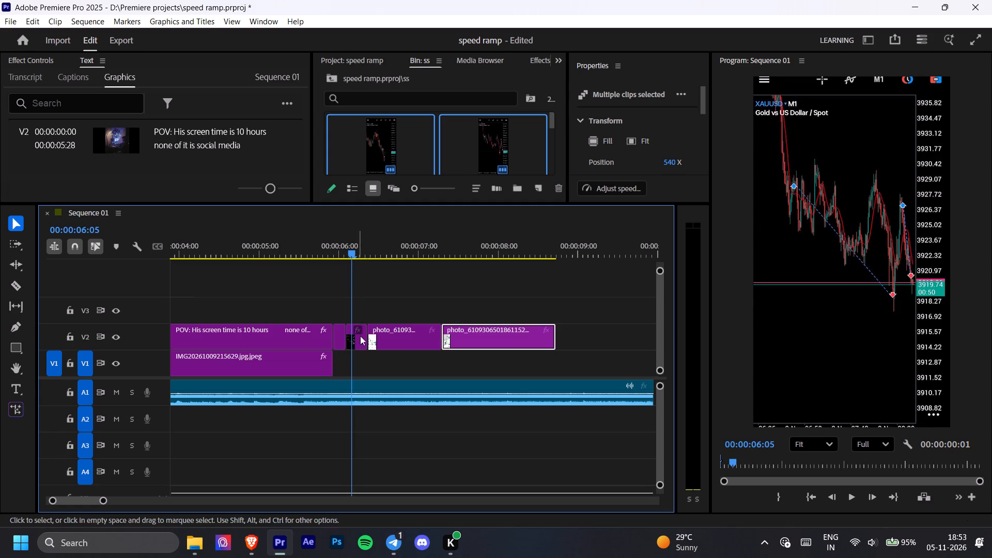
left_click(368, 339)
left_click_drag(366, 340, 355, 348)
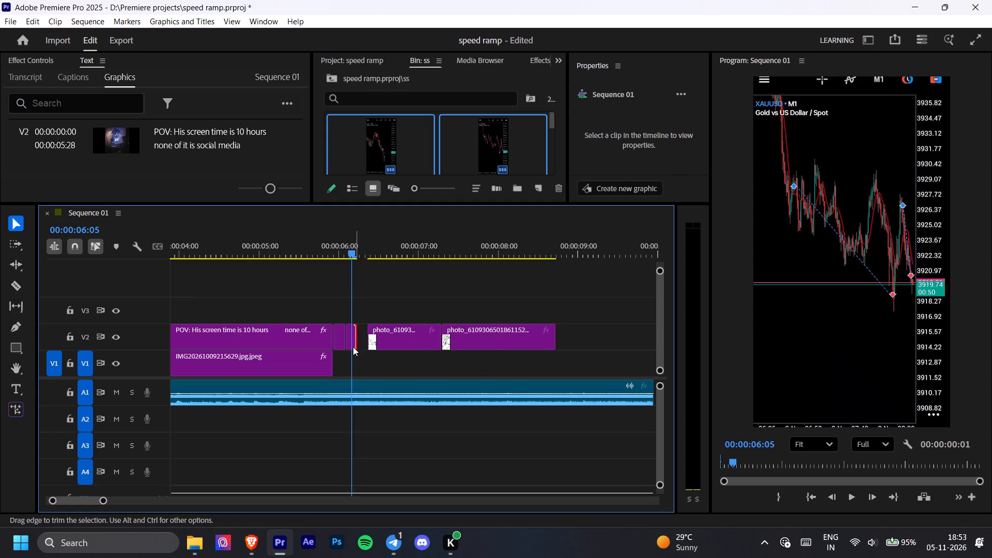
left_click(346, 342)
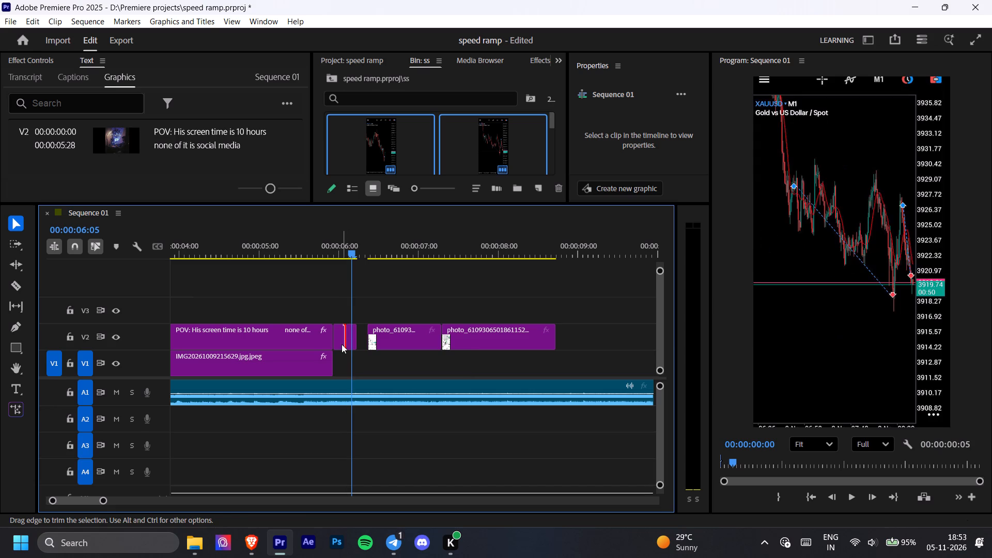
left_click_drag(389, 338, 378, 343)
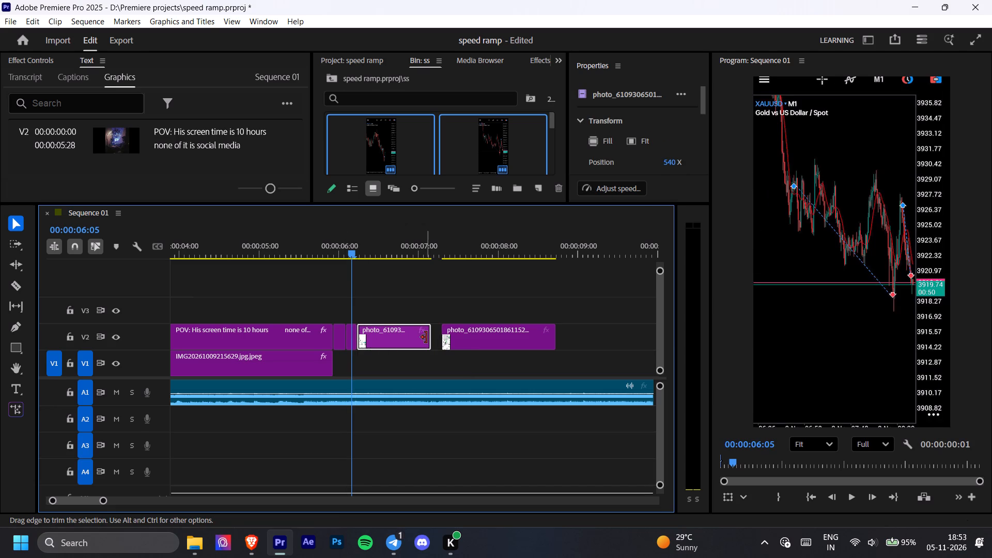
left_click_drag(427, 337, 366, 346)
Show the EURUSD chart clip at 00:00:06:11 and set its Motion scale to 150.
left_click_drag(352, 238, 352, 239)
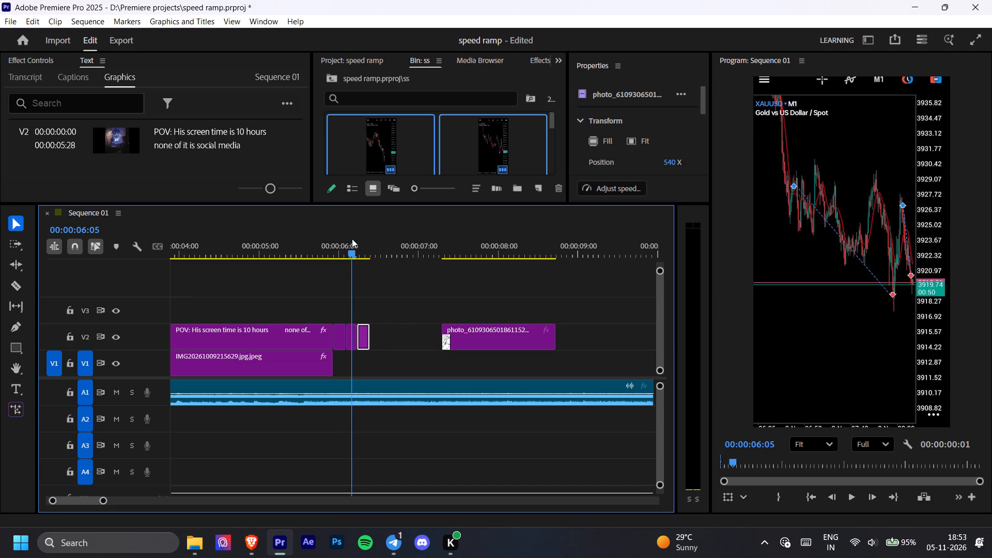
left_click_drag(352, 239, 367, 254)
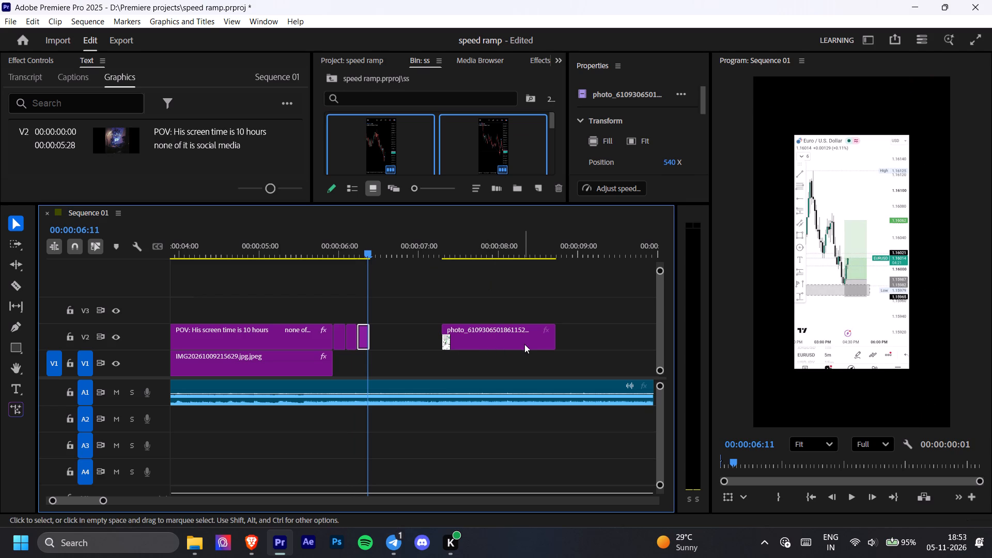
left_click(49, 60)
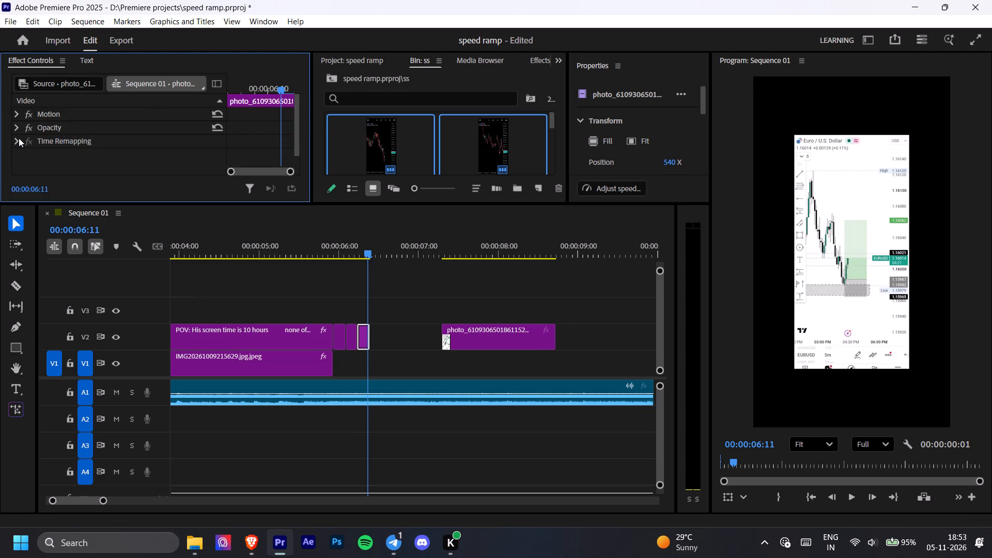
left_click(17, 122)
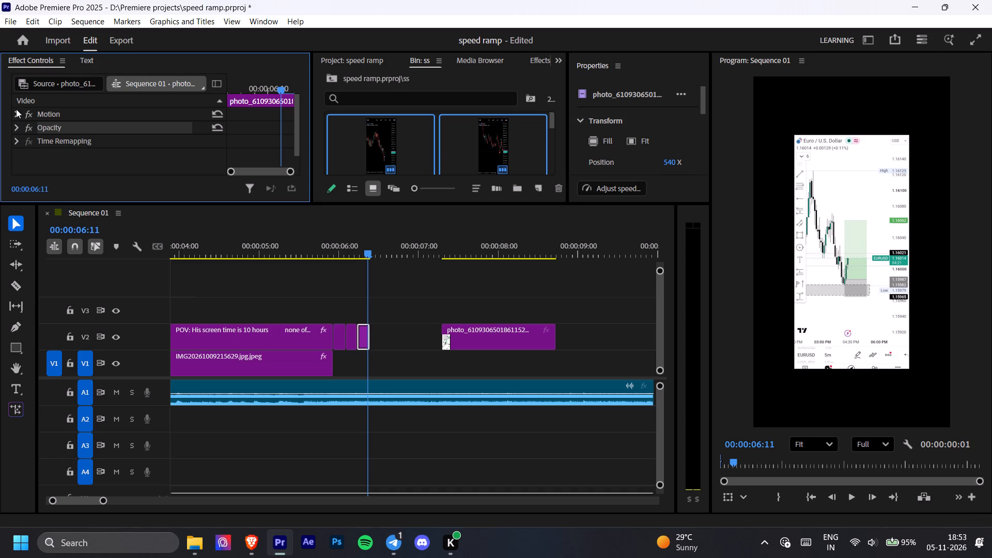
left_click(16, 109)
left_click(16, 111)
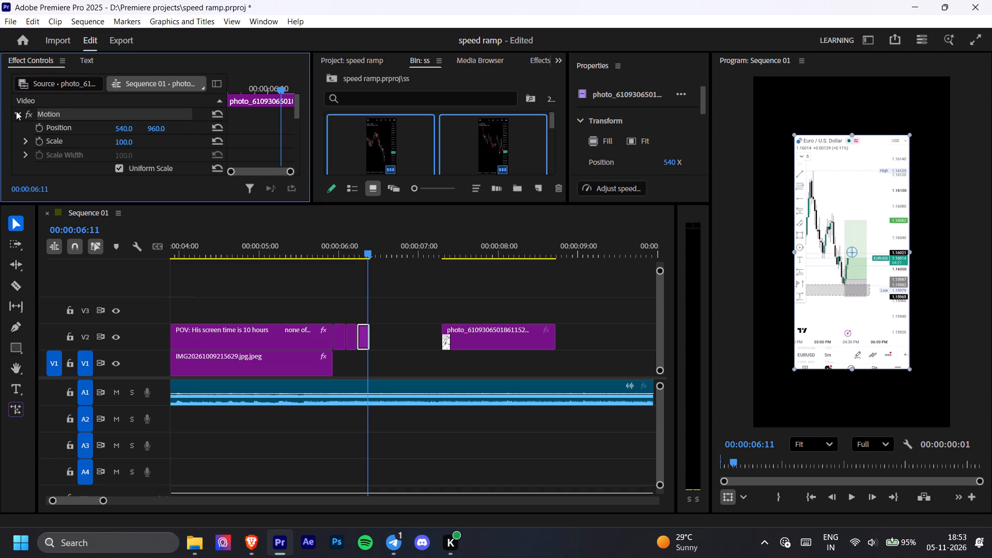
left_click(129, 141)
type("15")
key("0")
key("Return")
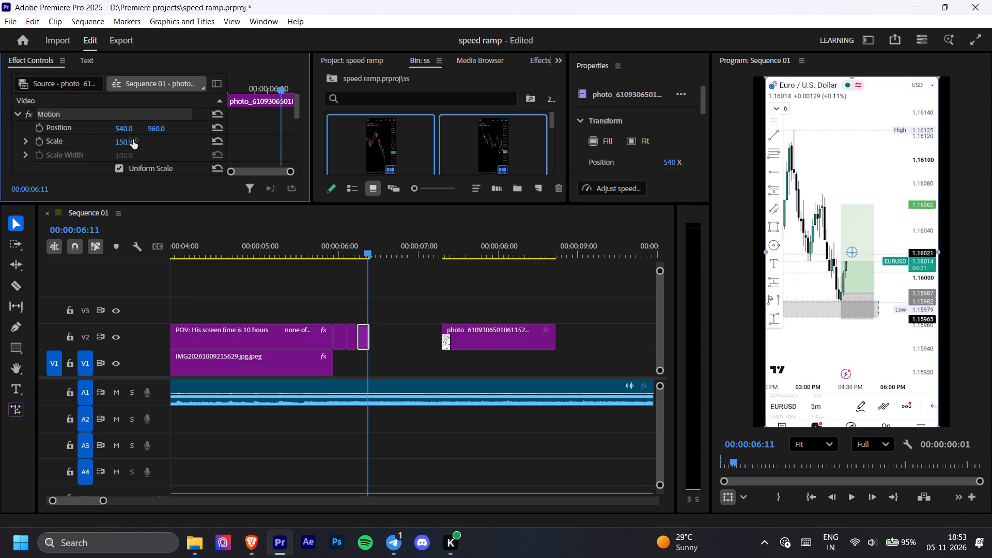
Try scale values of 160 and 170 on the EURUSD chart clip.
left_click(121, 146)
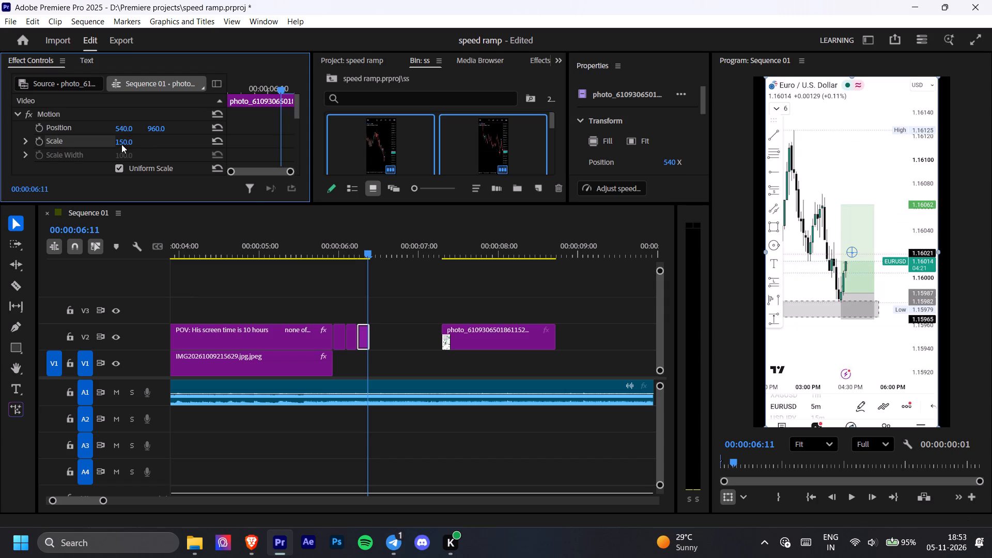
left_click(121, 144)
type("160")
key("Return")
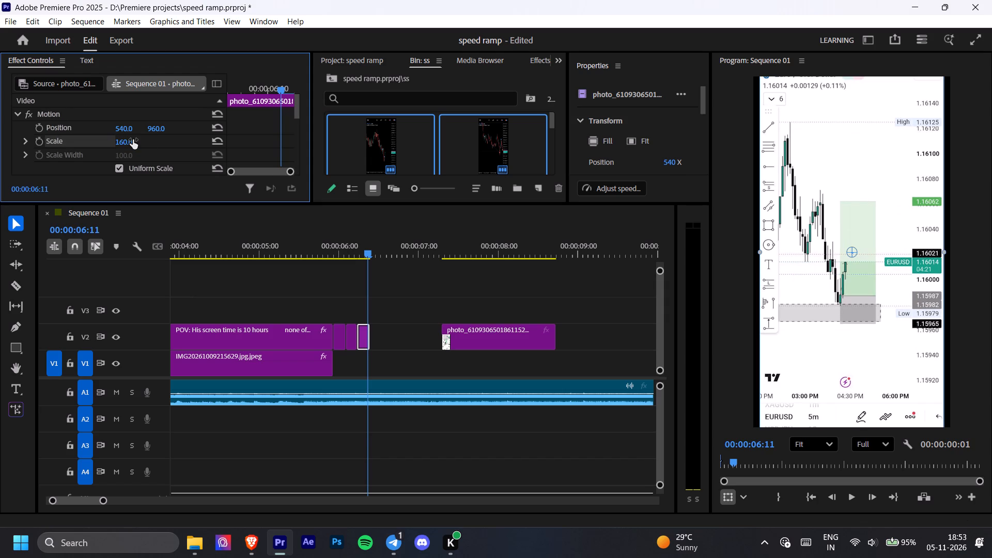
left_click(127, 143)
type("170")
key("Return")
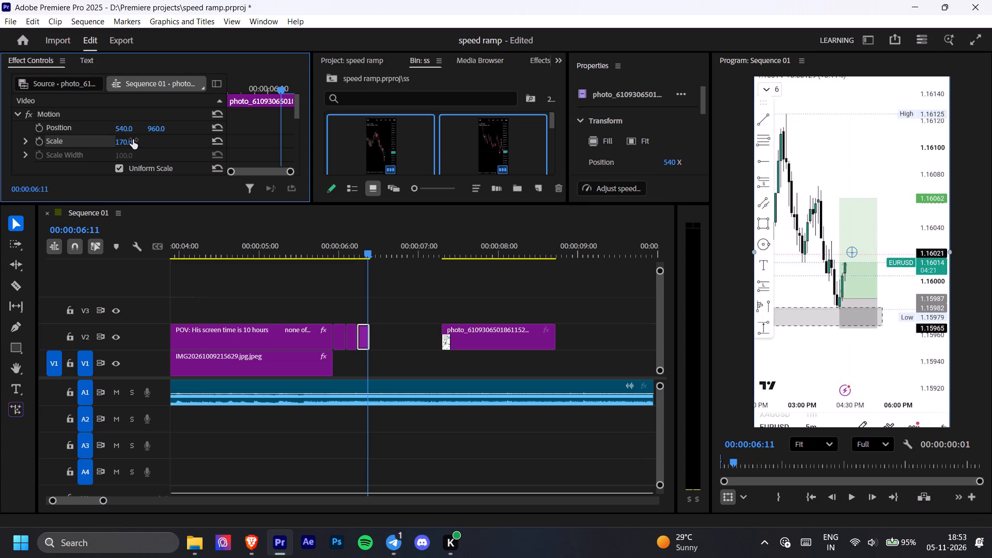
Set the EURUSD chart clip's scale to 180 and copy the scale setting.
left_click(128, 142)
key("grave")
key("1")
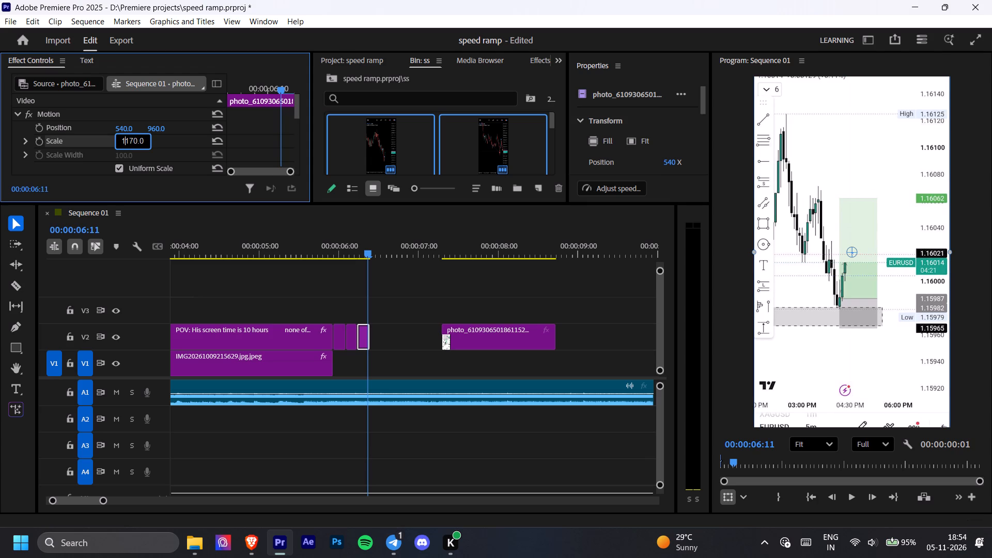
key("BackSpace")
key("BackSpace")
key("ctrl+a")
type("180")
key("Return")
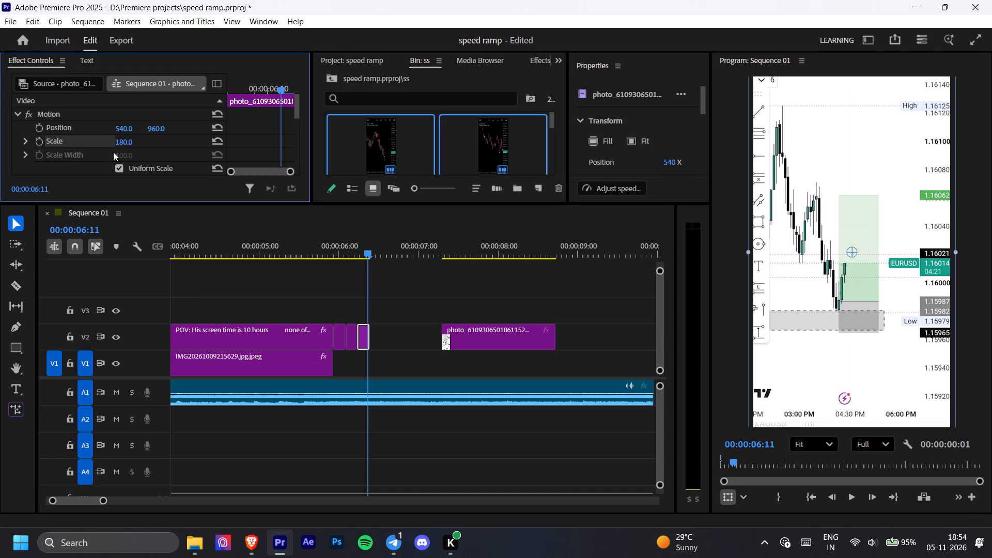
key("ctrl+c")
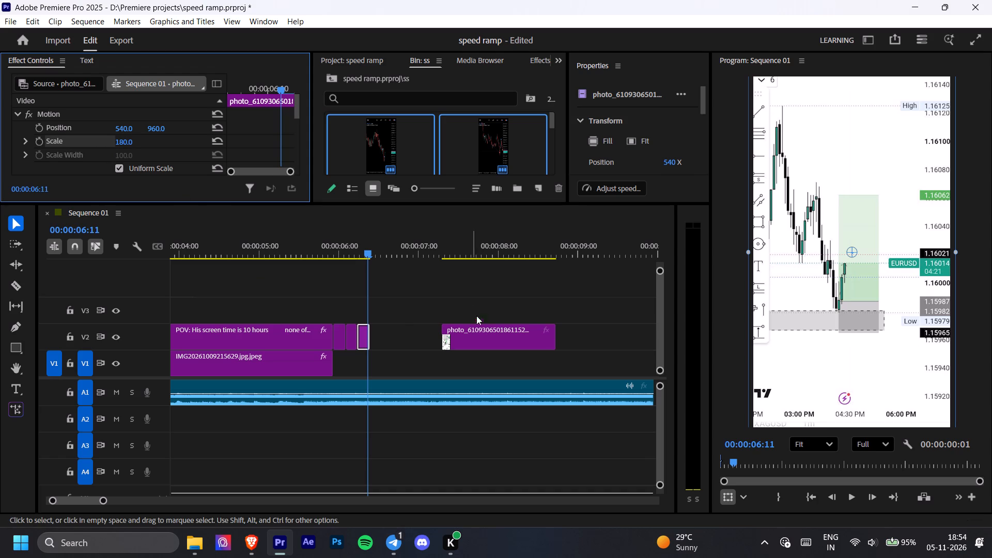
left_click_drag(476, 323, 478, 335)
left_click_drag(478, 335, 415, 345)
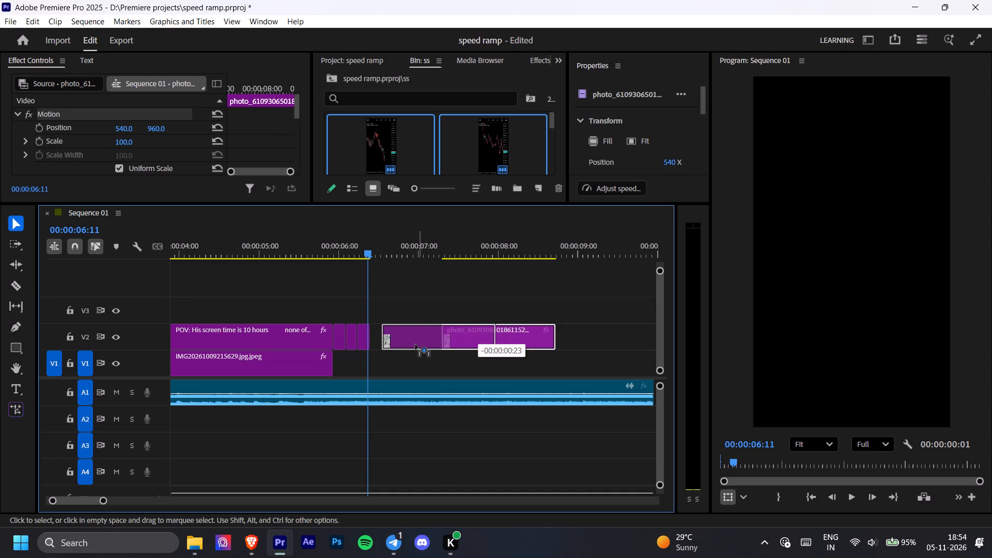
left_click_drag(415, 345, 409, 347)
left_click_drag(482, 333, 407, 354)
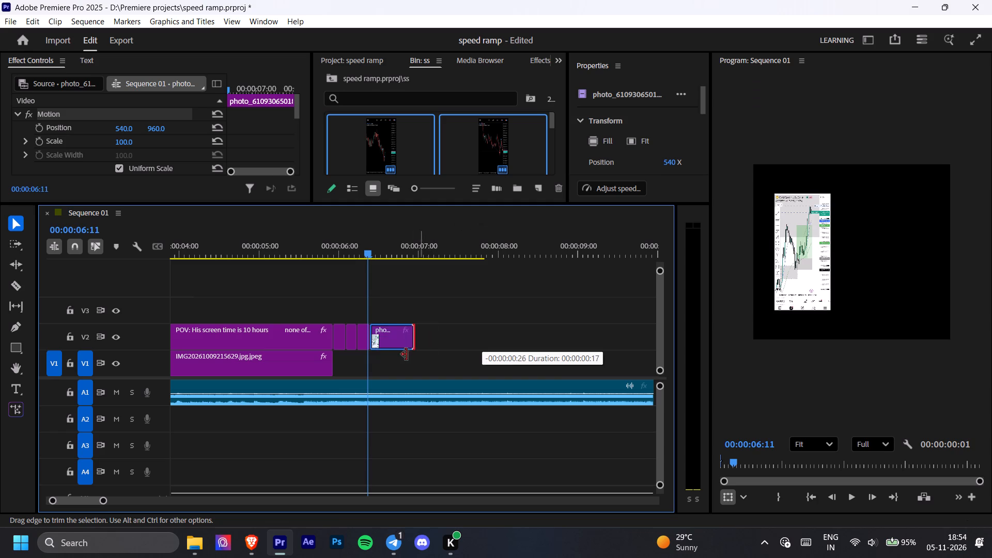
left_click_drag(407, 354, 378, 354)
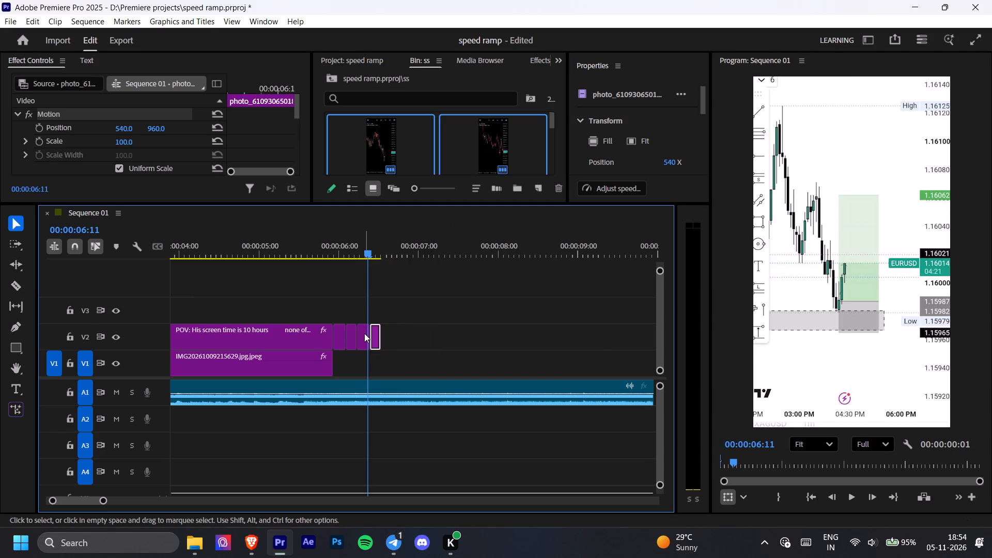
Trim the EURUSD chart clip's end to 00:00:06:11 and shift the following image clip back to close the gap.
left_click_drag(368, 336, 365, 342)
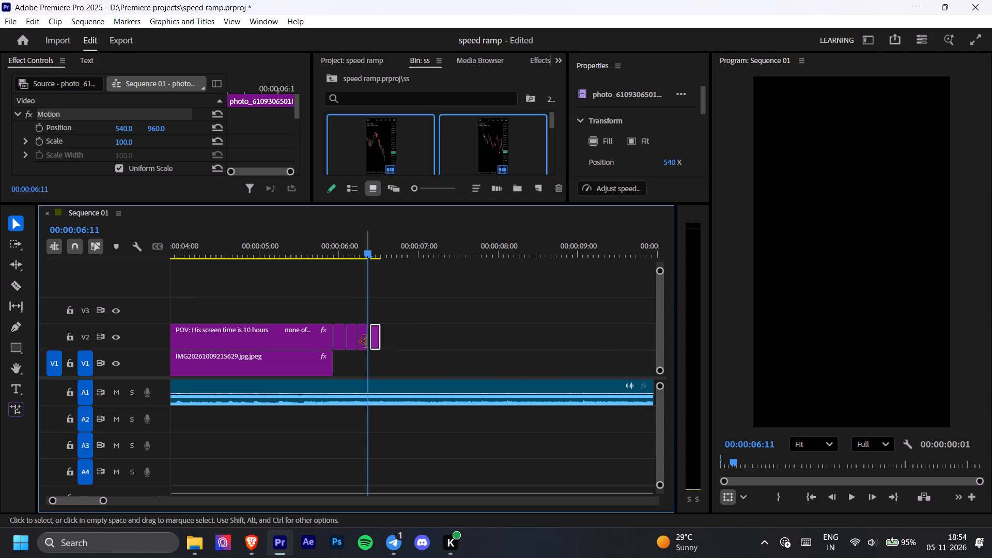
left_click_drag(374, 341, 368, 341)
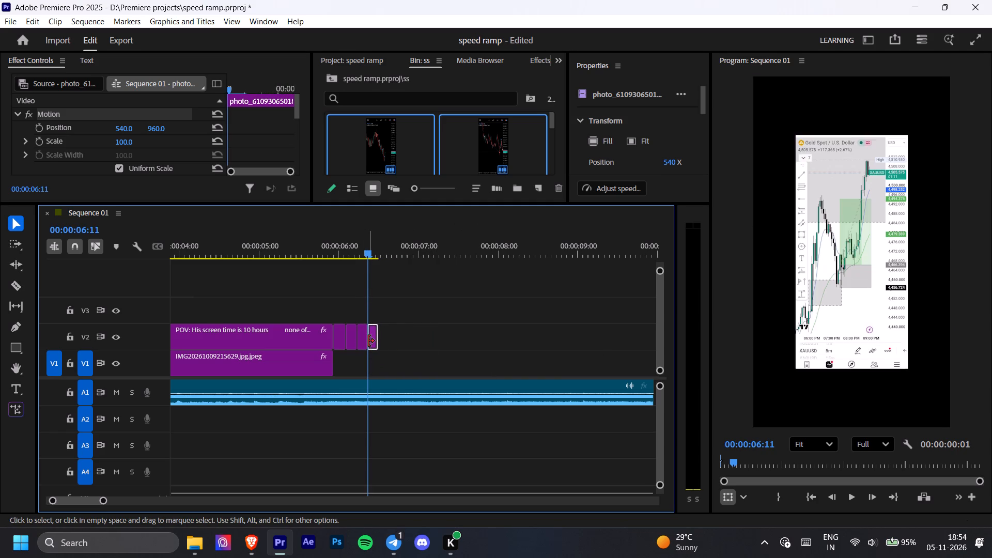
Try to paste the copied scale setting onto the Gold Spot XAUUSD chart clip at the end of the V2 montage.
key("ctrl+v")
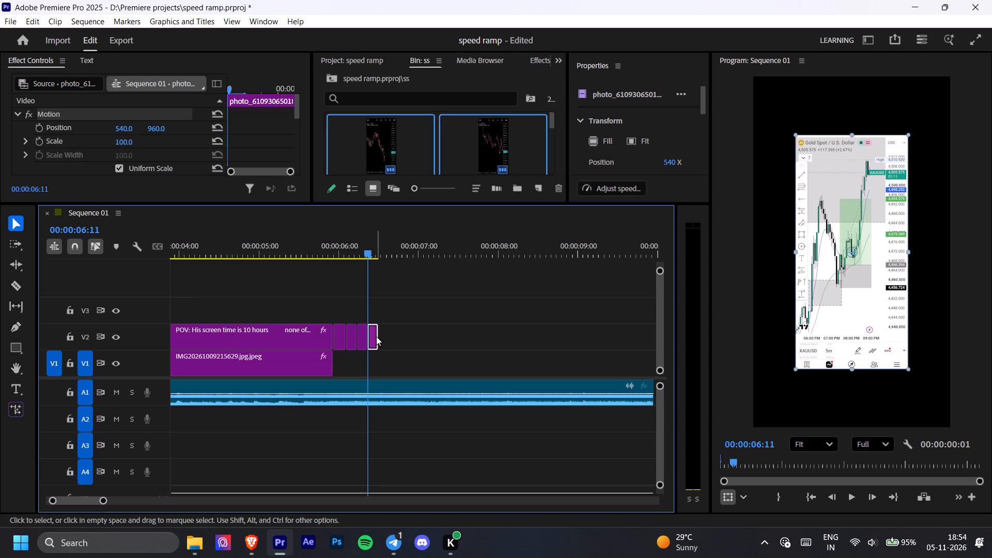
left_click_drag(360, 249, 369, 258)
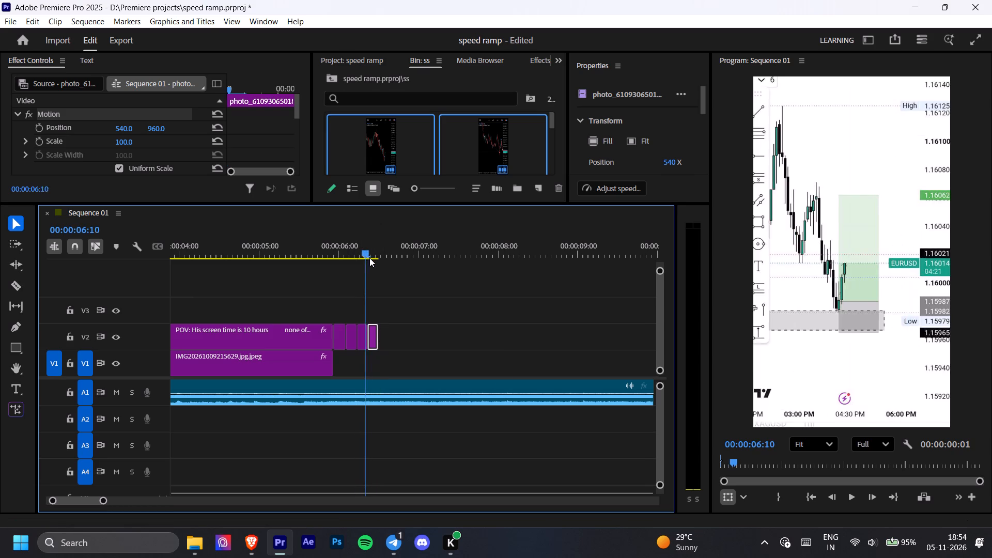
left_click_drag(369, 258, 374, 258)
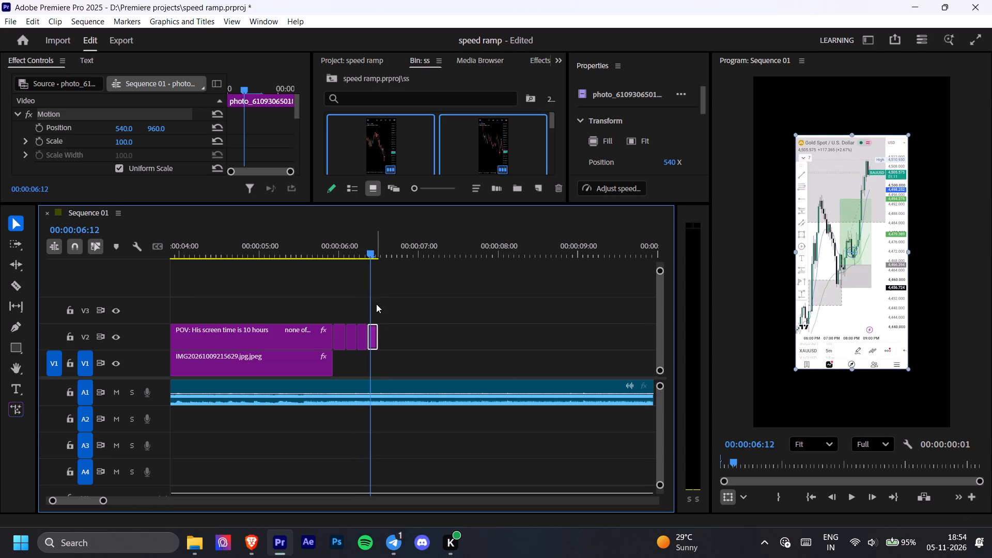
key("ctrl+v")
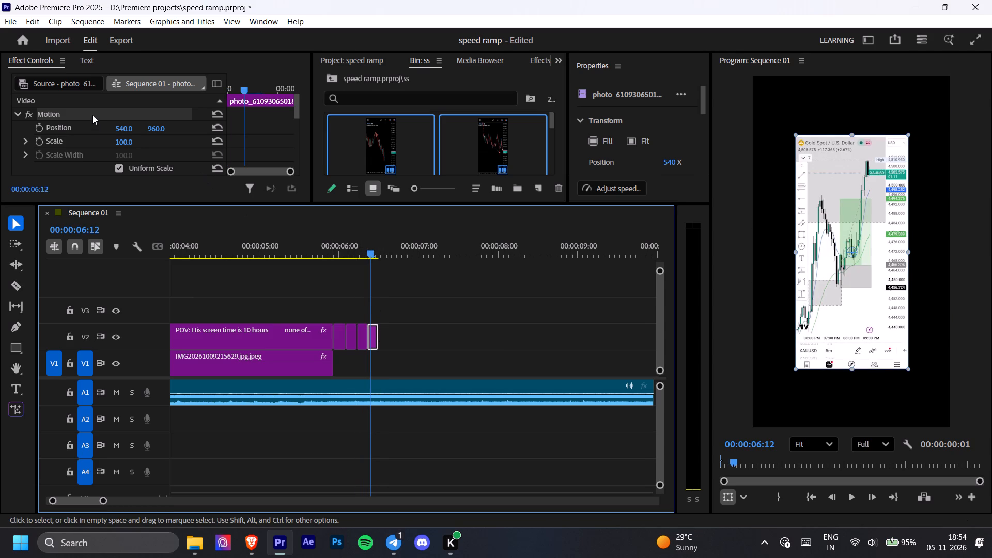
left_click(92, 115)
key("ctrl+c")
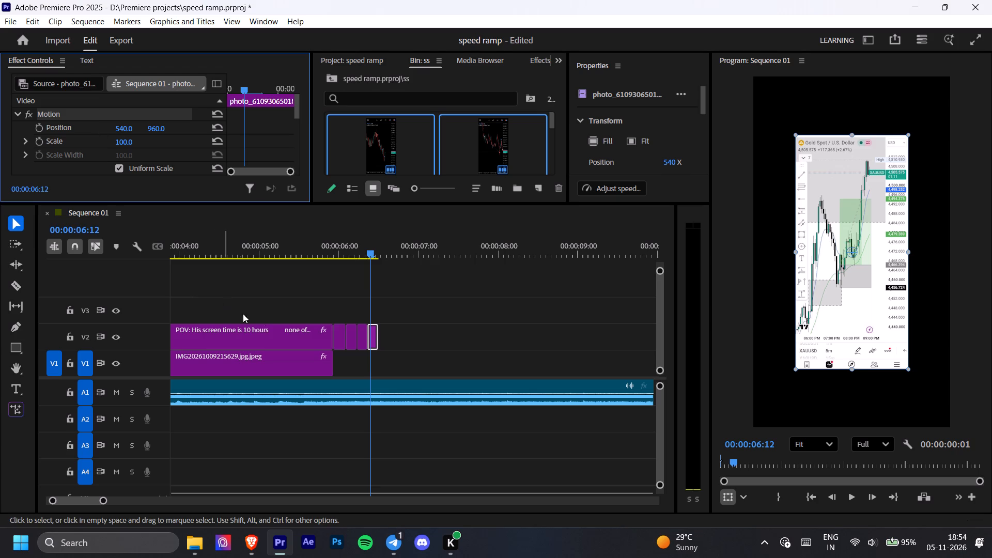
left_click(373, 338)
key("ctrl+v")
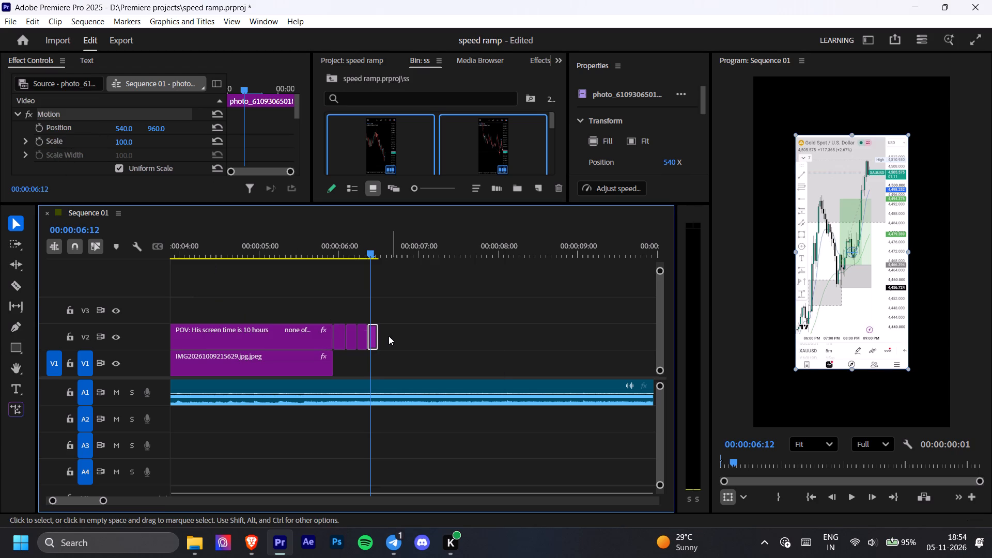
Copy the EURUSD chart clip's Motion settings with scale 180 and paste them onto the XAUUSD chart clip behind it.
left_click(359, 337)
left_click(362, 337)
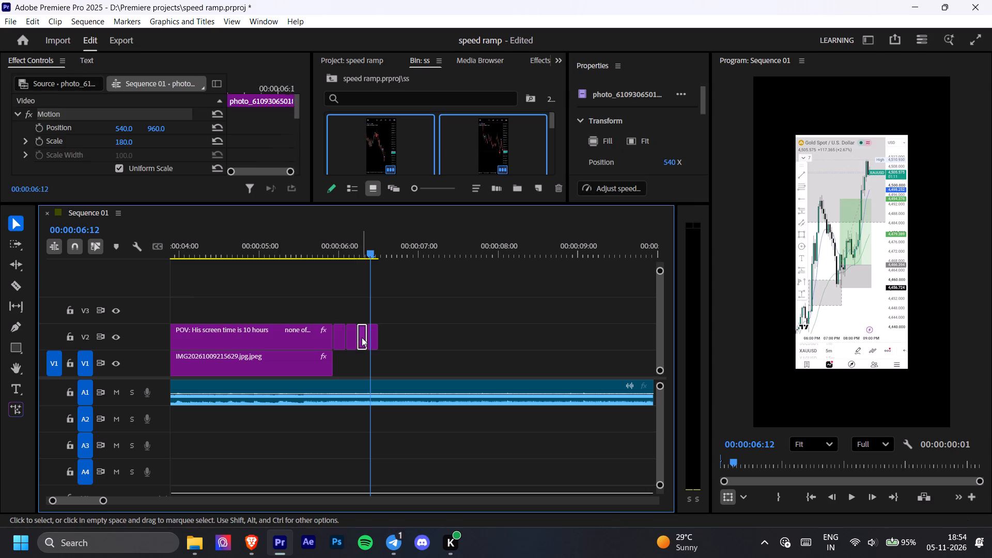
left_click(59, 115)
key("ctrl+c")
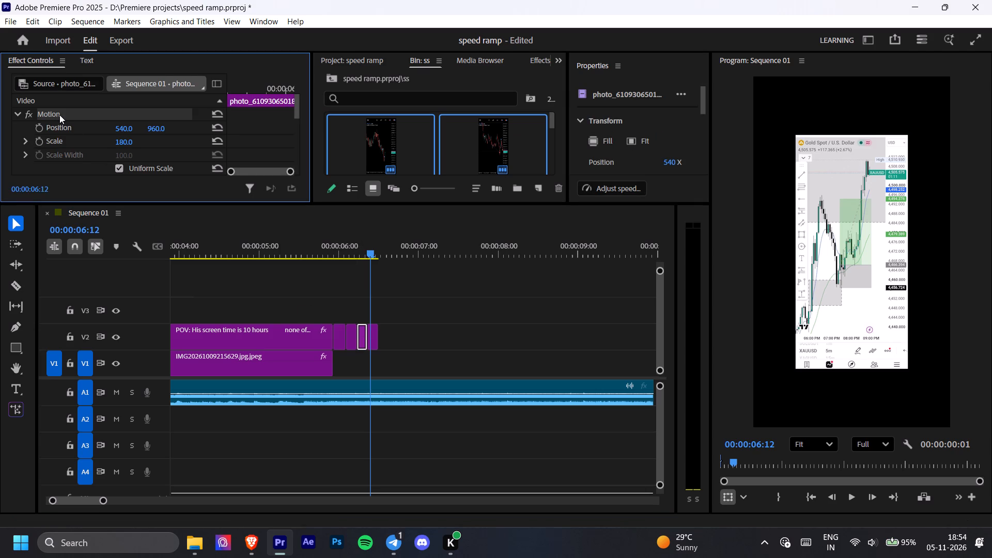
left_click(373, 333)
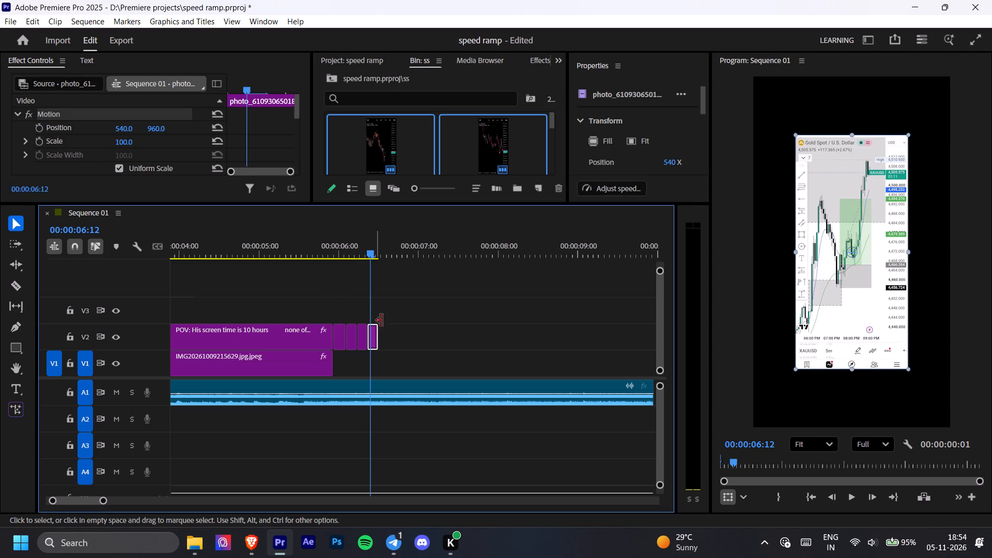
key("ctrl+v")
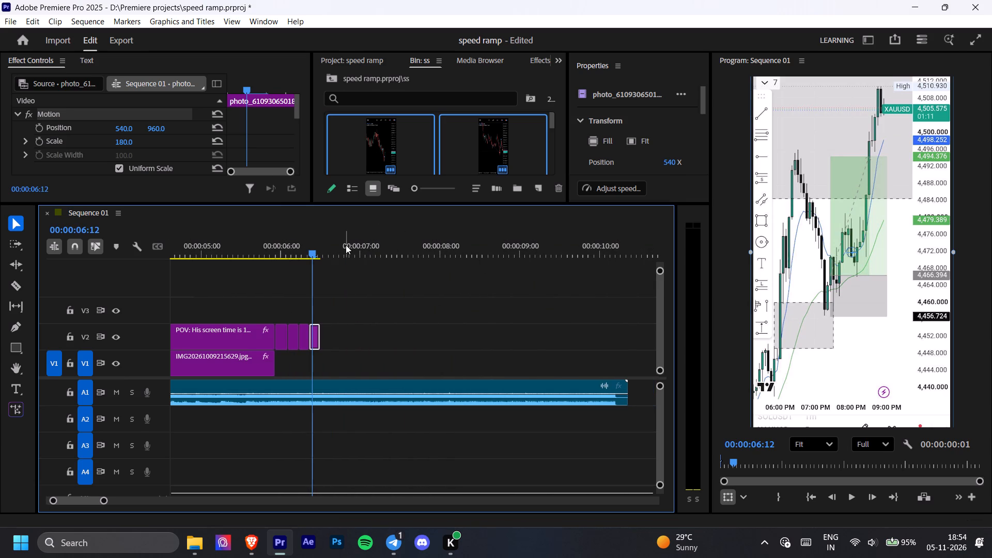
Move the three chart clips between about 00:00:54 and 00:01:06 on V2 to V3, starting right after the montage's last clip.
left_click_drag(346, 245, 401, 286)
scroll(401, 286, "left", 1)
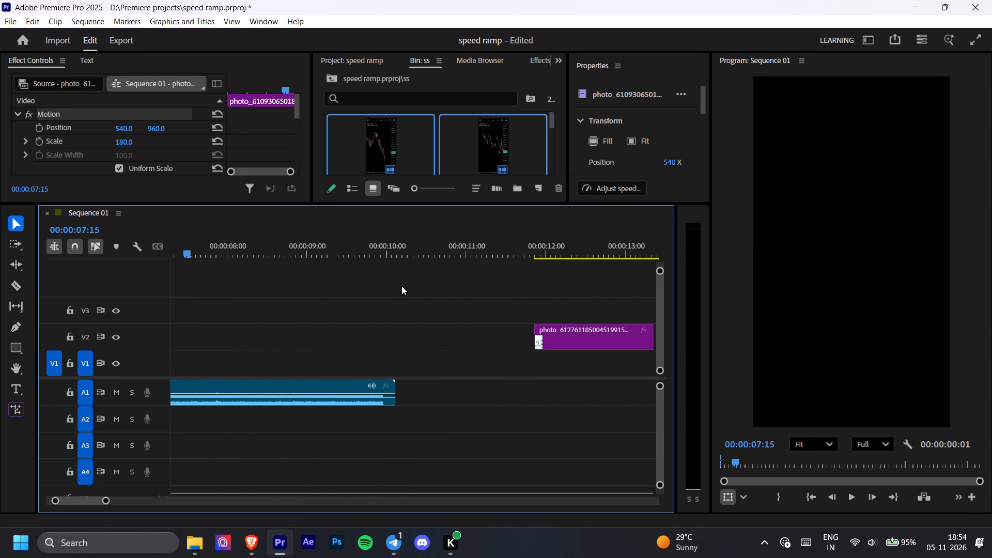
scroll(401, 286, "down", 7, "ctrl")
scroll(401, 286, "down", 7, "ctrl+alt")
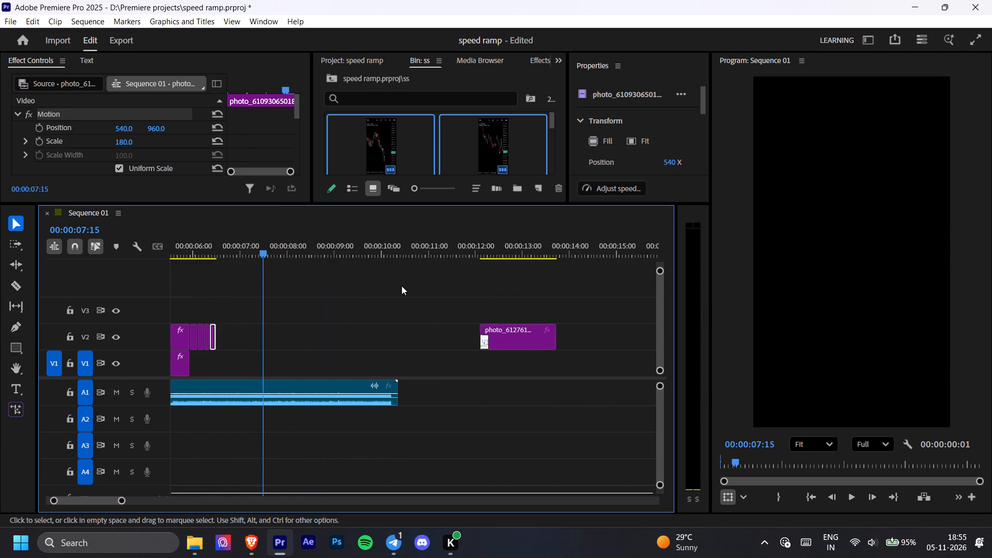
scroll(401, 286, "down", 6, "ctrl+alt")
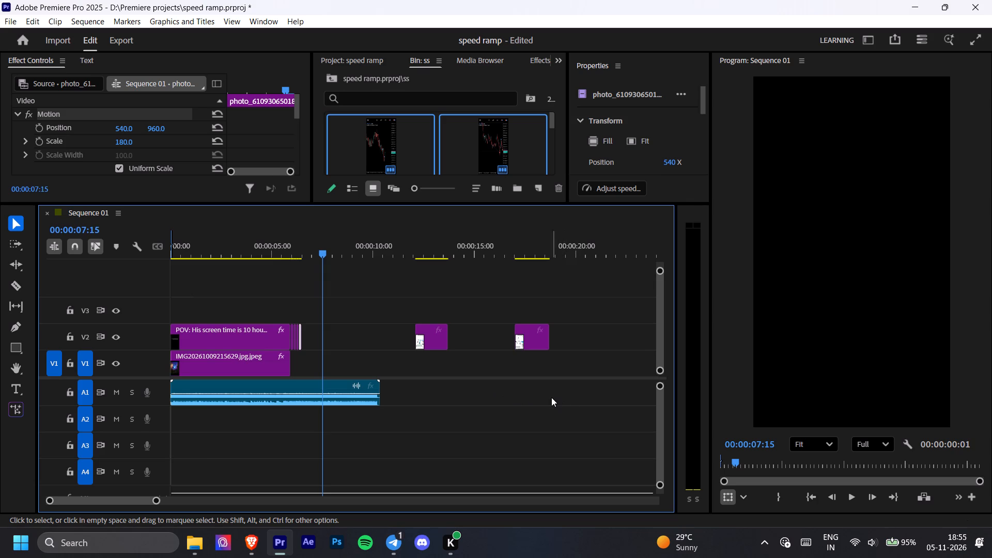
scroll(551, 397, "left", 8)
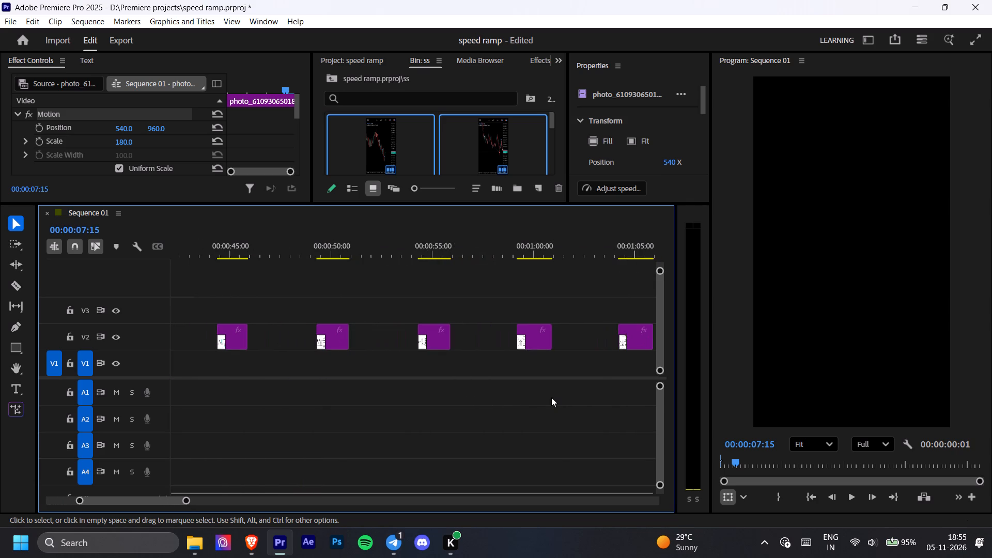
left_click(431, 242)
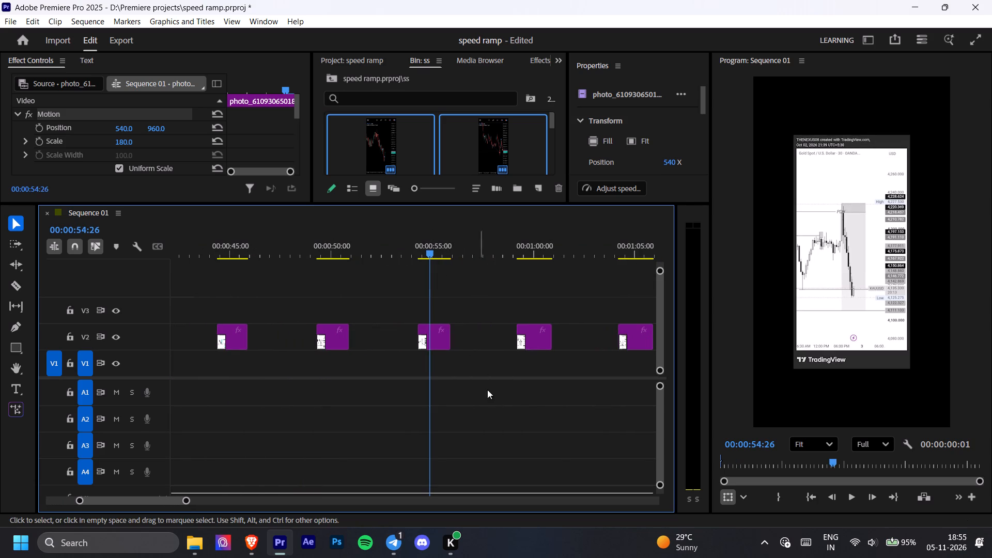
scroll(554, 425, "left", 1)
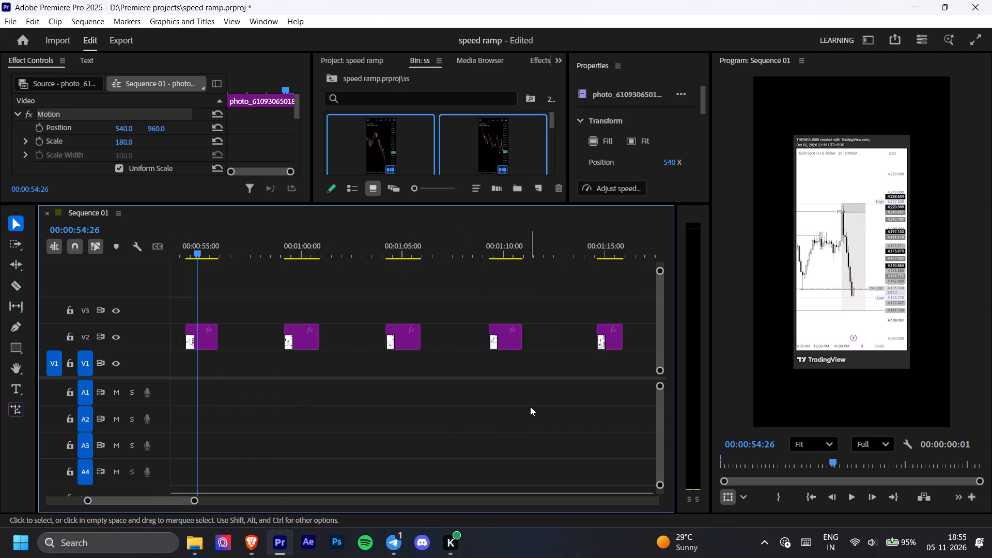
left_click_drag(488, 389, 209, 315)
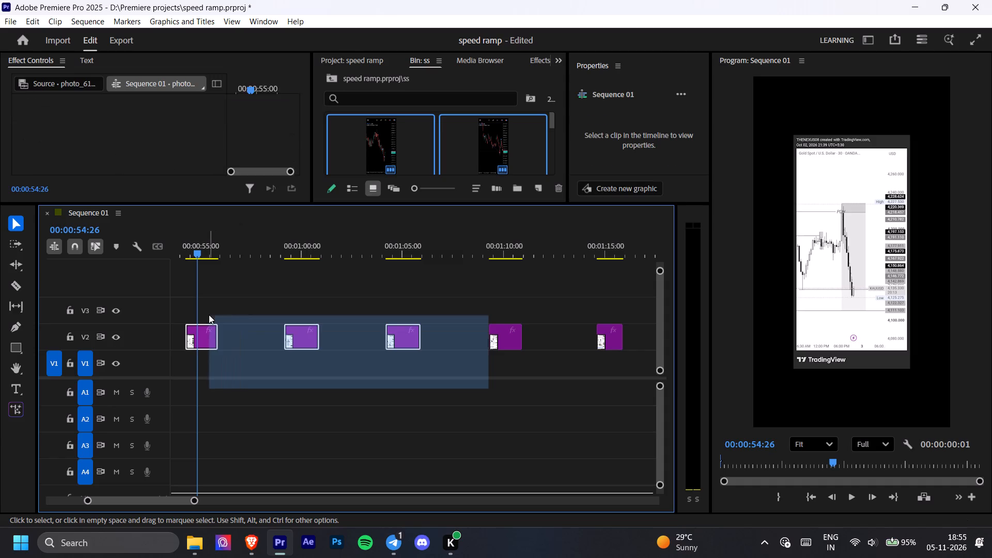
left_click_drag(407, 335, 273, 272)
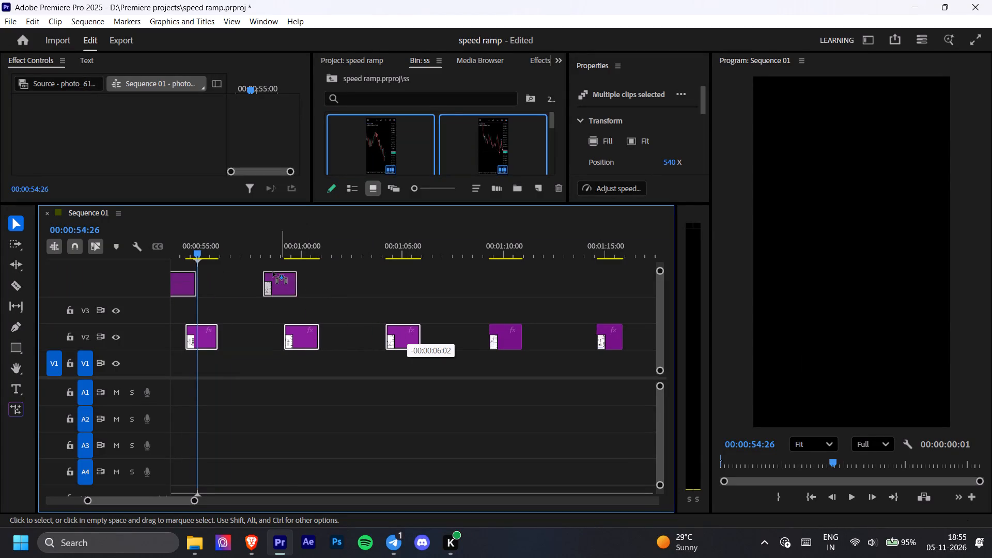
left_click_drag(273, 272, 179, 289)
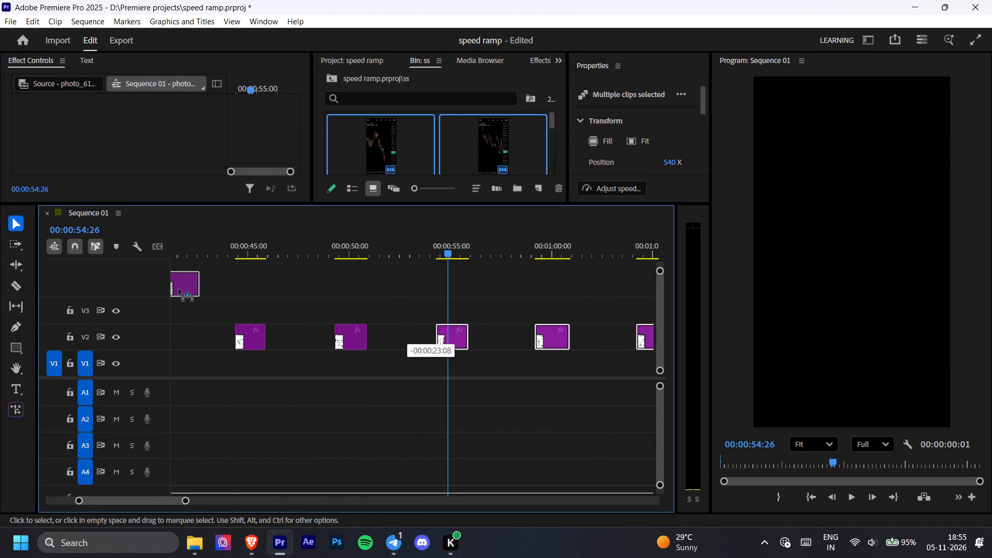
left_click_drag(179, 289, 383, 307)
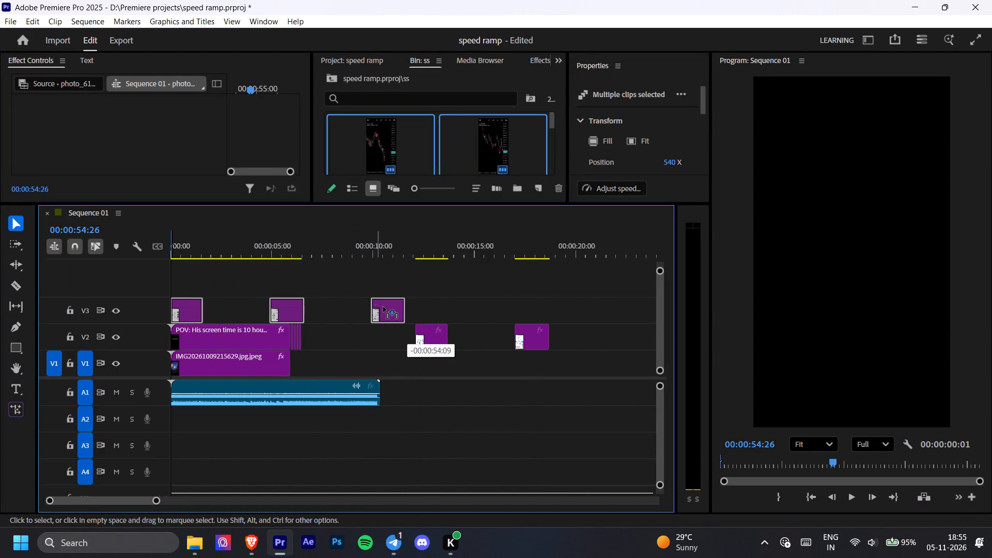
left_click_drag(383, 307, 527, 303)
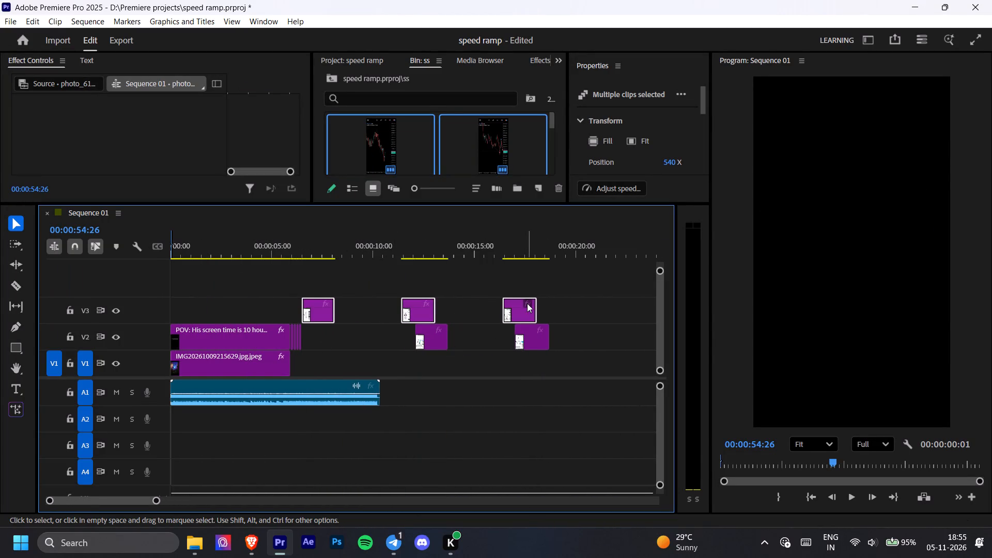
Place the first two V3 chart clips on V2 directly behind the XAUUSD clip, trimming their ends to about 16 and 20 frames.
left_click(528, 343)
left_click_drag(528, 236, 535, 249)
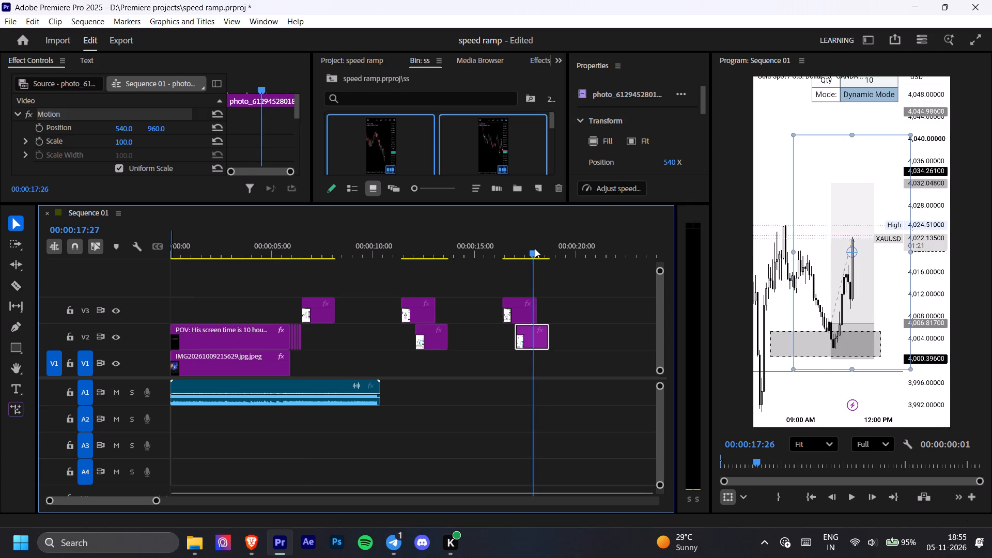
left_click_drag(535, 249, 541, 250)
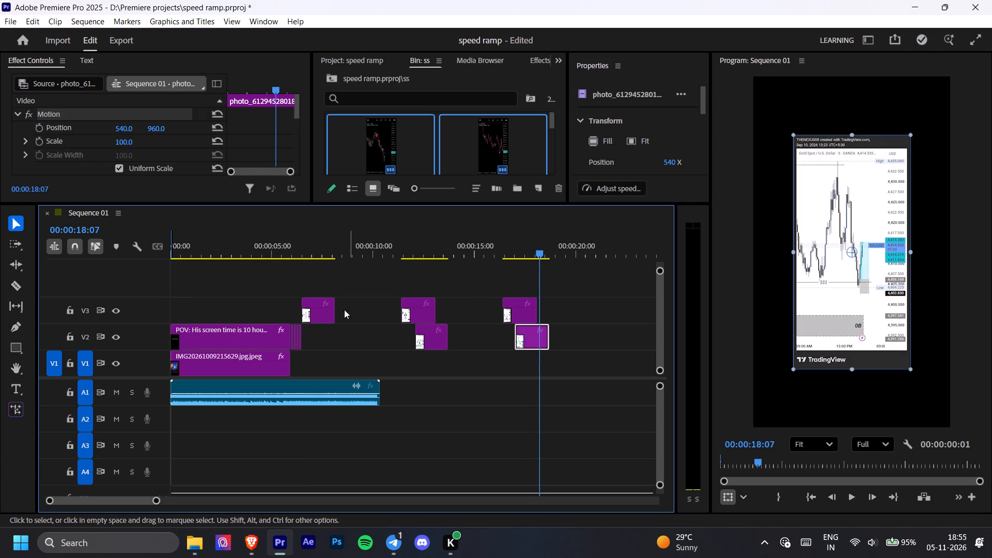
left_click_drag(317, 309, 319, 329)
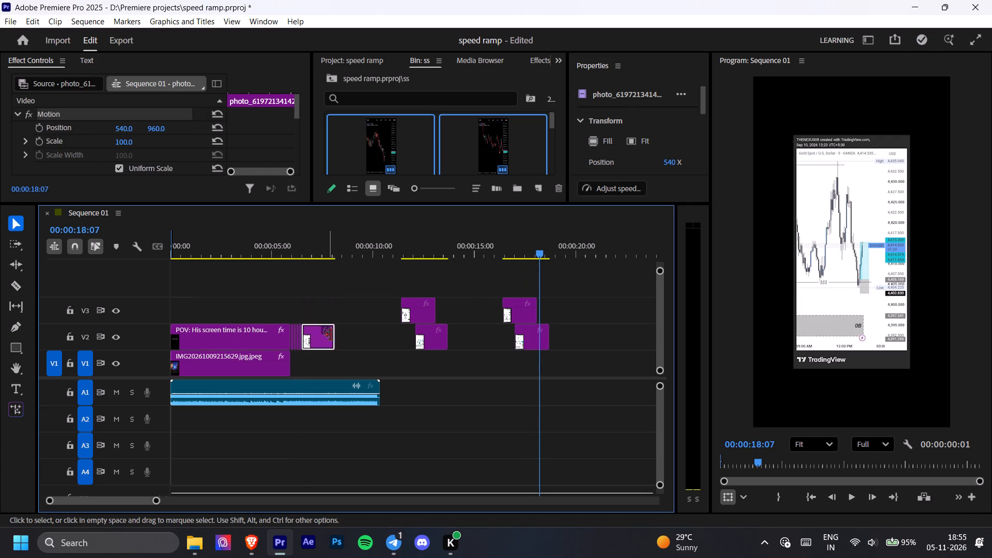
left_click_drag(332, 339, 309, 347)
left_click_drag(419, 314, 332, 344)
left_click_drag(343, 340, 321, 345)
Append the V2 clips from about 17 s and 12 s, in that order, to the montage, trimming them to about 9 and 13 frames.
left_click_drag(529, 341, 509, 344)
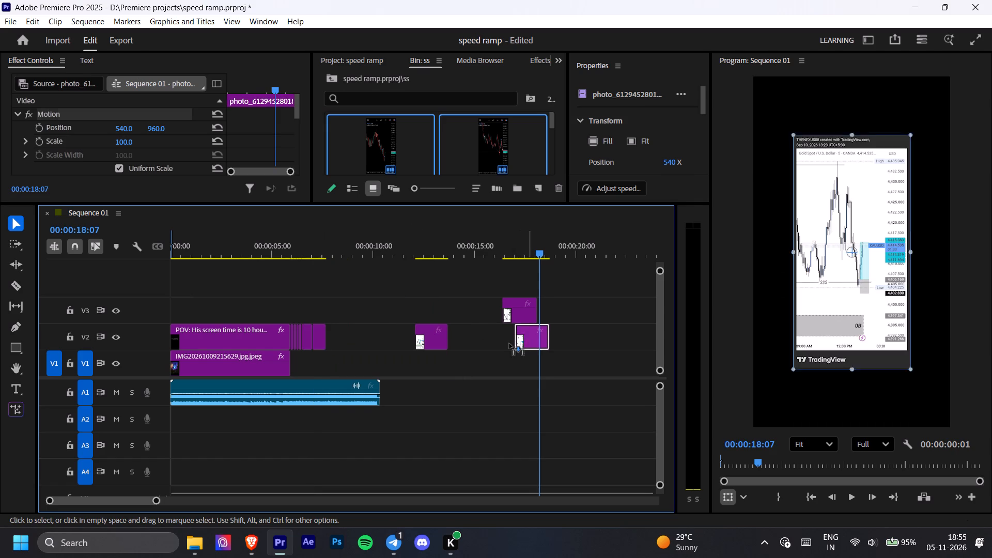
left_click_drag(509, 344, 343, 347)
left_click_drag(359, 340, 348, 346)
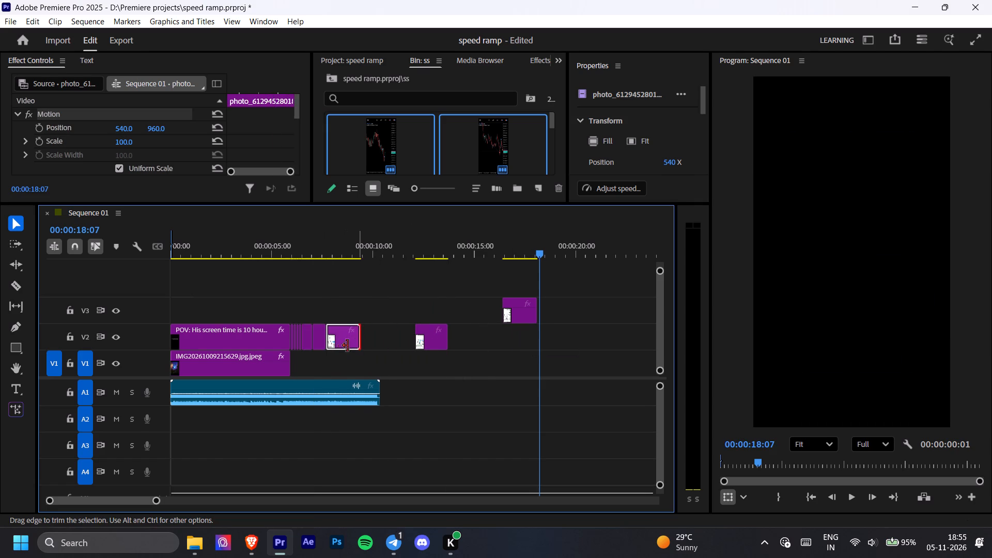
left_click_drag(348, 346, 330, 347)
left_click_drag(437, 340, 378, 343)
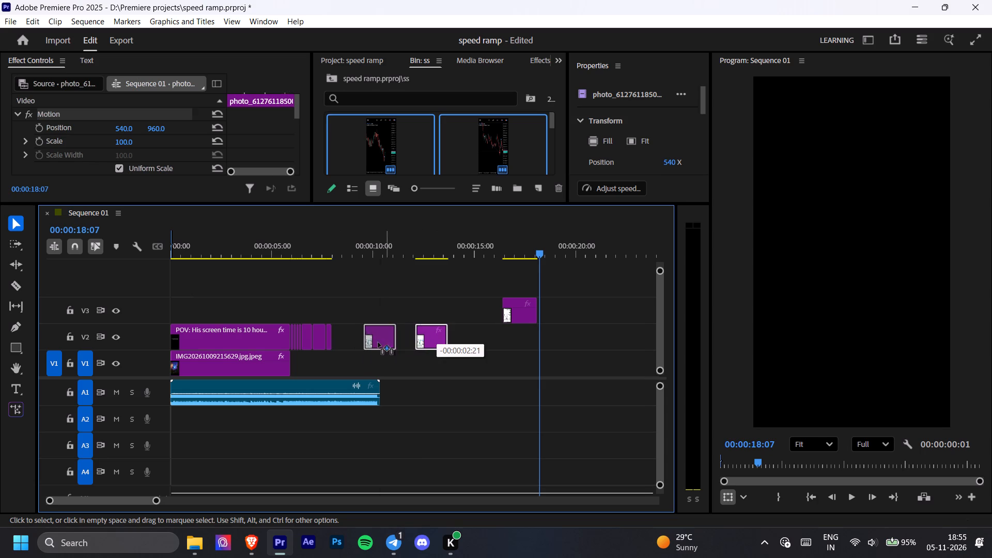
left_click_drag(378, 343, 351, 343)
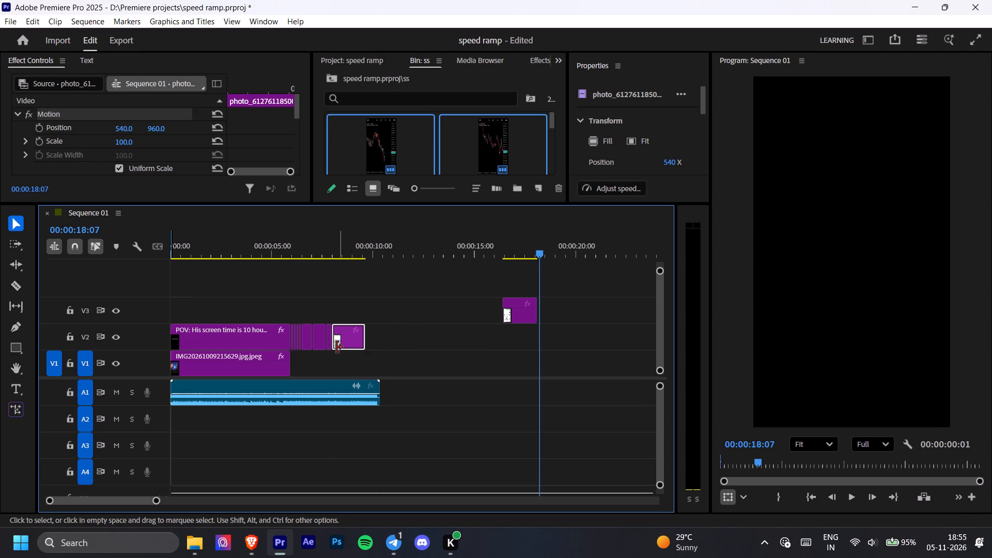
left_click_drag(365, 341, 341, 346)
Move TradingView_Screenshot_1792733619703.jpg.jpeg from V3 to V2 at 00:00:08:19 and trim its end to a 19-frame duration.
left_click_drag(510, 313, 358, 346)
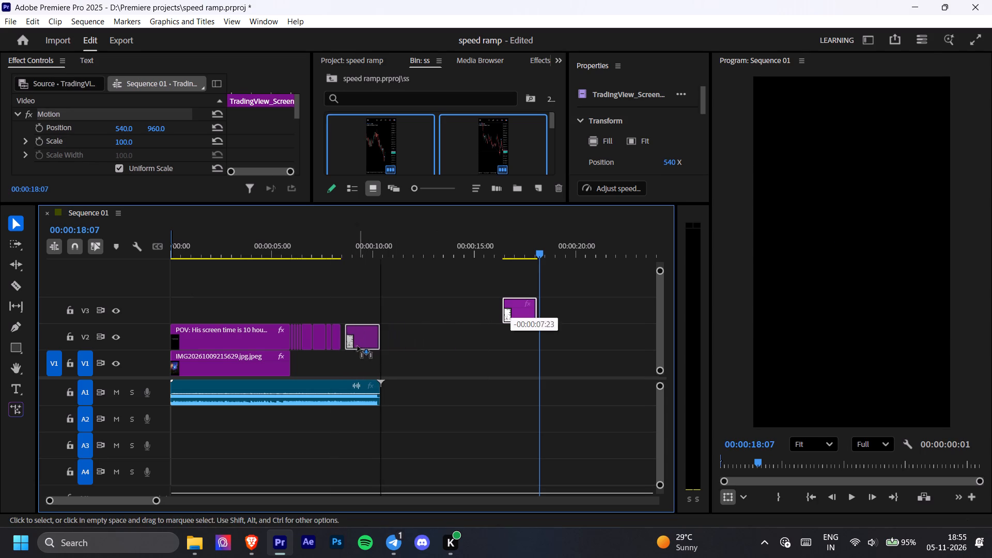
left_click_drag(358, 346, 352, 346)
left_click_drag(382, 339, 360, 345)
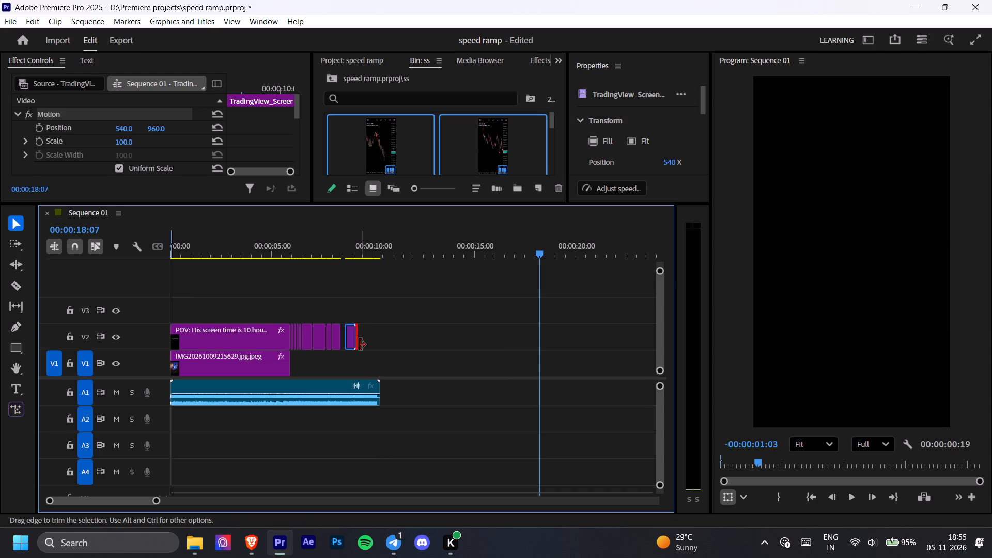
Trim the end of the chart clip directly behind the XAUUSD clip on V2 to about 3 frames.
scroll(349, 344, "up", 7, "ctrl+alt")
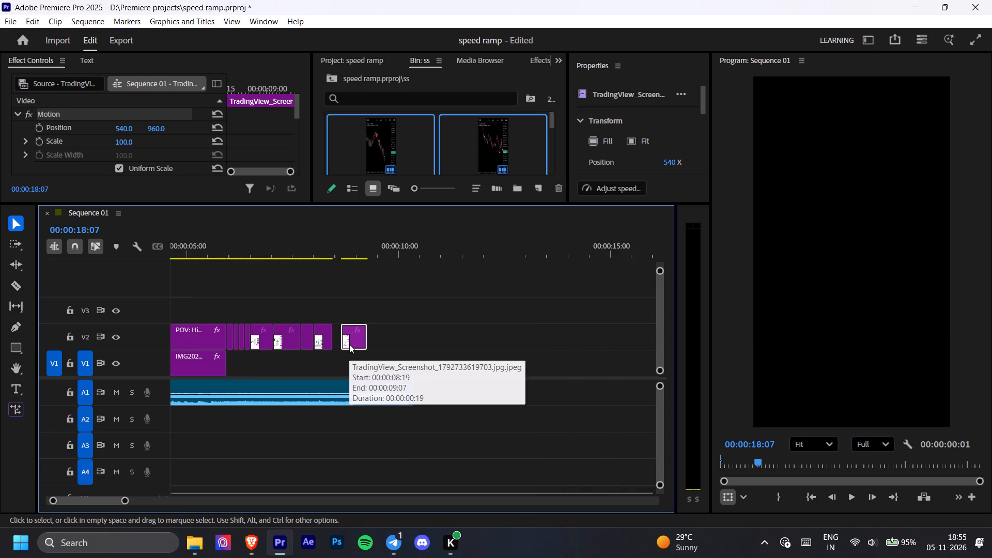
scroll(349, 344, "up", 8, "ctrl+alt")
scroll(349, 344, "right", 2)
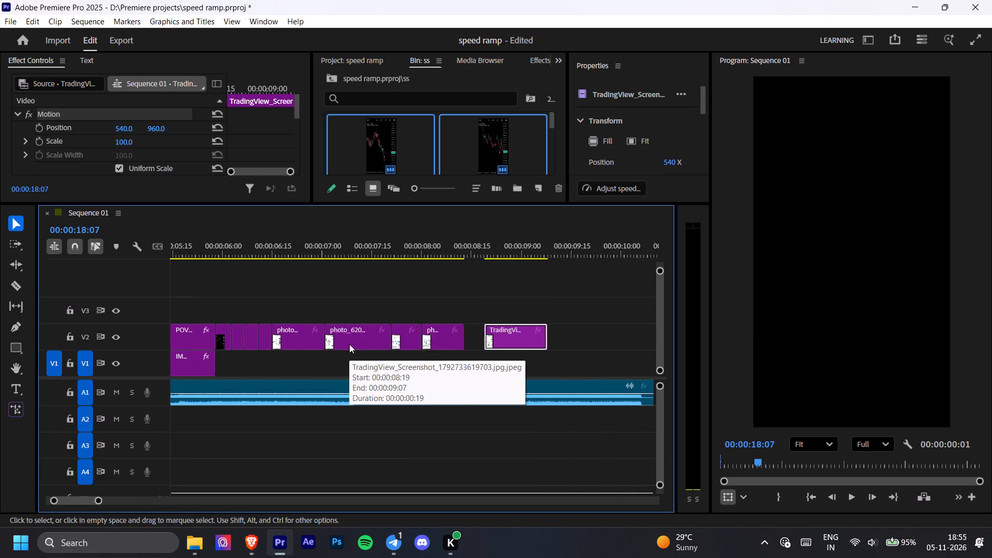
scroll(349, 344, "right", 1)
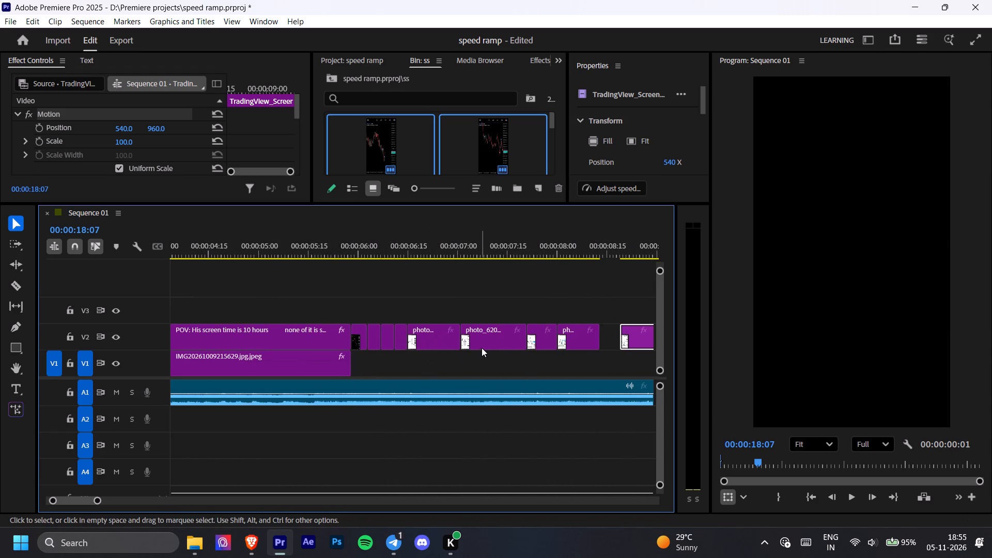
left_click_drag(458, 340, 424, 346)
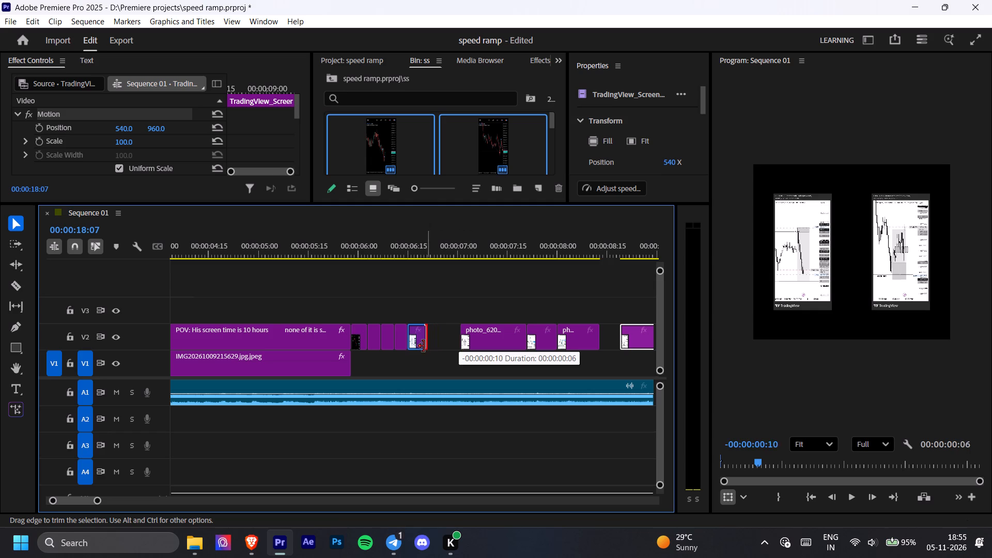
left_click_drag(424, 346, 416, 348)
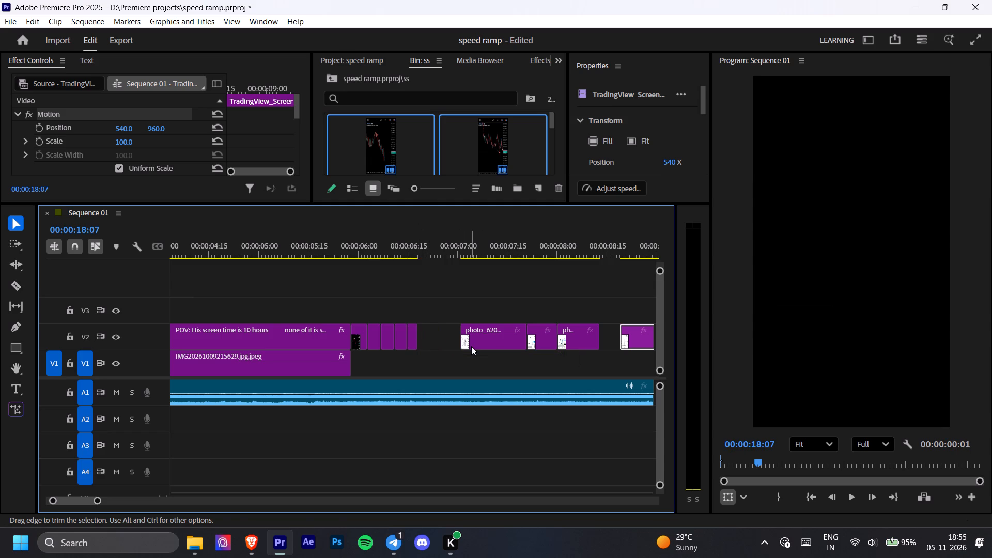
Move the V2 photo clip from about 00:00:07:01 directly behind the last montage clip and trim its end to 3 frames.
left_click_drag(503, 335, 466, 338)
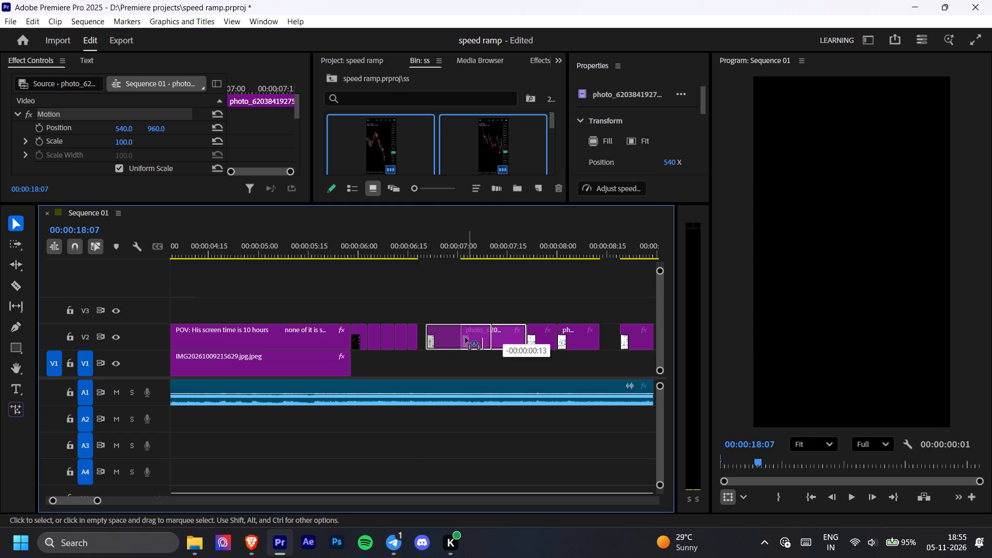
left_click_drag(466, 338, 460, 340)
left_click_drag(480, 337, 427, 345)
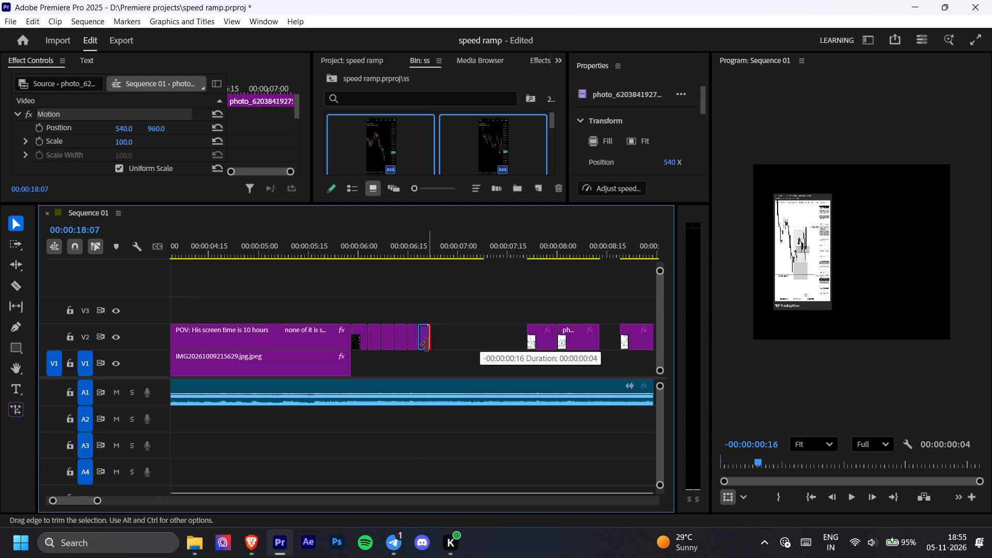
left_click_drag(427, 345, 425, 346)
left_click(470, 360)
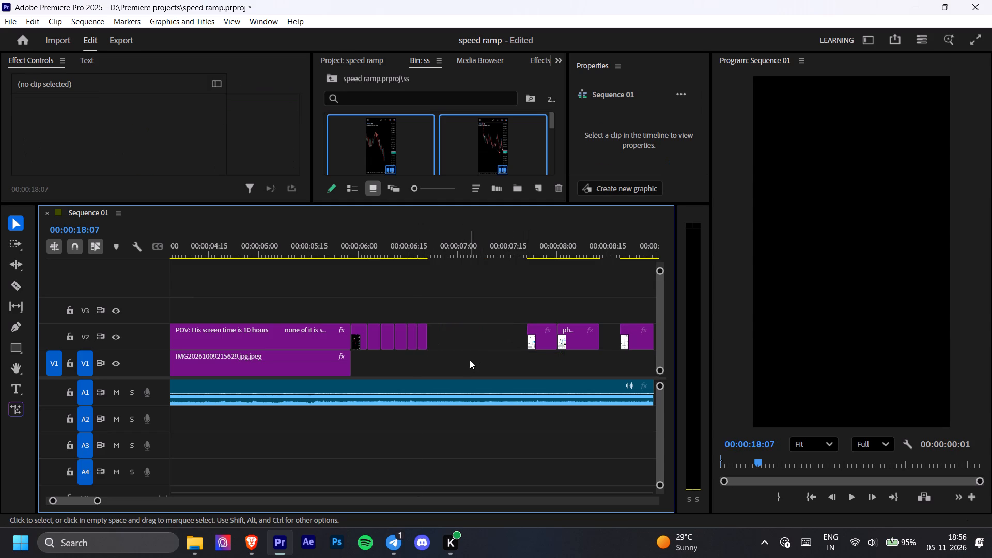
left_click(416, 340)
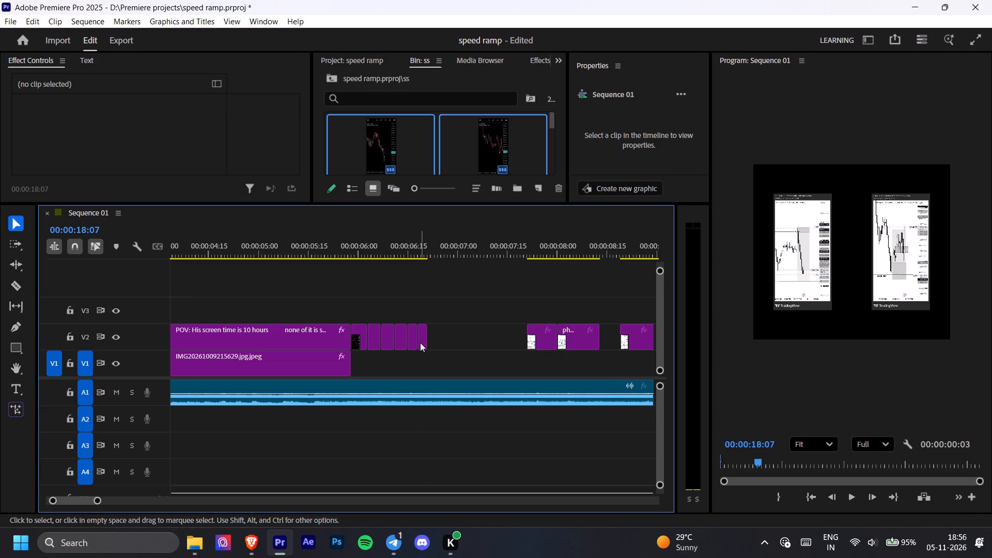
left_click_drag(420, 342, 425, 342)
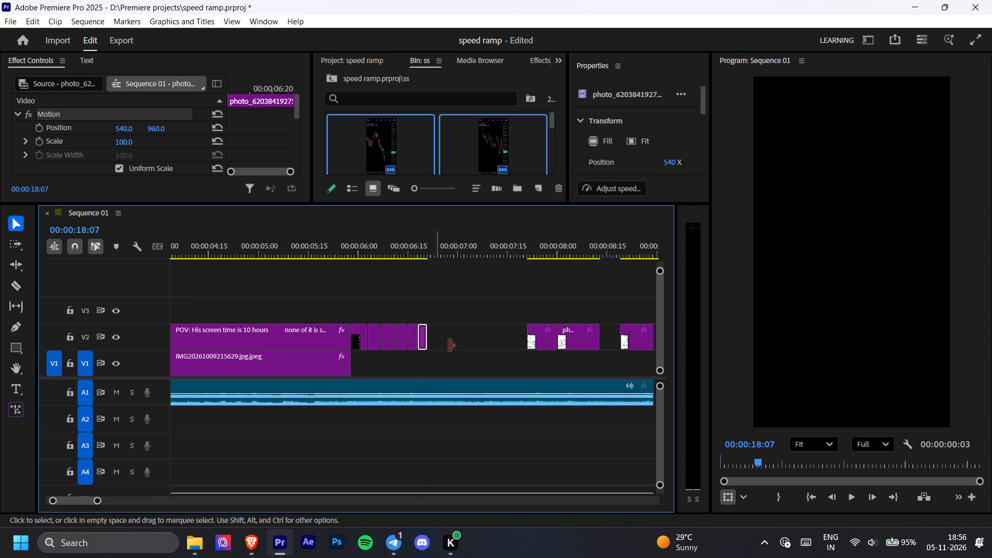
Append the V2 photo clips from about 00:00:07:21 and 00:00:08:00, in that order, to the montage, trimming each to 3 frames.
left_click_drag(540, 342, 440, 345)
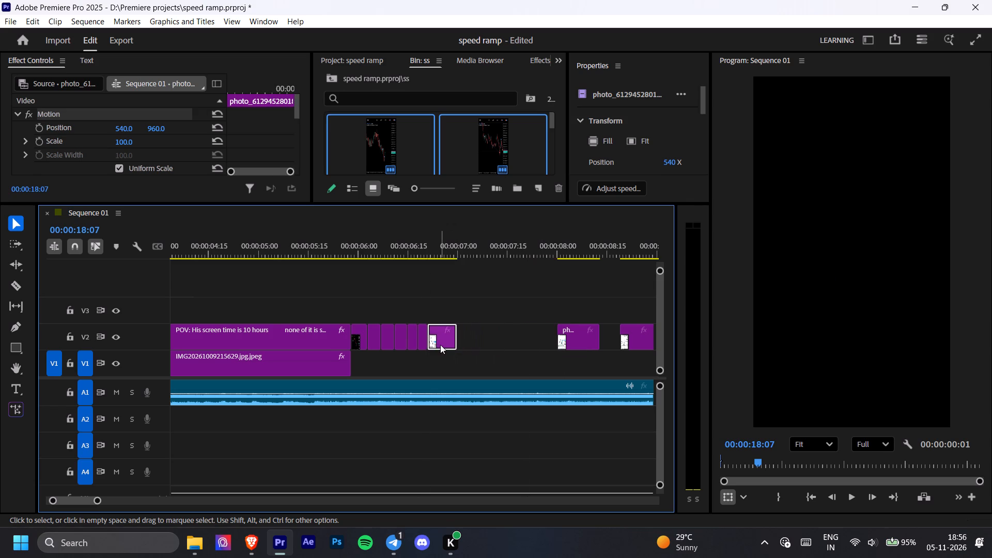
left_click_drag(454, 337, 433, 339)
left_click_drag(573, 337, 545, 339)
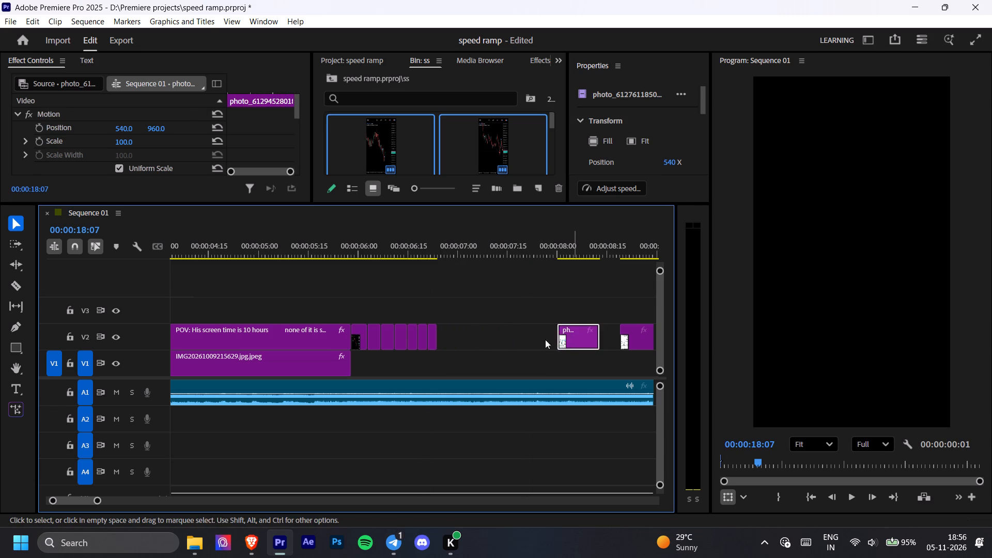
left_click_drag(545, 339, 456, 344)
left_click_drag(478, 342, 445, 342)
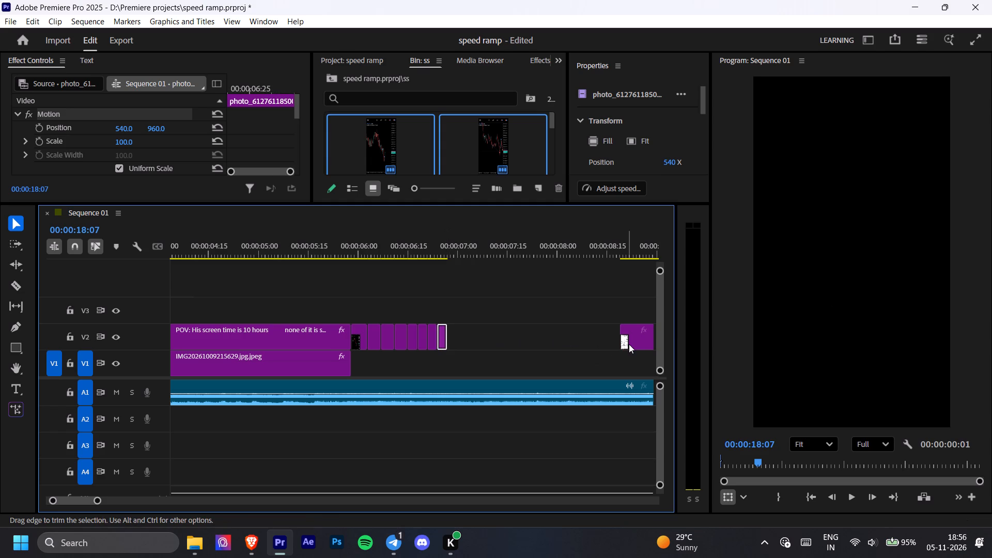
Append TradingView_Screenshot_1792733619703.jpg.jpeg from 00:00:08:19 to the V2 montage and trim its end to 3 frames.
left_click_drag(629, 344, 459, 345)
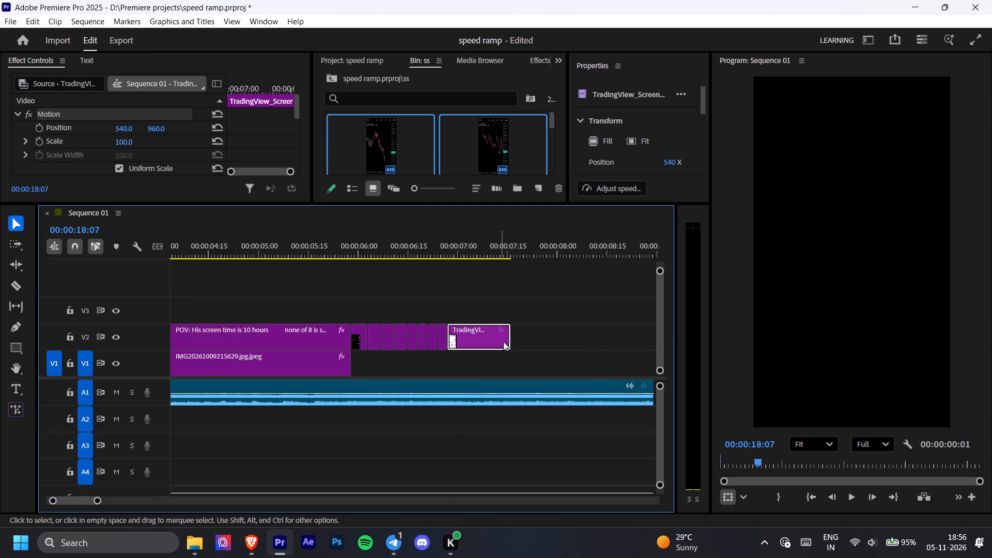
left_click_drag(515, 338, 457, 352)
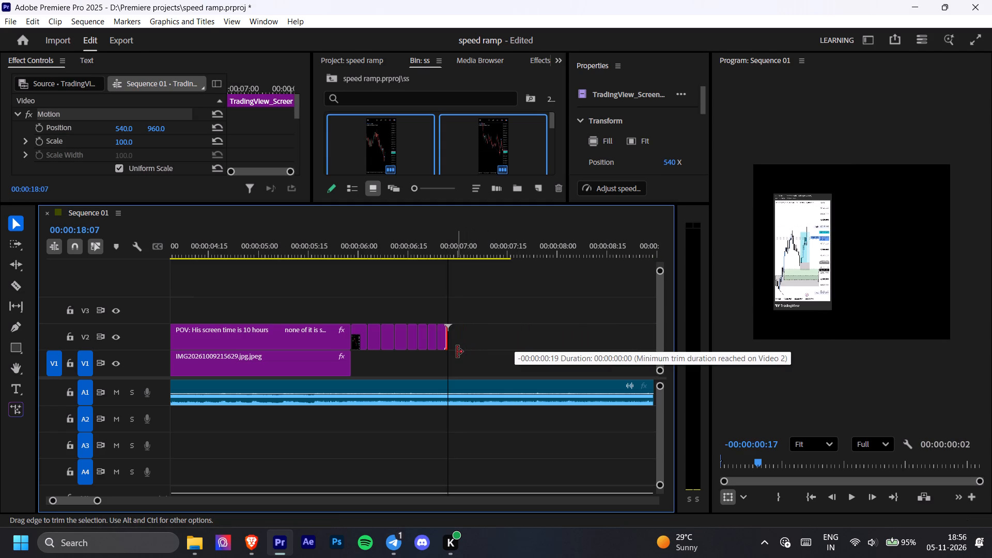
left_click_drag(457, 352, 460, 352)
left_click(493, 352)
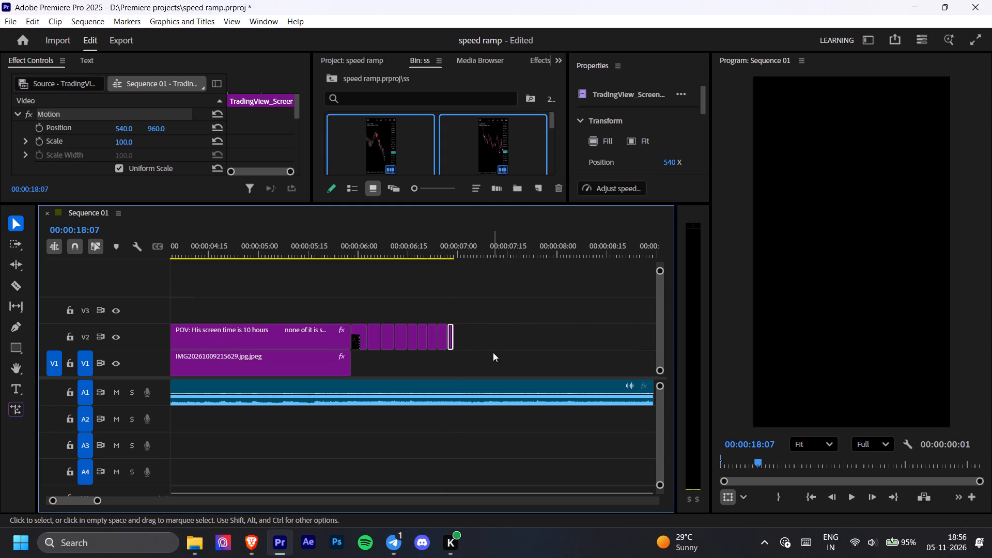
left_click(451, 340)
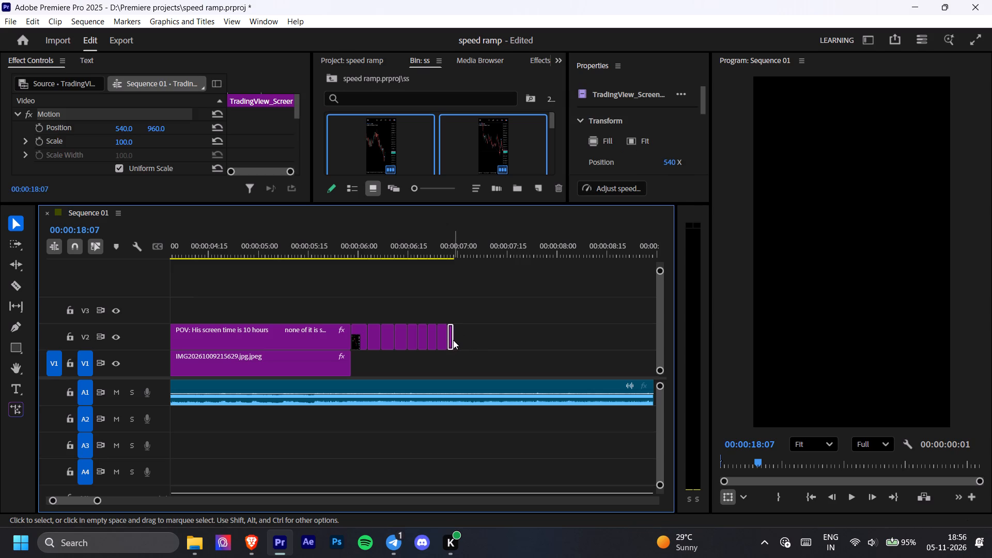
double_click(453, 335)
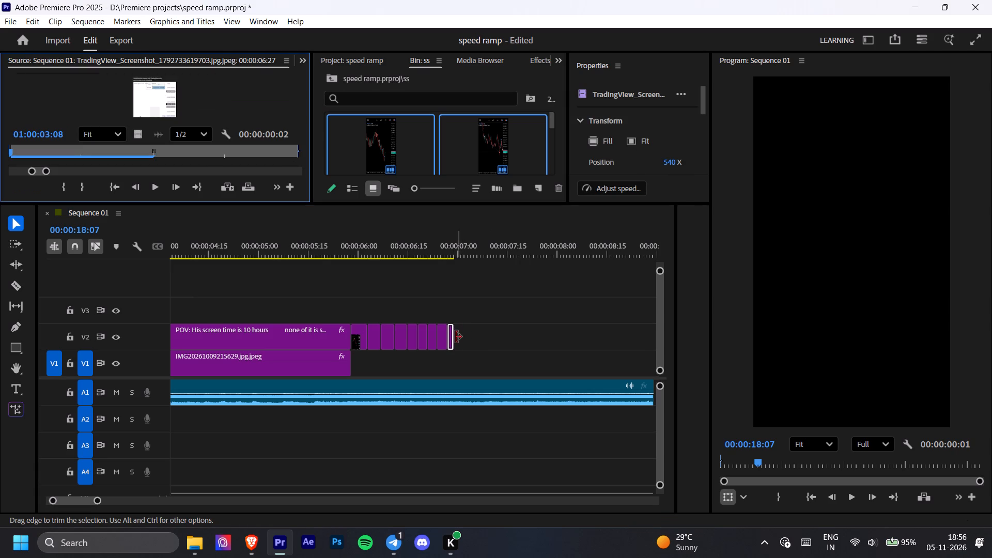
left_click(454, 337)
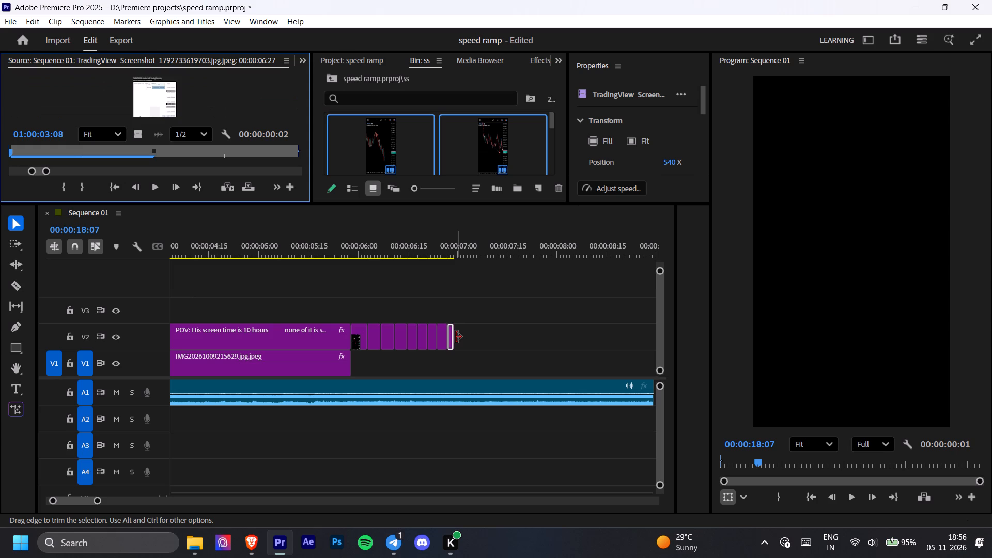
left_click(456, 337)
scroll(459, 338, "up", 7, "ctrl")
scroll(459, 338, "up", 7, "ctrl+alt")
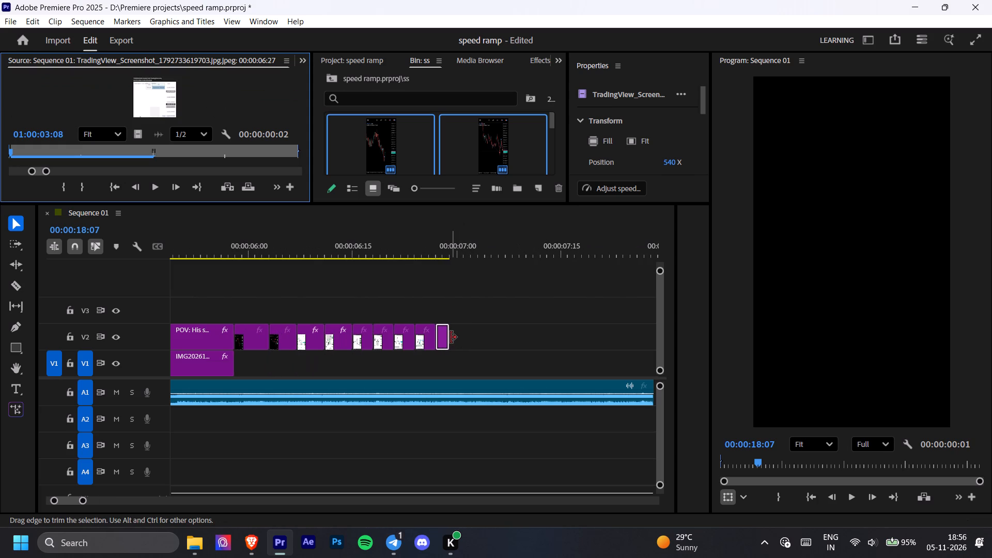
left_click_drag(451, 337, 455, 339)
left_click(502, 344)
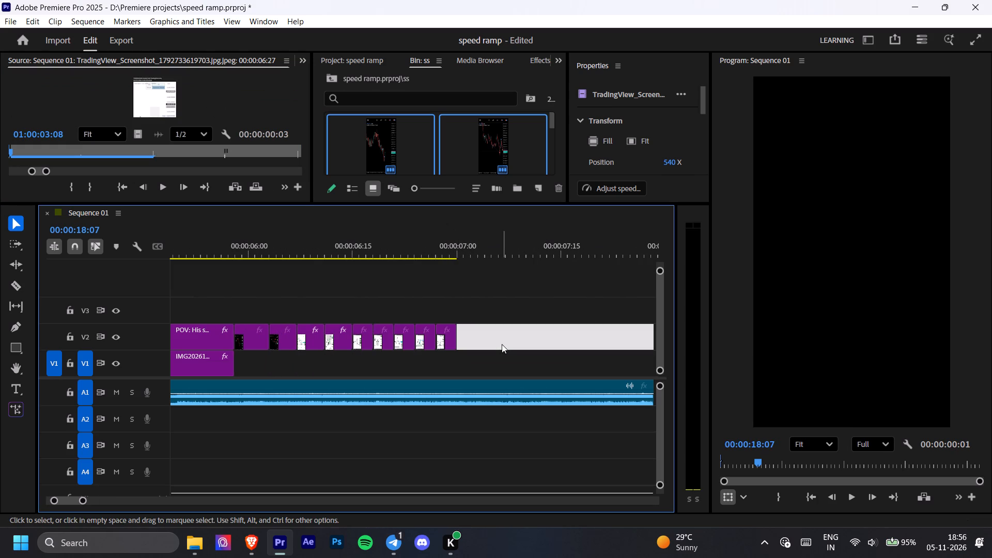
left_click(494, 370)
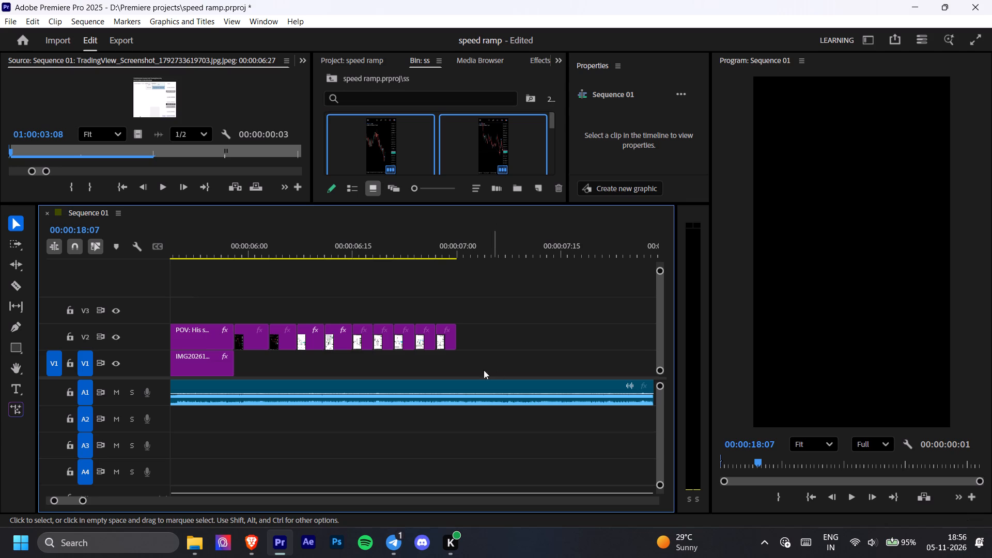
Review the montage and paste the copied 180 scale onto the four photo clips before the final TradingView screenshot on V2.
left_click_drag(235, 246, 230, 247)
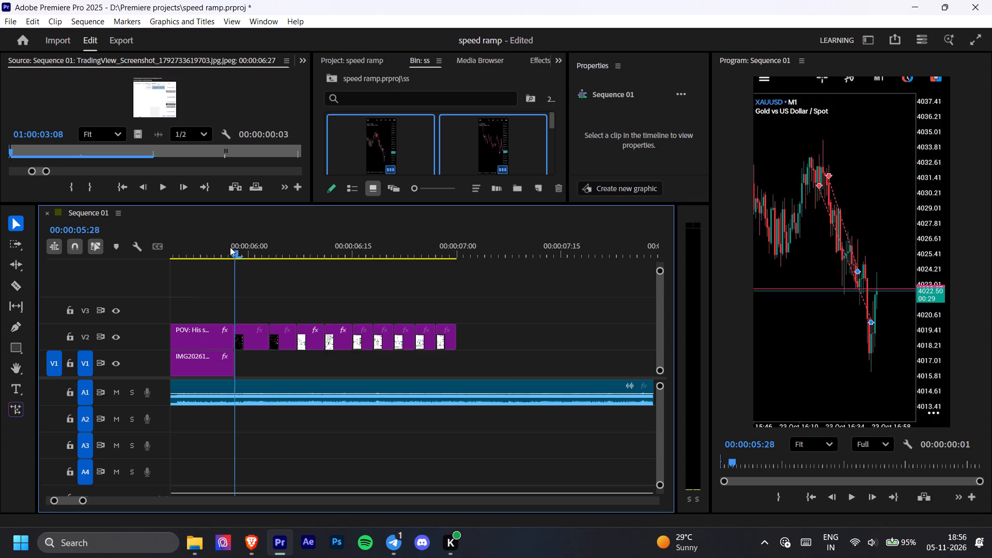
left_click_drag(230, 247, 213, 248)
key("space")
key("space")
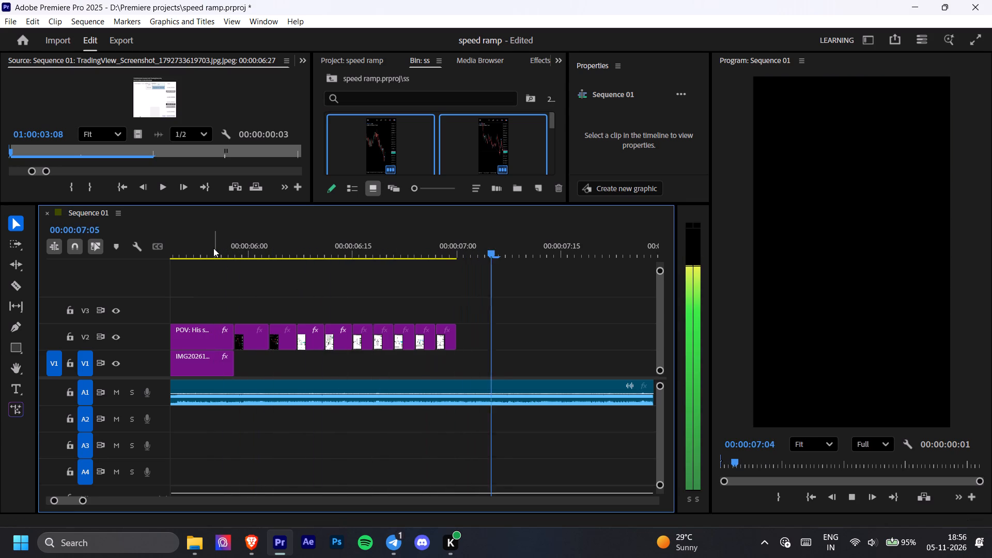
left_click_drag(321, 249, 307, 255)
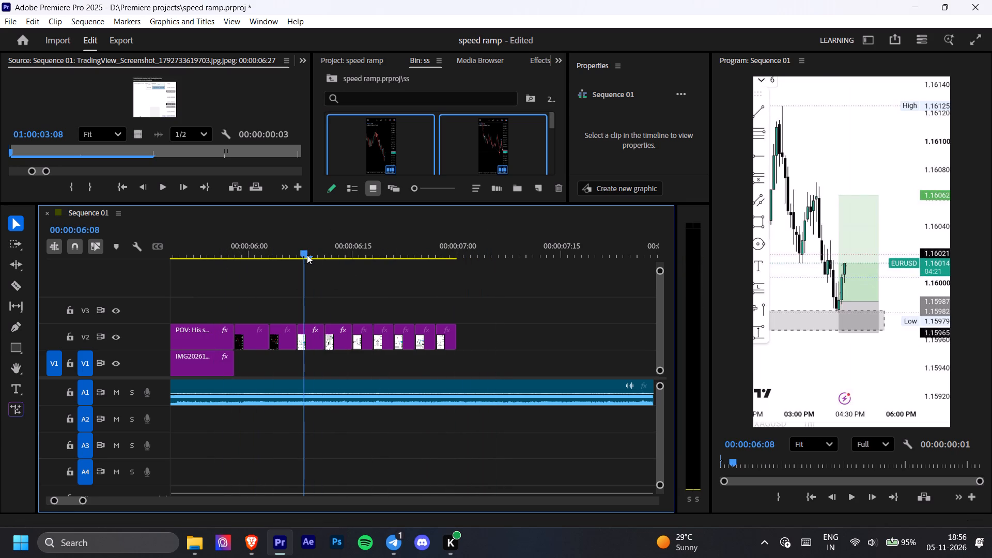
left_click_drag(307, 255, 366, 285)
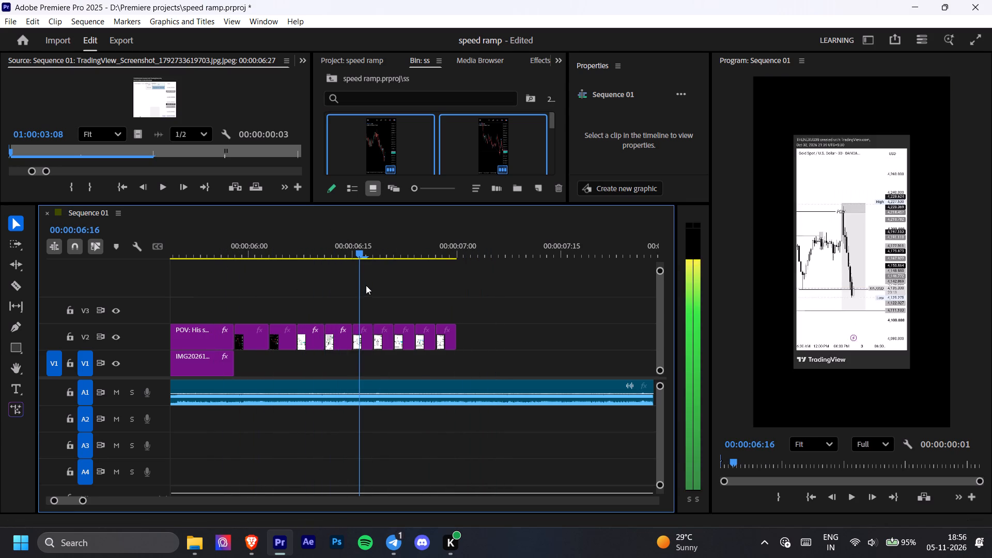
left_click_drag(366, 285, 366, 286)
left_click(365, 333)
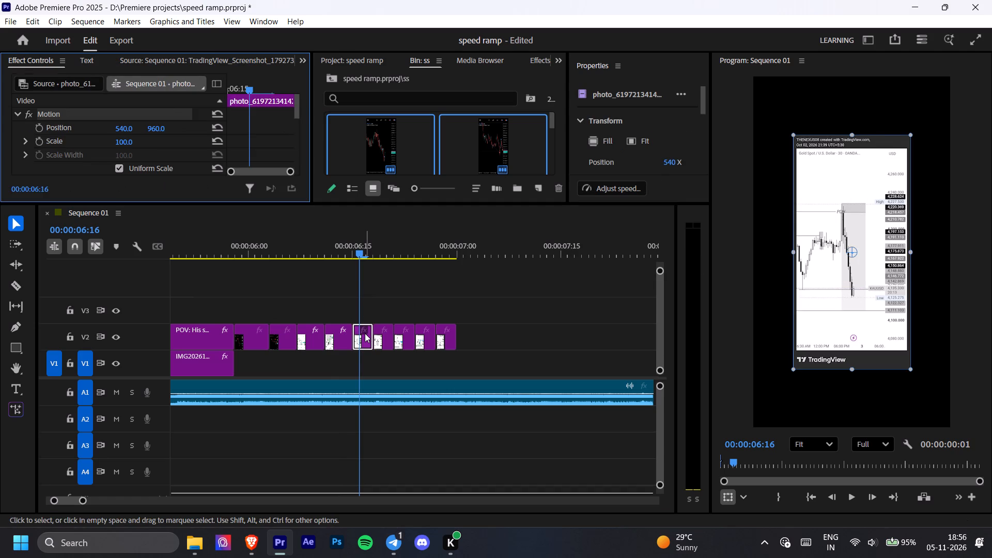
key("ctrl+v")
left_click(385, 339)
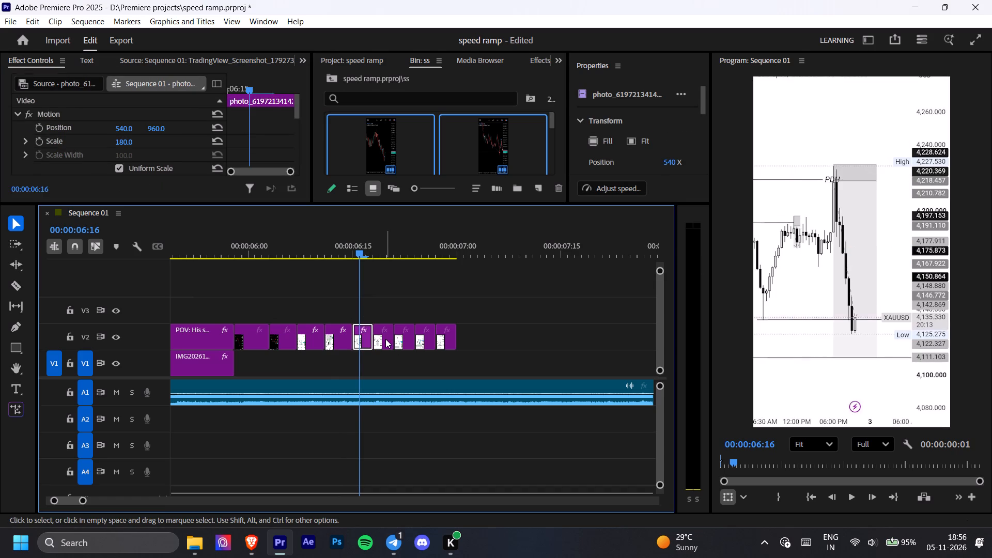
key("ctrl+v")
left_click(404, 340)
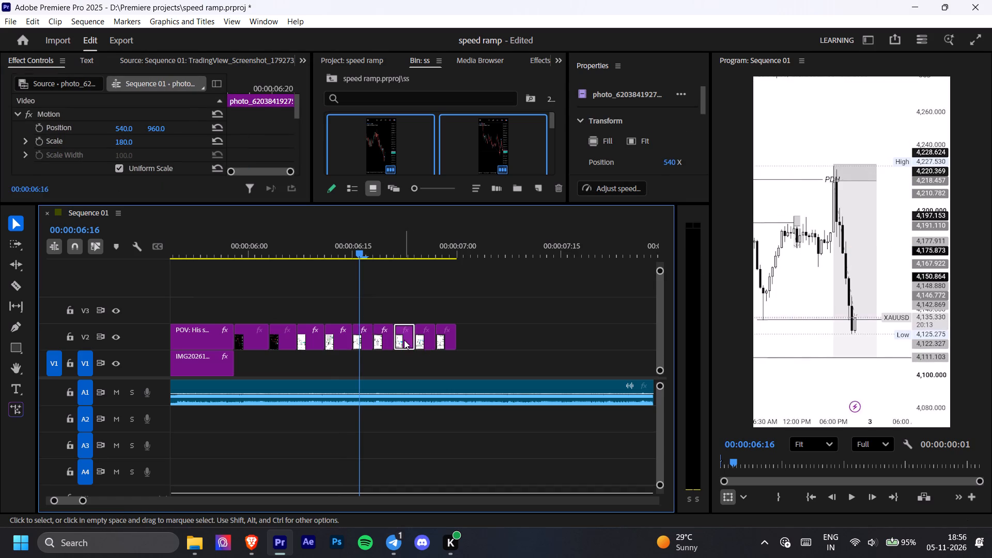
key("ctrl+v")
left_click(429, 341)
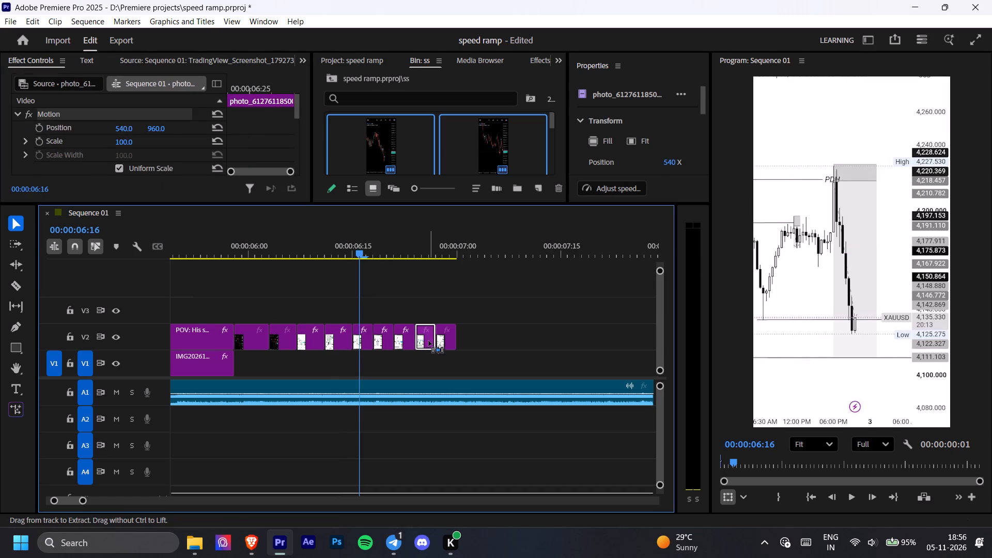
key("ctrl+v")
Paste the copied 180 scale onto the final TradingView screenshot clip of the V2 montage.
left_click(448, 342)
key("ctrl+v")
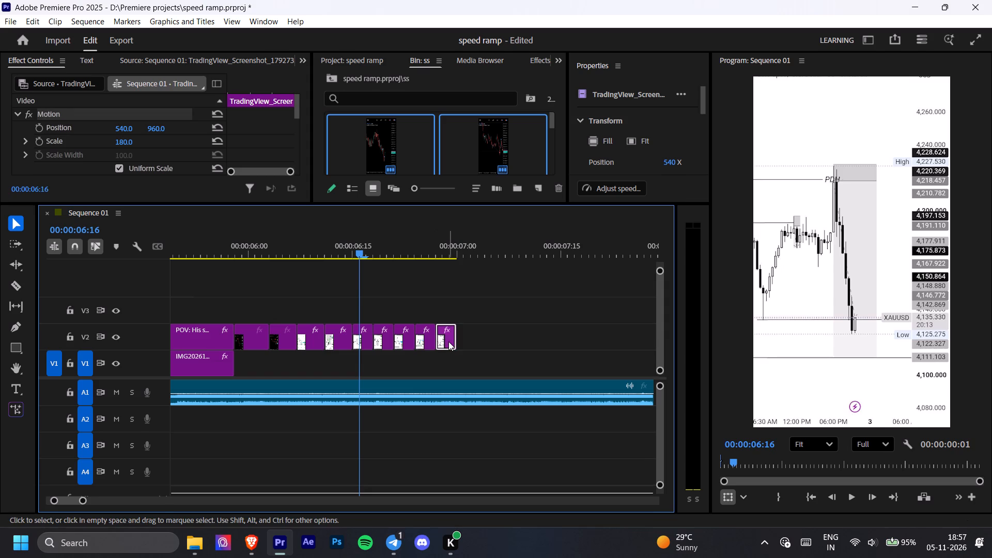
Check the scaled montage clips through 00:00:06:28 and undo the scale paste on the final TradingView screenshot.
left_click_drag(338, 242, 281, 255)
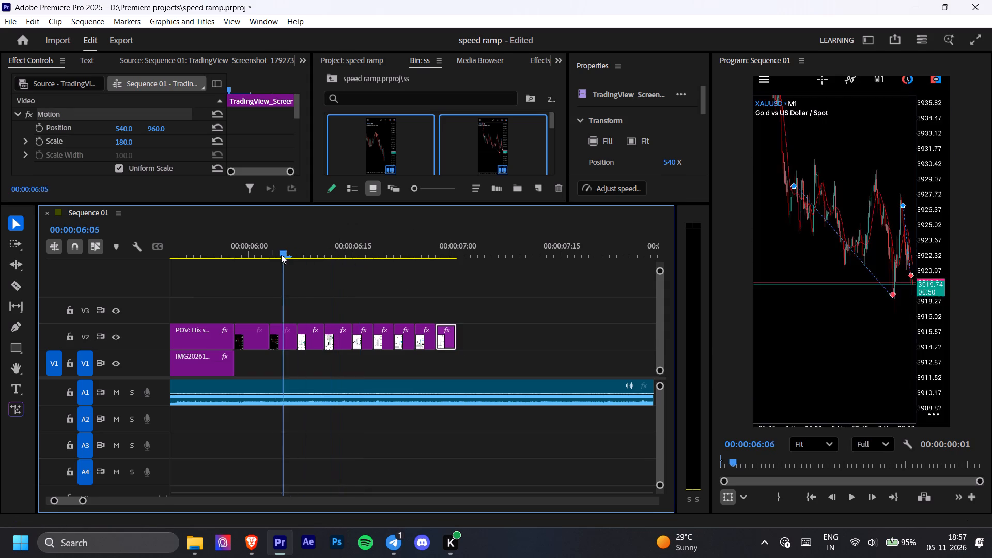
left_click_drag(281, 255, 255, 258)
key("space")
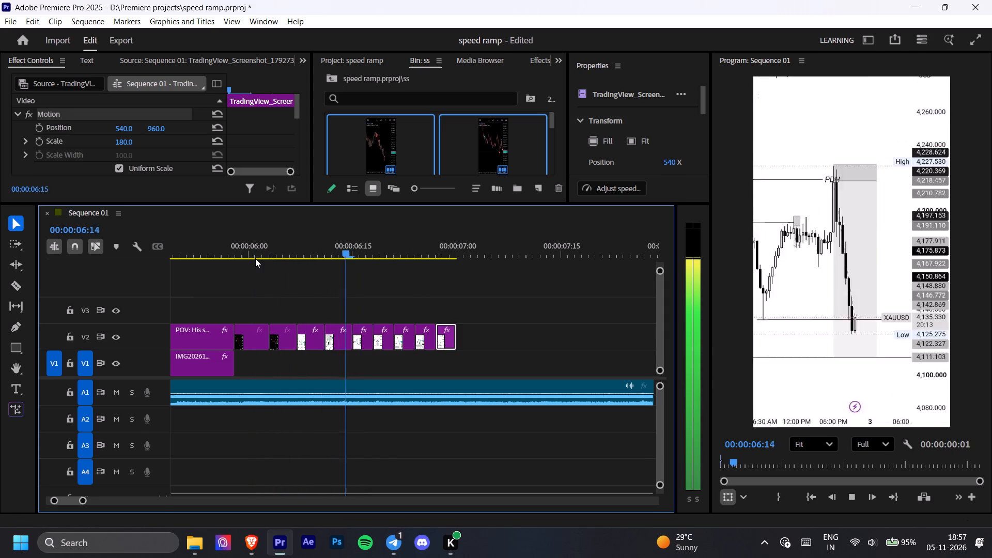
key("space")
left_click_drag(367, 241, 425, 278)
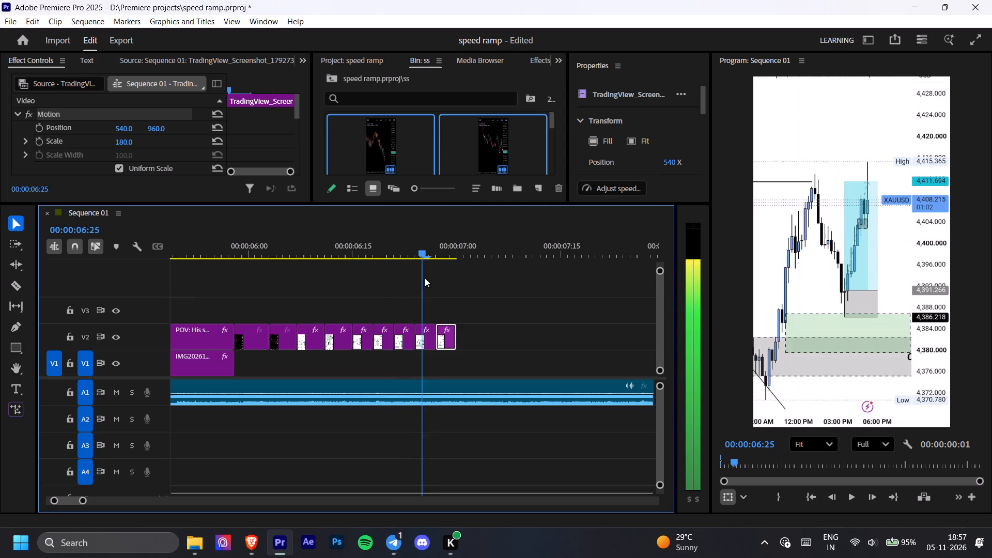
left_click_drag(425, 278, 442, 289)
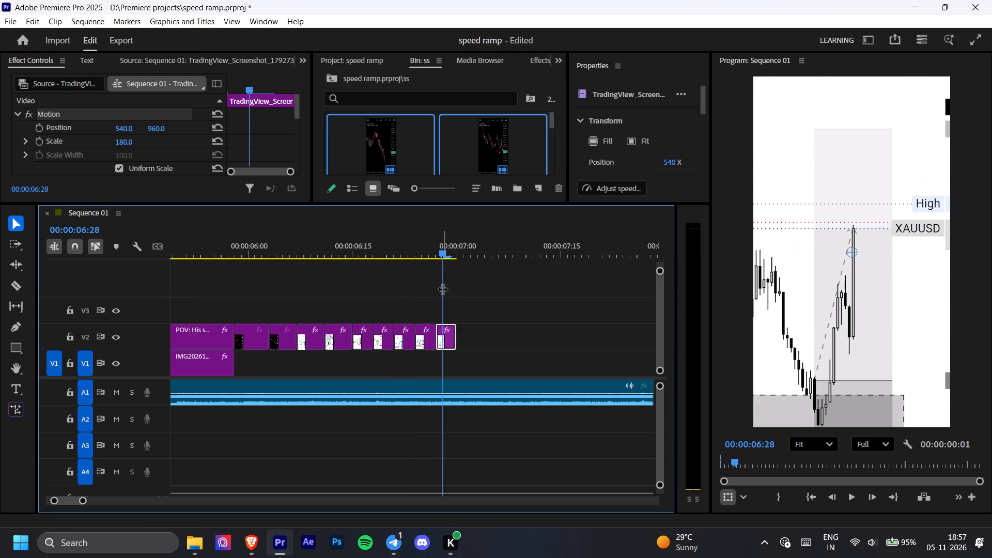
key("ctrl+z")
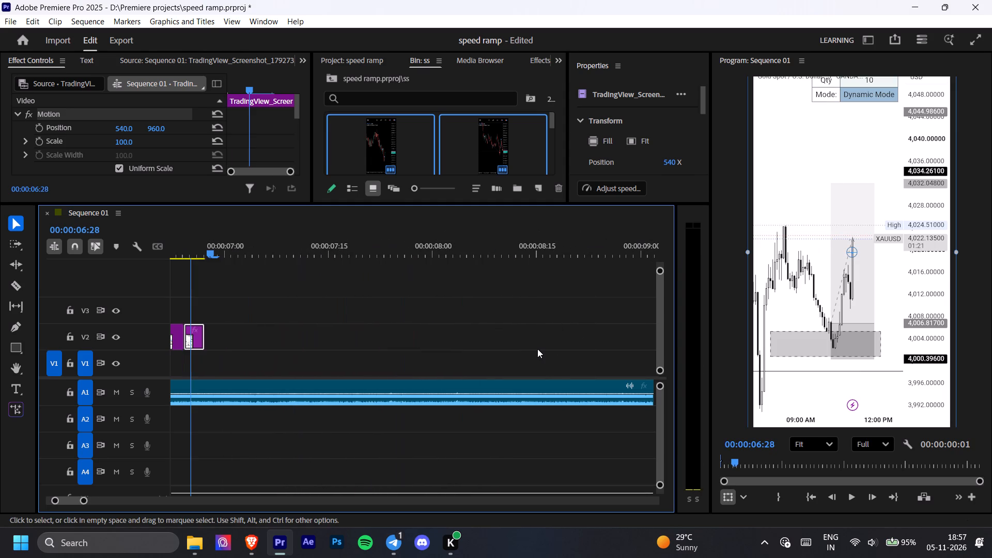
Select all loose V2 clips between about 00:00:40 and 00:01:50 and move them together about 32 seconds earlier, starting near 00:00:08.
scroll(537, 349, "down", 5, "ctrl+alt")
scroll(537, 349, "left", 2)
scroll(537, 349, "down", 3, "ctrl+alt")
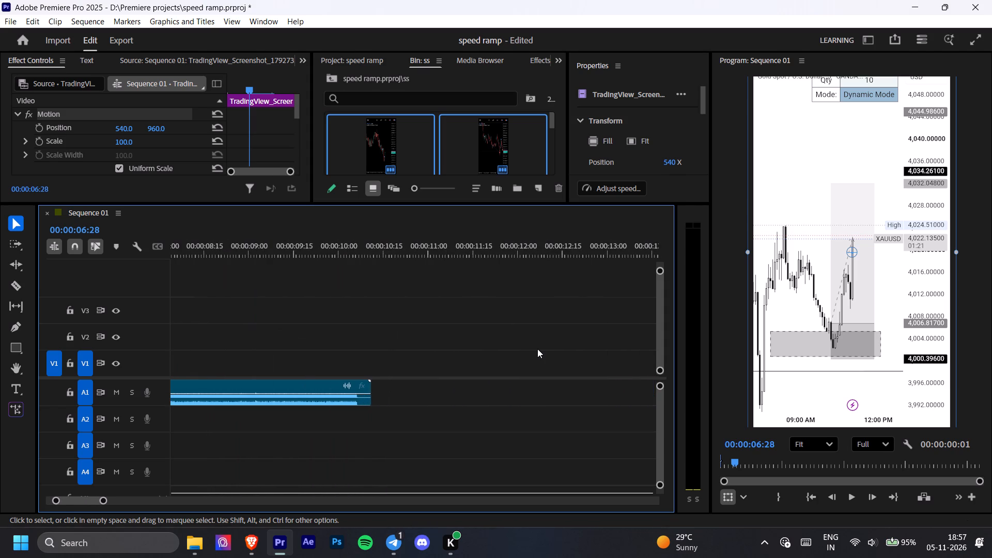
scroll(537, 349, "down", 2, "ctrl+alt")
scroll(537, 349, "left", 1)
scroll(537, 349, "right", 11)
scroll(537, 349, "left", 1)
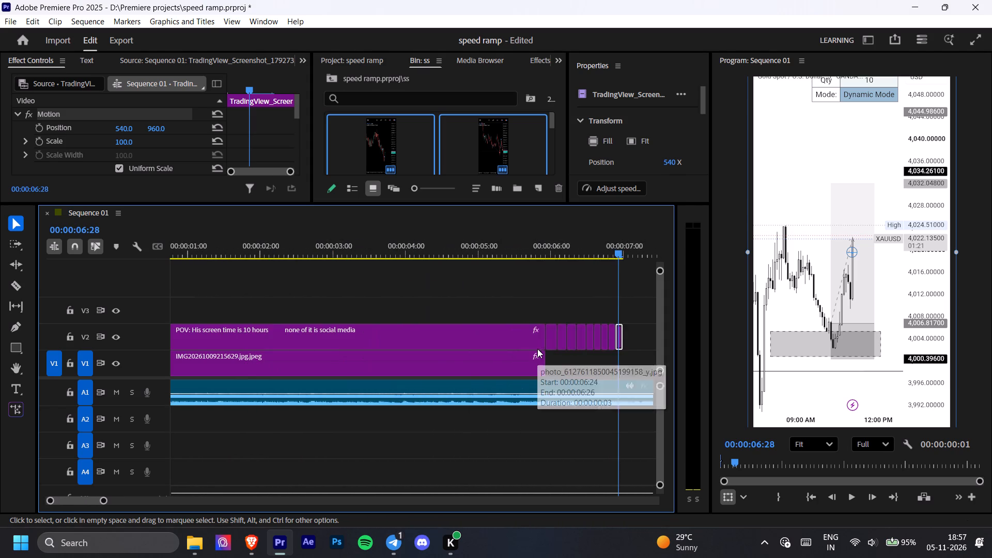
scroll(537, 349, "left", 2)
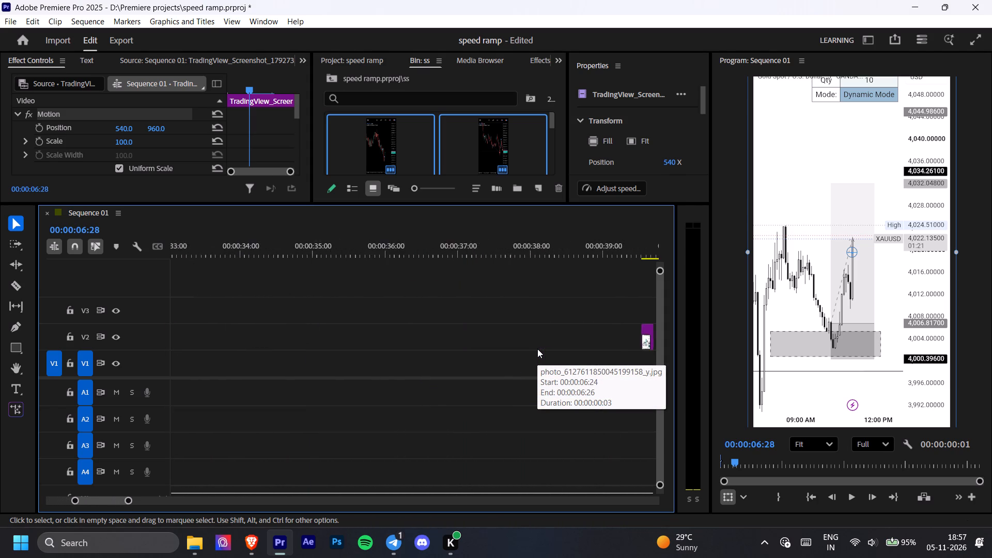
scroll(537, 349, "left", 2)
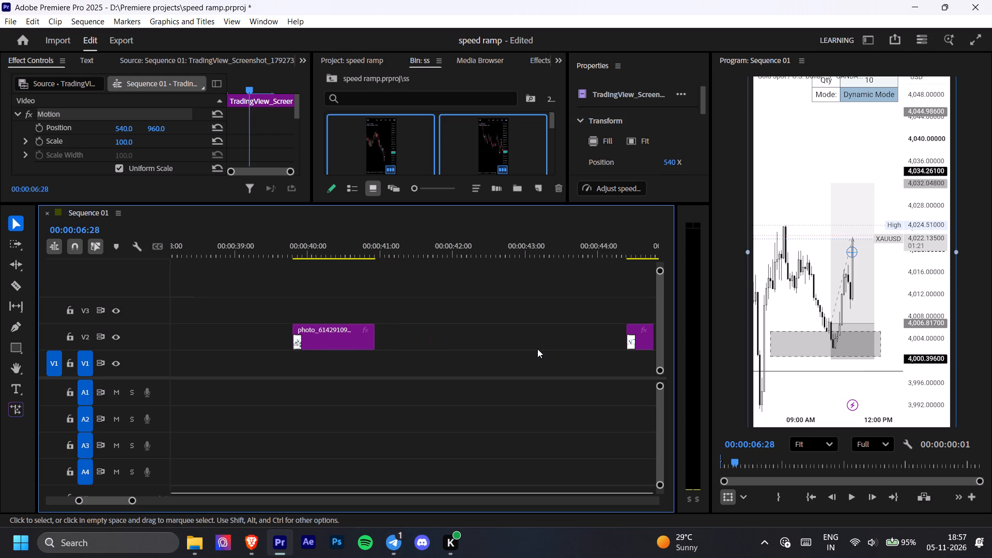
scroll(537, 349, "down", 16, "ctrl+alt")
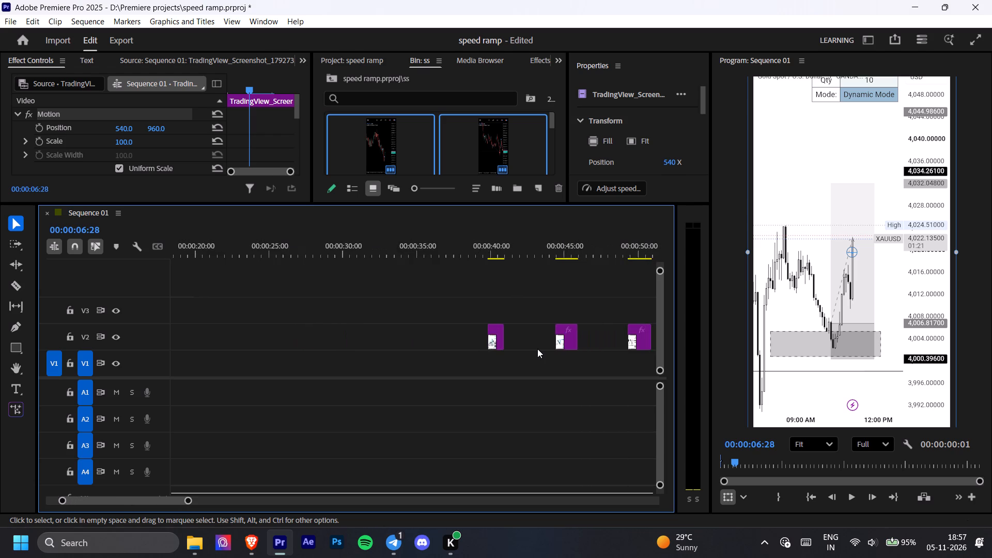
scroll(537, 349, "down", 11, "ctrl+alt")
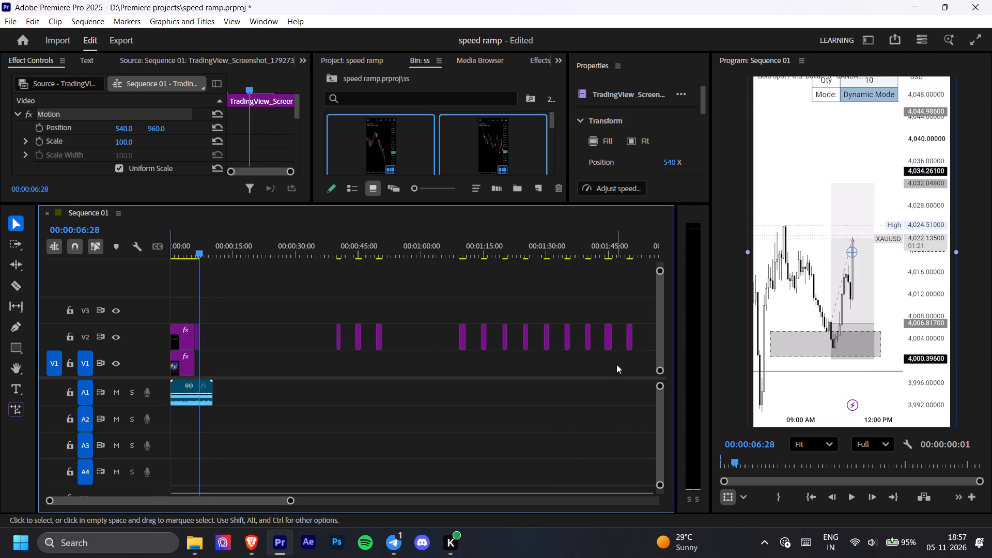
left_click_drag(637, 351, 334, 329)
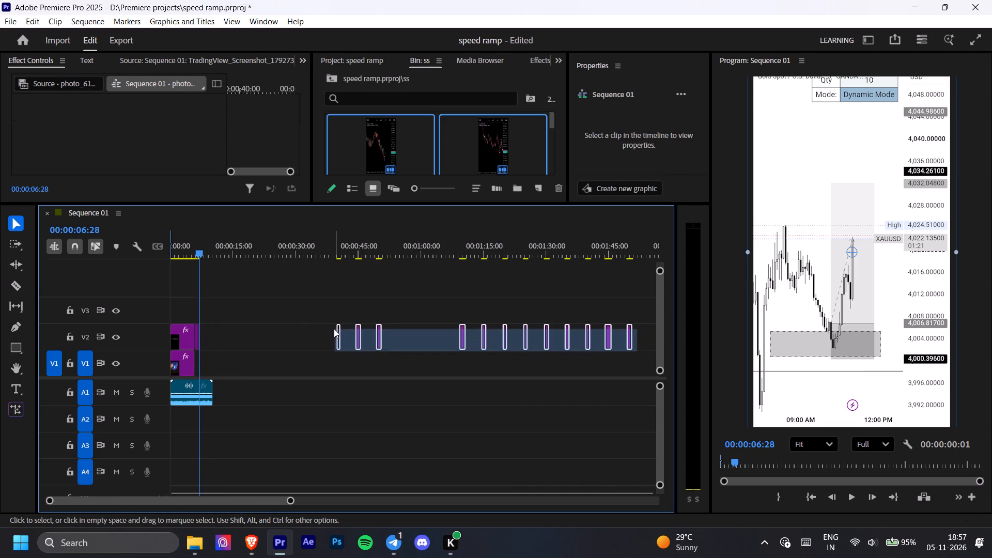
left_click_drag(378, 332, 241, 343)
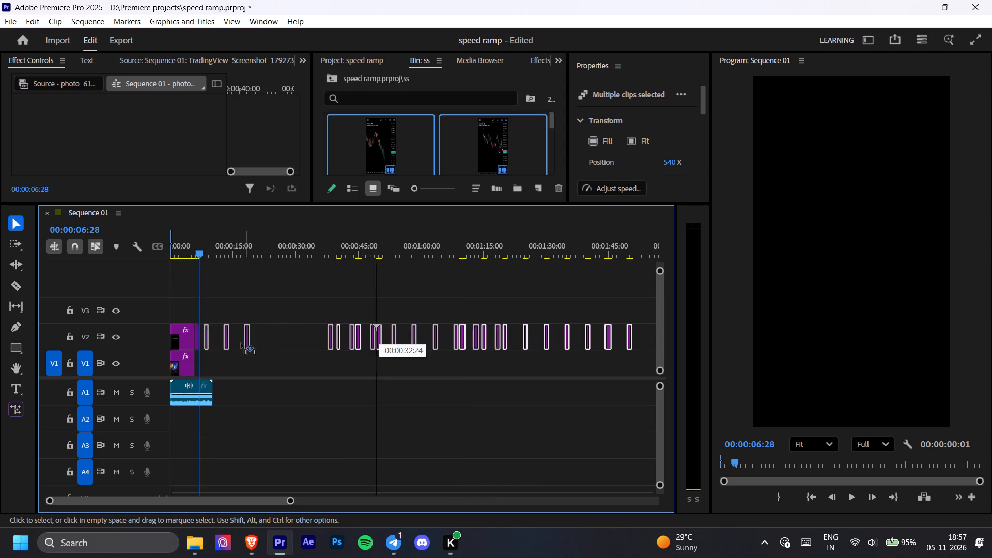
left_click_drag(241, 343, 246, 344)
left_click(610, 332)
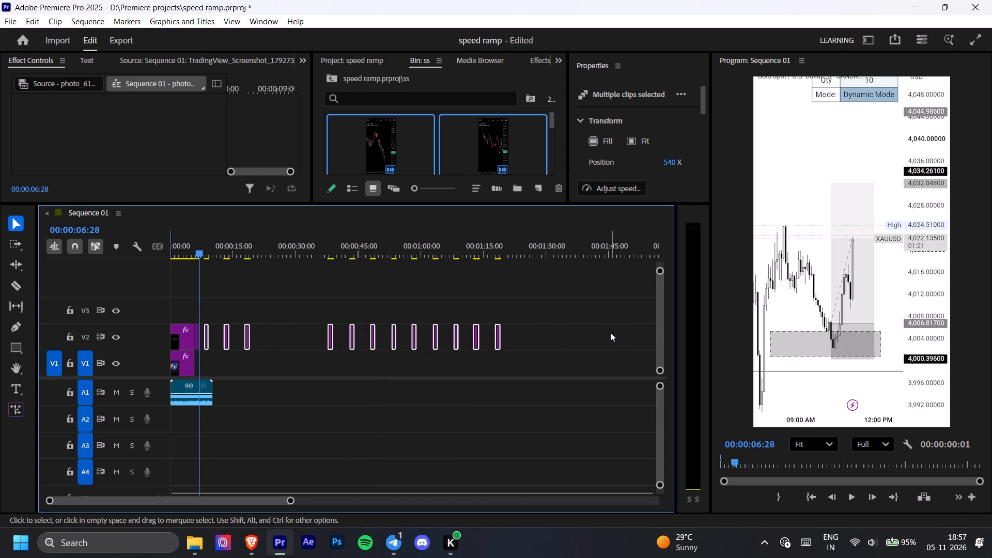
Preview the two WhatsApp screenshot clips near 00:02:00 on V2 and move them together to V1 at about 00:00:18.
scroll(610, 332, "right", 1)
left_click(605, 361)
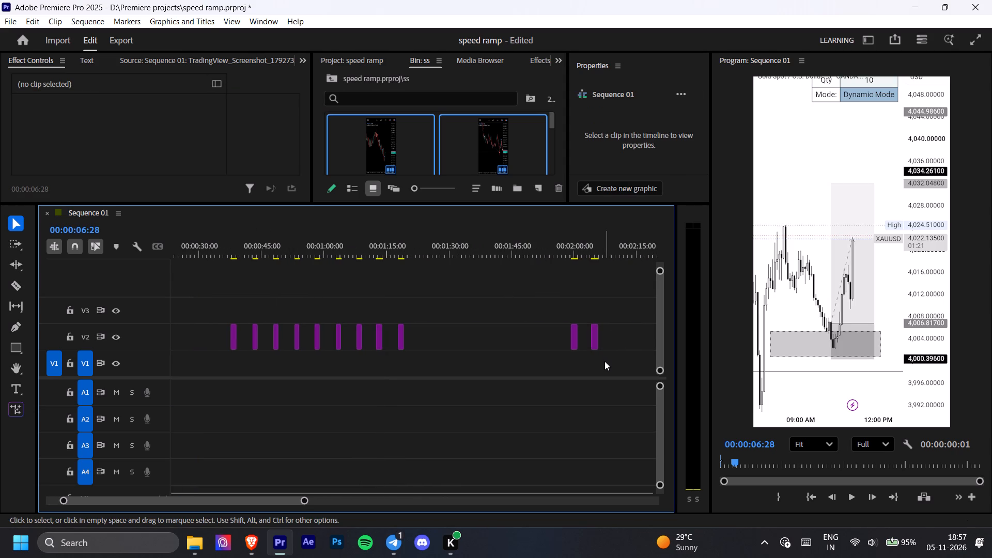
left_click_drag(574, 250, 578, 253)
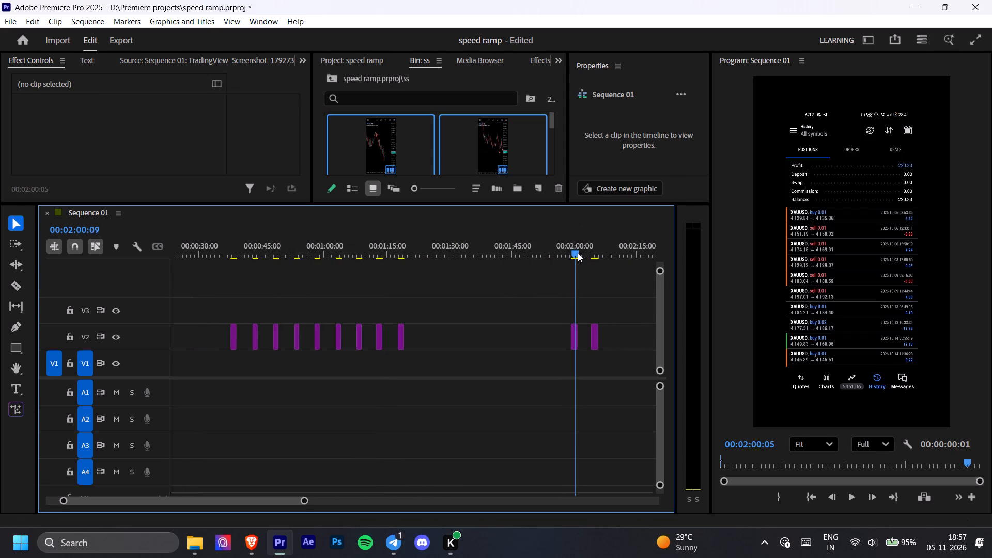
left_click_drag(578, 253, 598, 263)
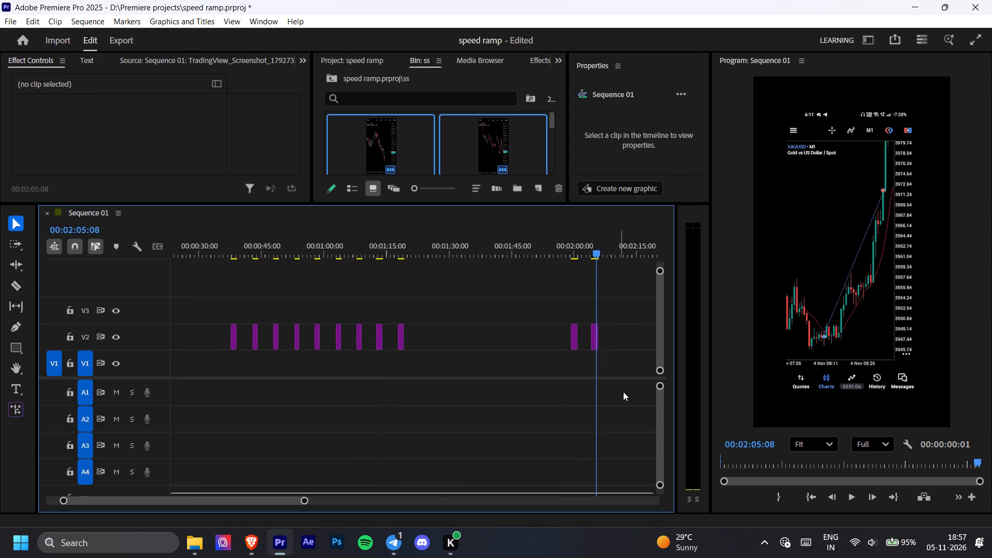
left_click_drag(623, 392, 561, 315)
left_click_drag(597, 336, 201, 345)
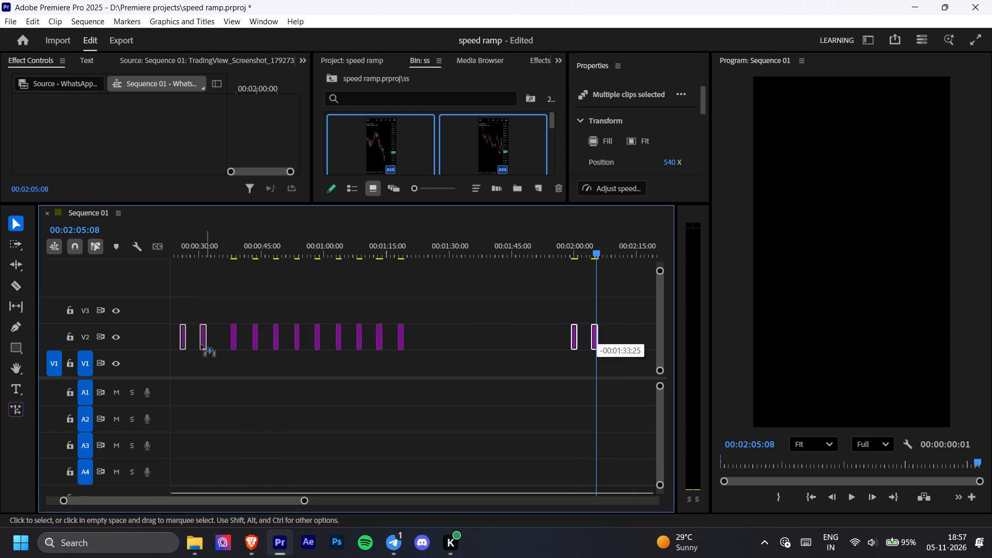
left_click_drag(201, 345, 281, 350)
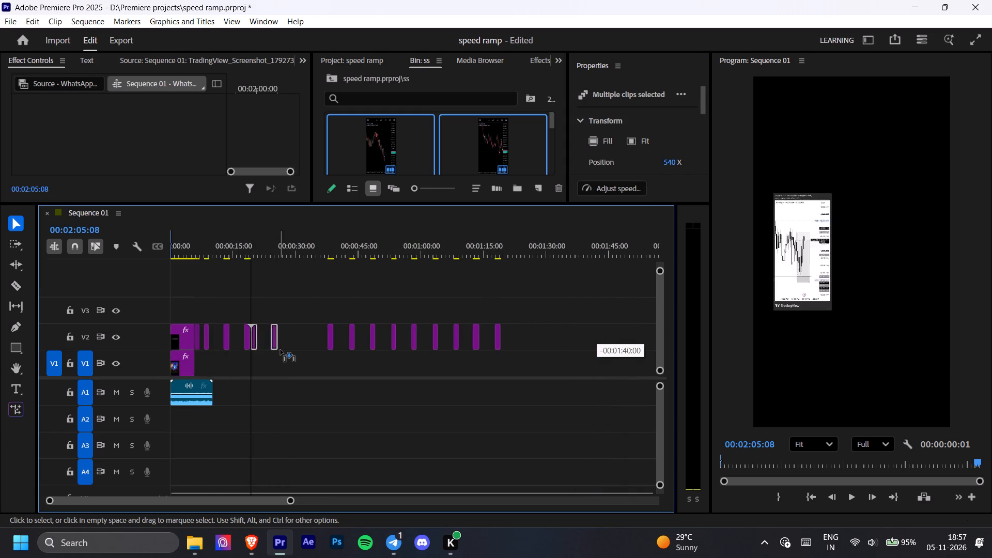
left_click_drag(281, 350, 270, 353)
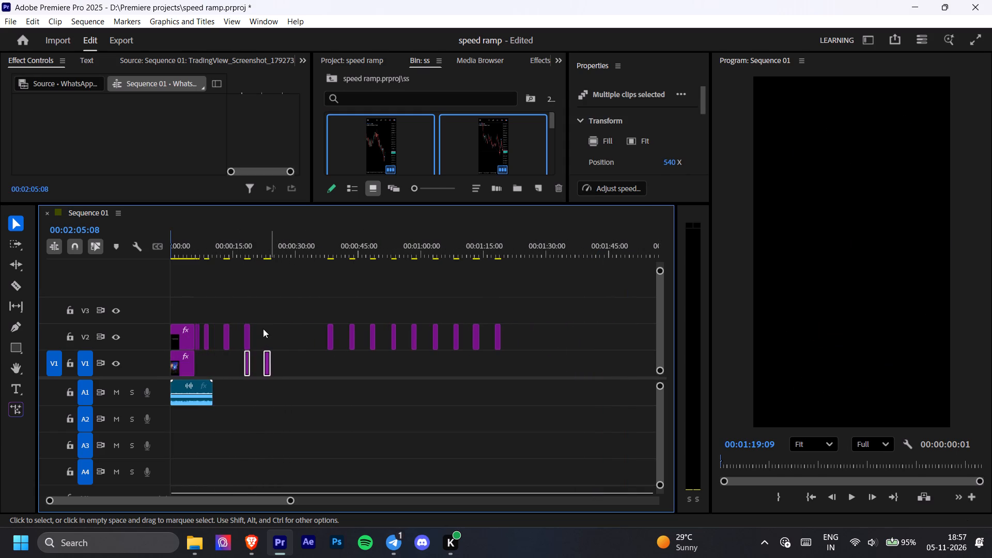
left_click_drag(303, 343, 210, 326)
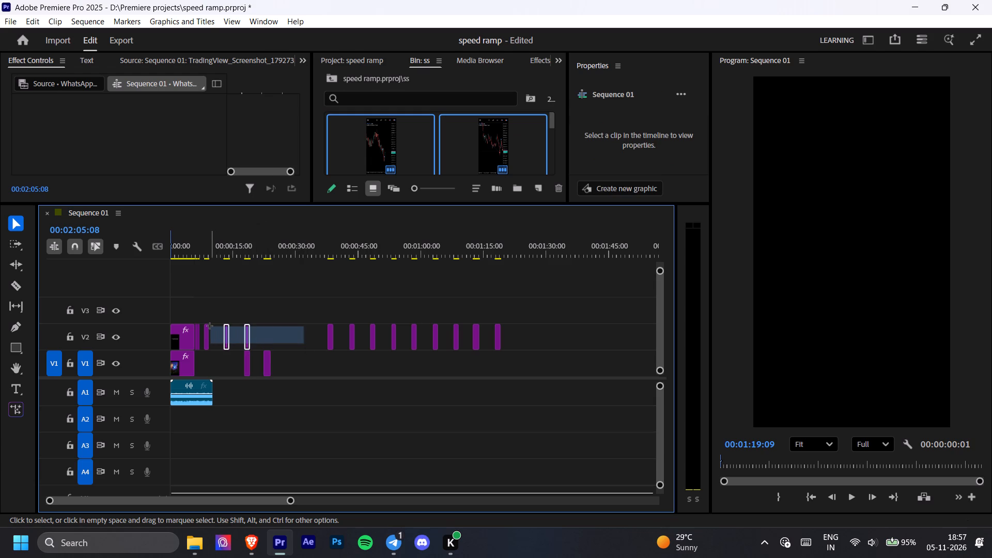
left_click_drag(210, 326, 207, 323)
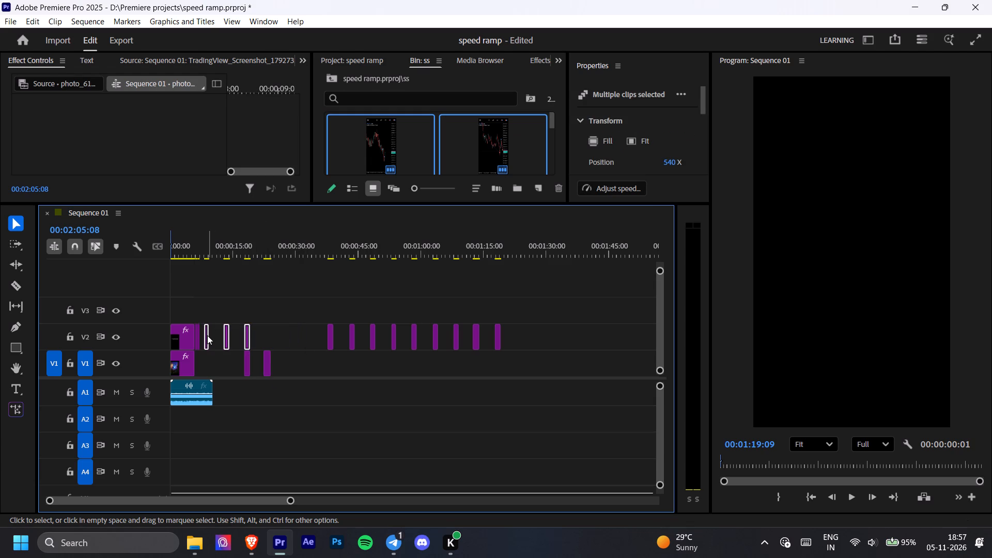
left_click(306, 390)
scroll(306, 390, "up", 6, "ctrl")
scroll(306, 390, "up", 3, "ctrl+alt")
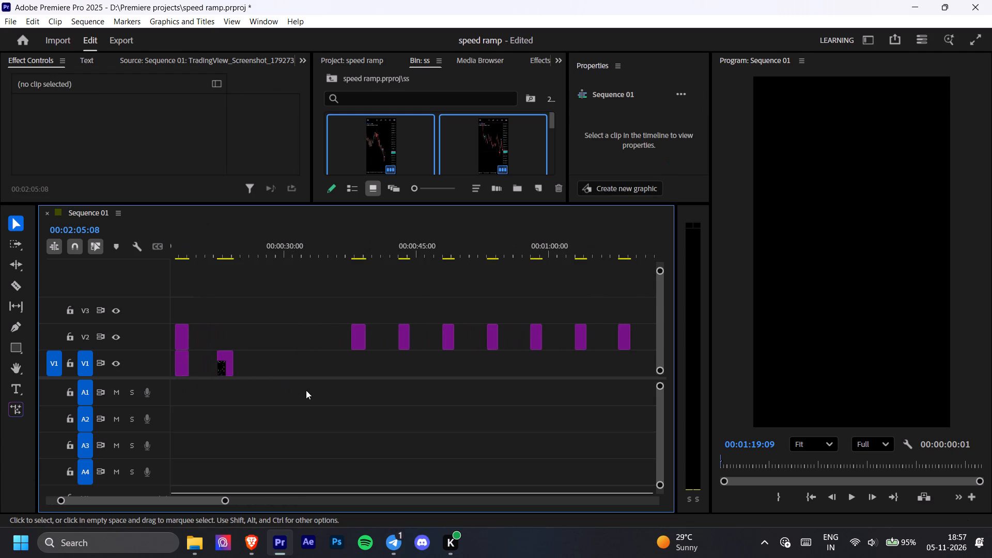
scroll(306, 390, "up", 9, "ctrl+alt")
scroll(306, 390, "right", 6)
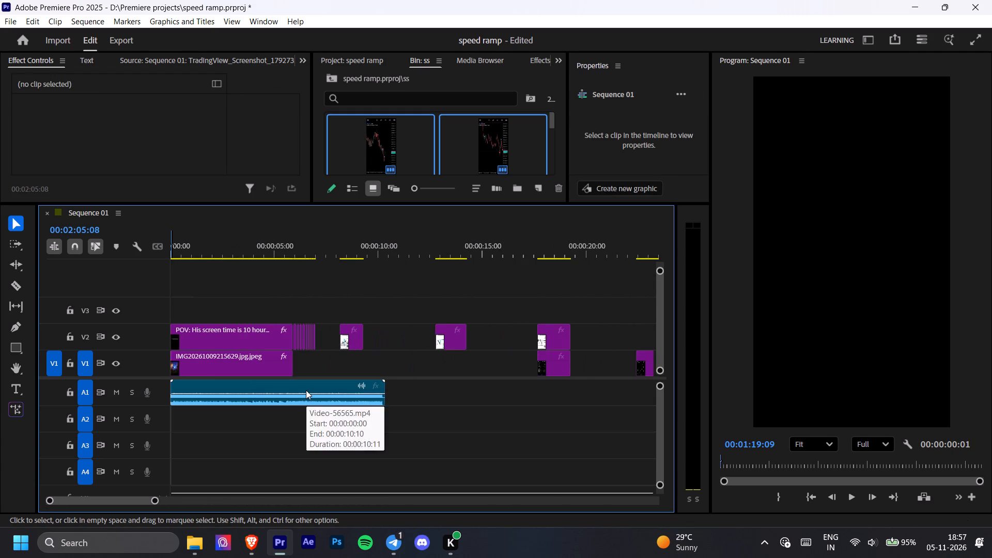
scroll(306, 390, "right", 1)
scroll(344, 353, "up", 13, "ctrl+alt")
left_click_drag(378, 337, 339, 337)
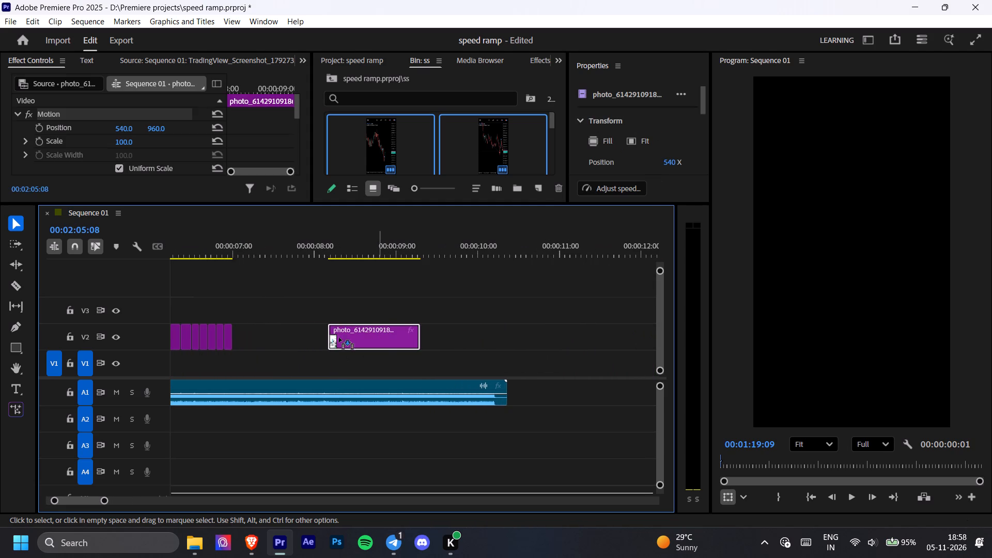
left_click_drag(339, 337, 284, 339)
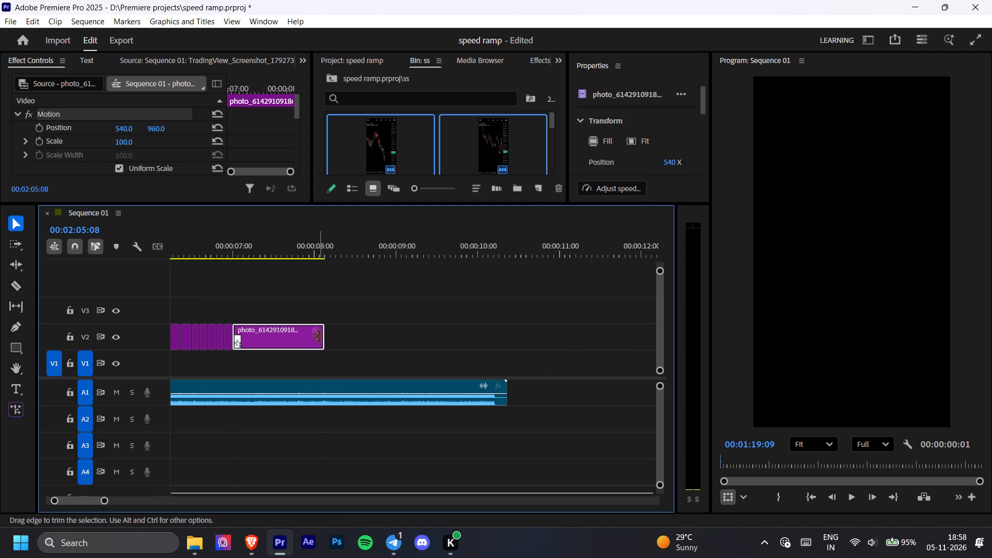
left_click_drag(320, 336, 242, 352)
left_click(328, 344)
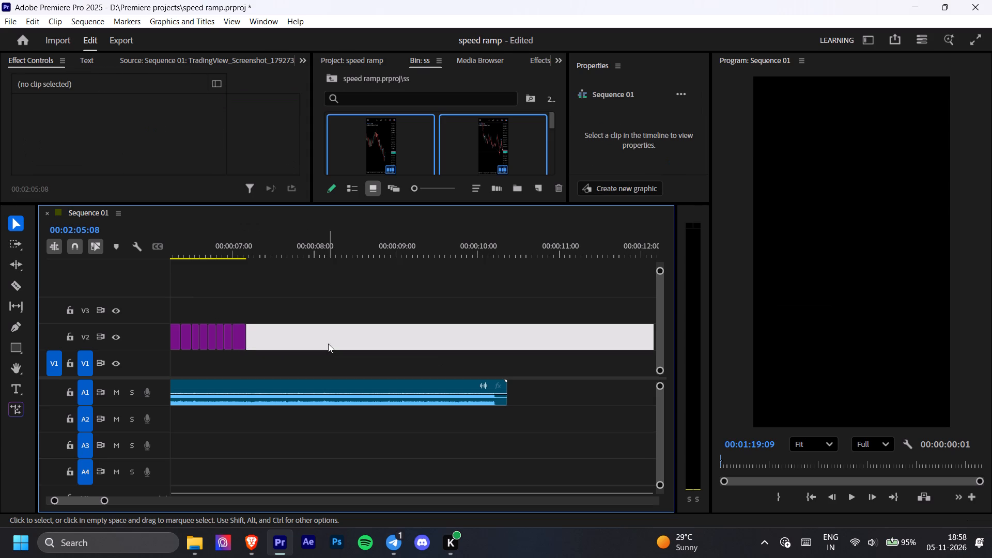
scroll(308, 338, "up", 3, "ctrl+alt")
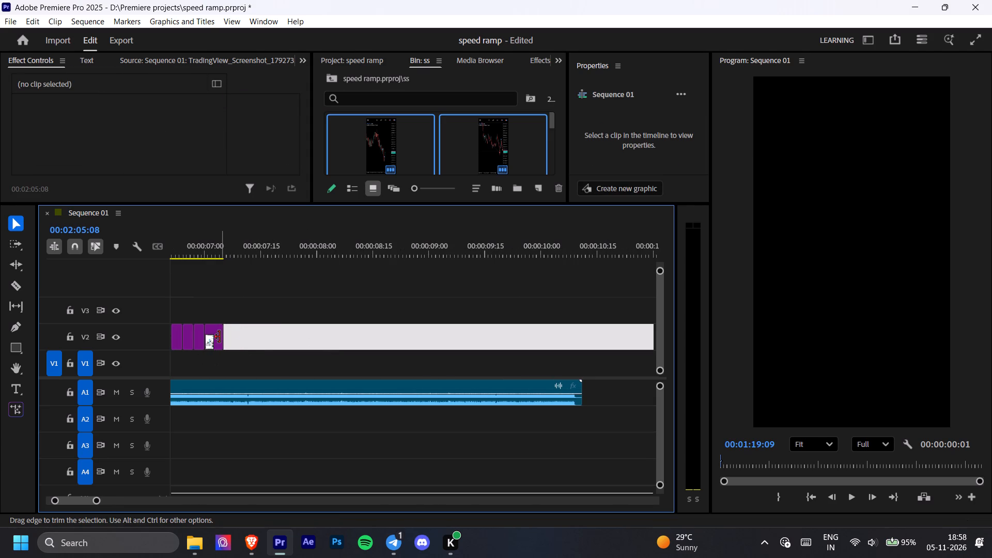
left_click_drag(220, 337, 213, 346)
left_click(270, 349)
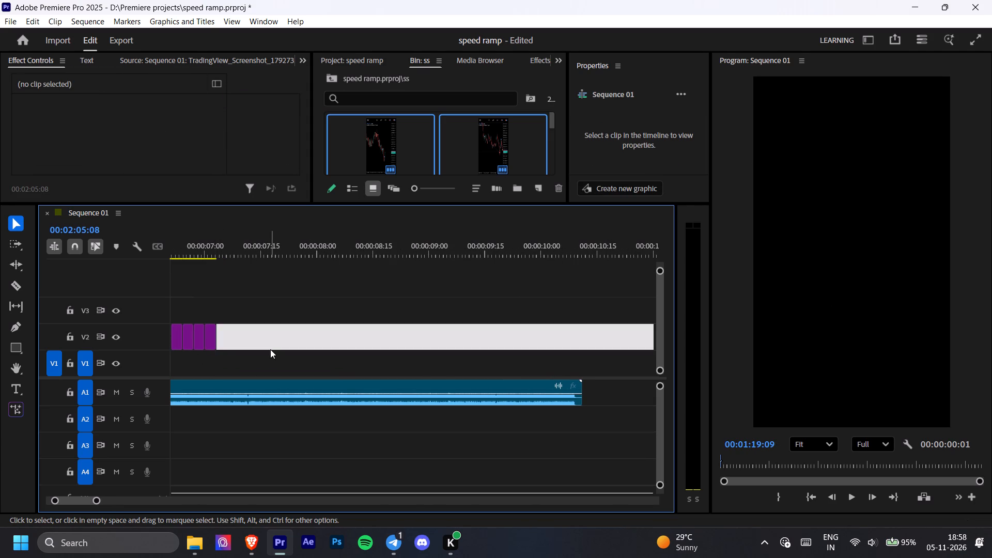
Select the four remaining loose clips on V2 and V1 and move them together about 5 seconds earlier, starting at 00:00:07:13.
scroll(270, 349, "left", 1)
scroll(270, 349, "right", 3)
scroll(270, 349, "left", 5)
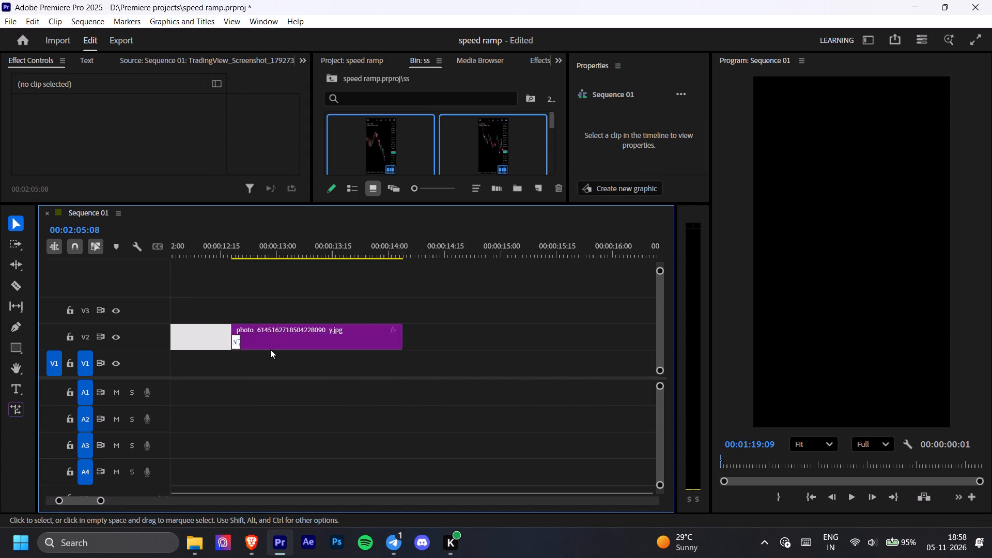
scroll(270, 349, "left", 3)
scroll(270, 349, "down", 10, "ctrl")
scroll(270, 349, "down", 3, "ctrl+alt")
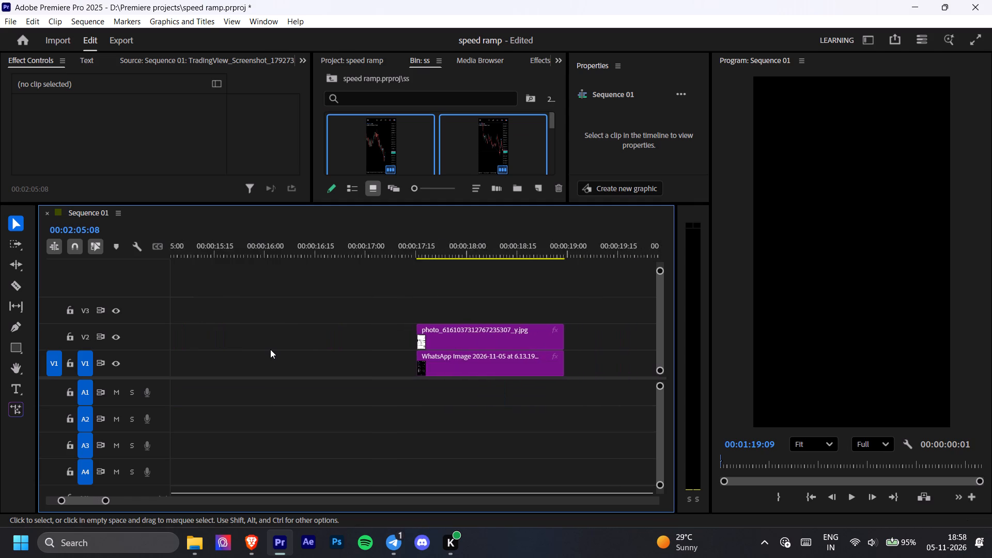
scroll(270, 349, "down", 9, "ctrl+alt")
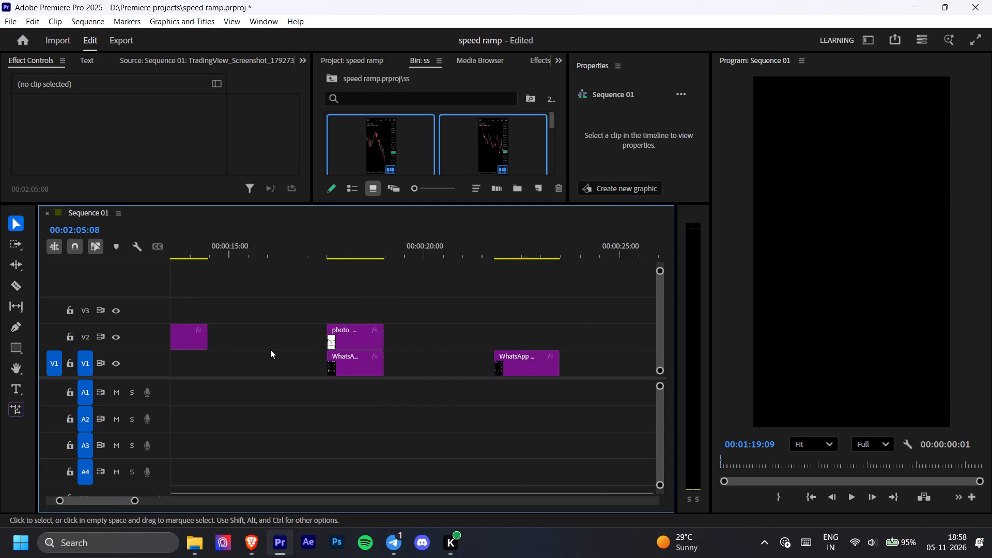
scroll(270, 349, "down", 2, "ctrl+alt")
left_click_drag(542, 393, 207, 322)
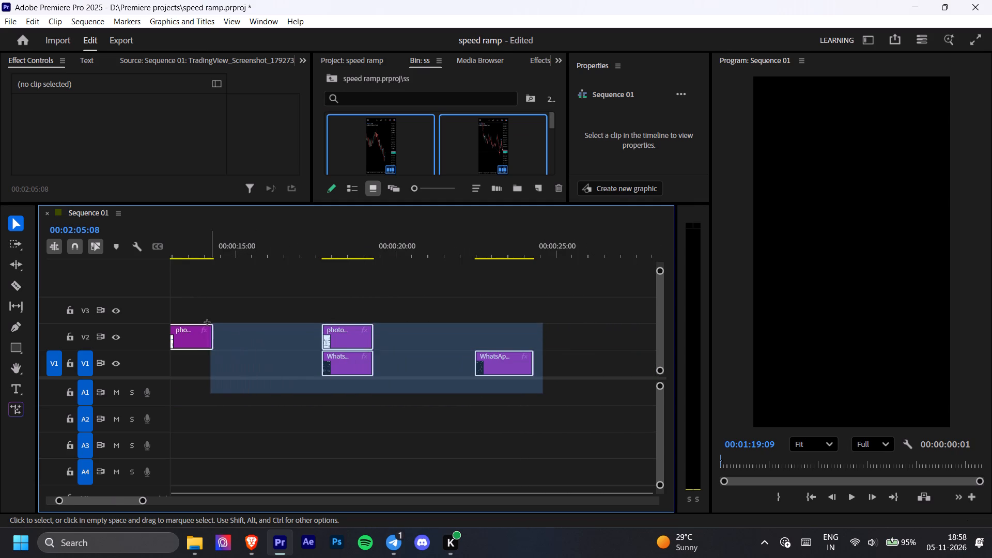
left_click_drag(207, 322, 205, 322)
scroll(233, 355, "right", 1)
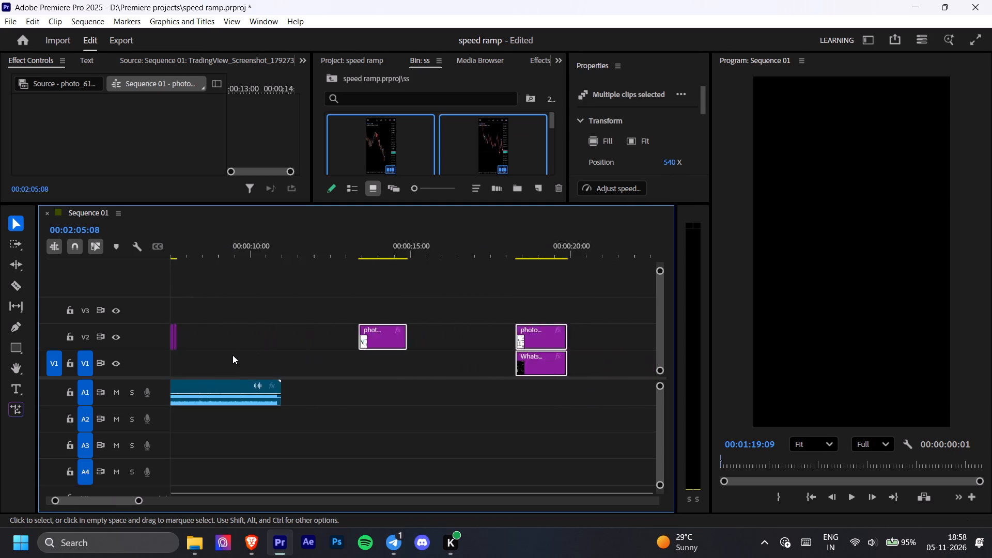
scroll(233, 355, "right", 1)
left_click_drag(530, 333, 396, 335)
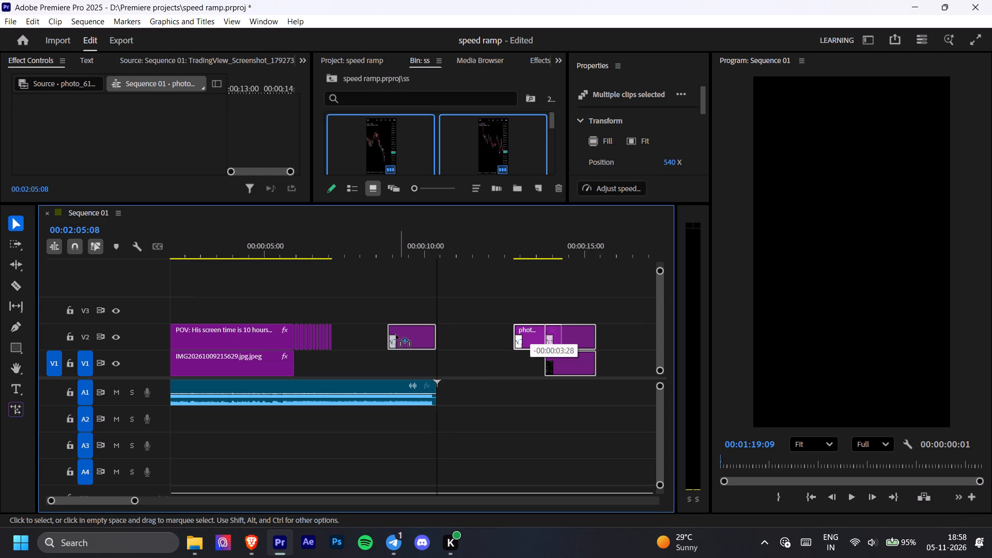
left_click_drag(396, 335, 360, 344)
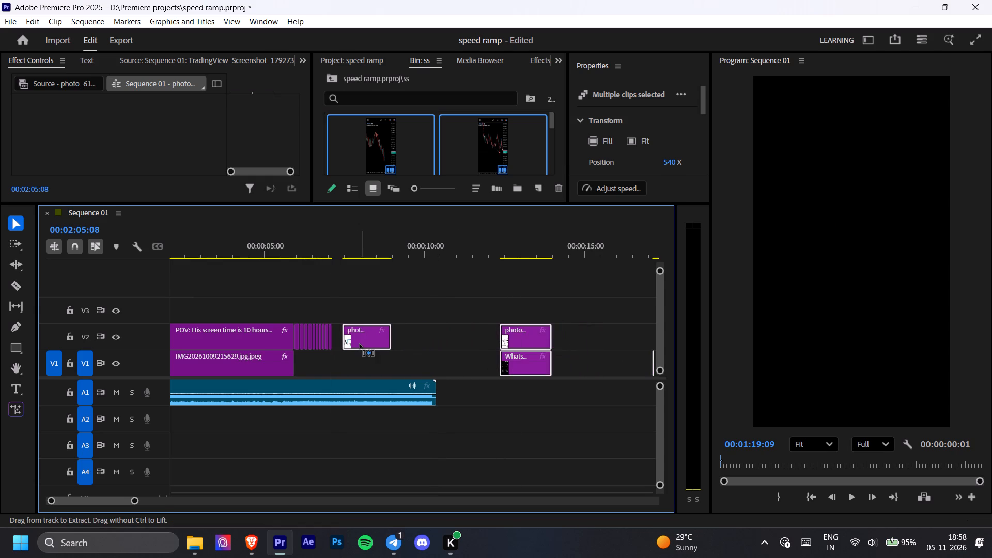
scroll(360, 344, "up", 17, "ctrl+alt")
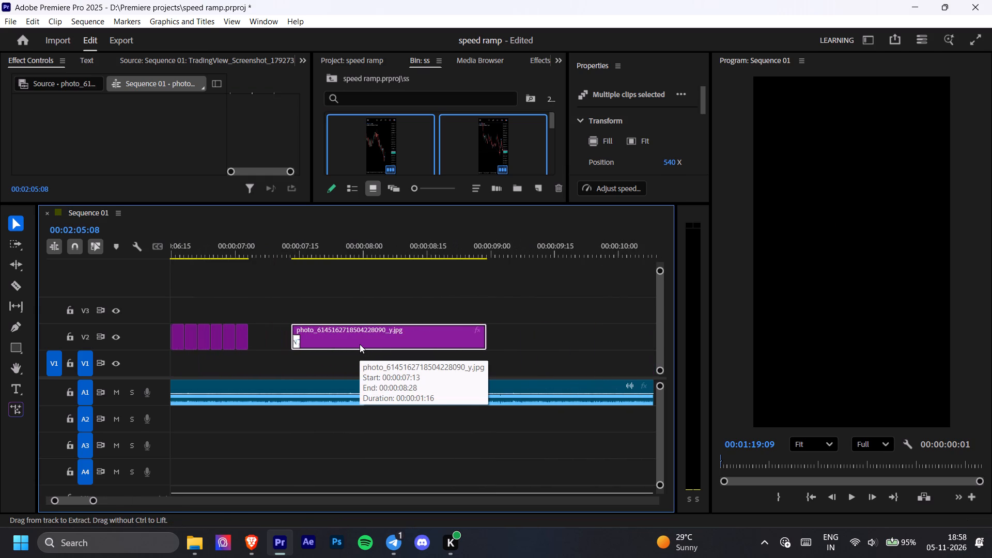
scroll(360, 344, "up", 2, "ctrl+alt")
left_click_drag(333, 339, 284, 349)
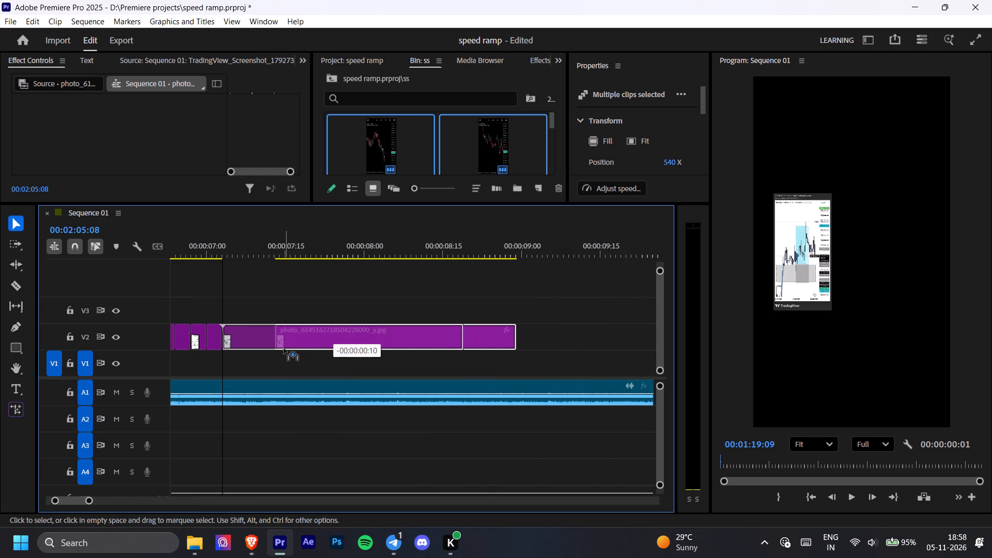
left_click_drag(459, 343, 230, 365)
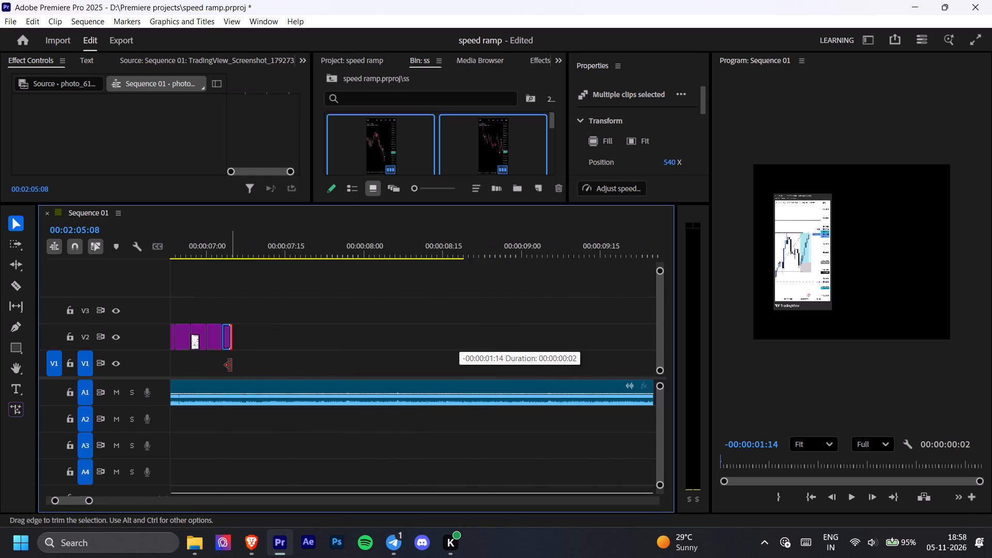
left_click_drag(230, 365, 231, 364)
Move the WhatsApp 6.13.19 PM screenshot clip from V1 up to V2, starting at 00:00:10:09.
scroll(353, 362, "left", 1)
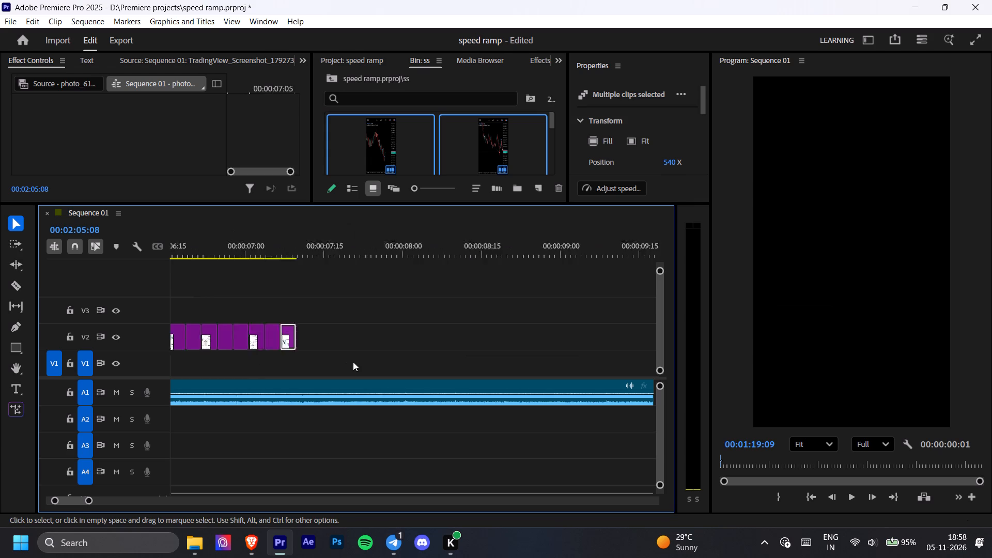
scroll(353, 362, "left", 3)
scroll(353, 362, "right", 4)
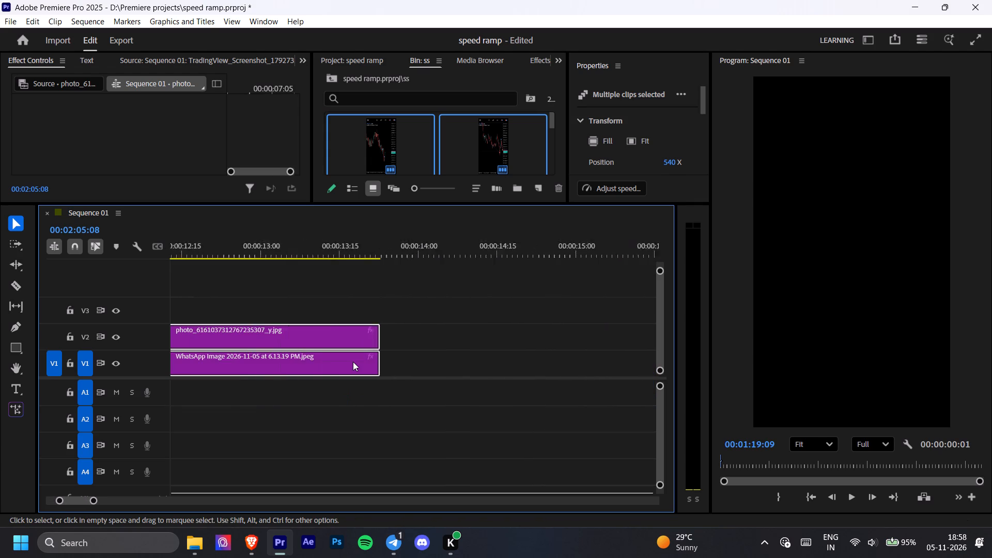
scroll(353, 362, "right", 3)
left_click(476, 360)
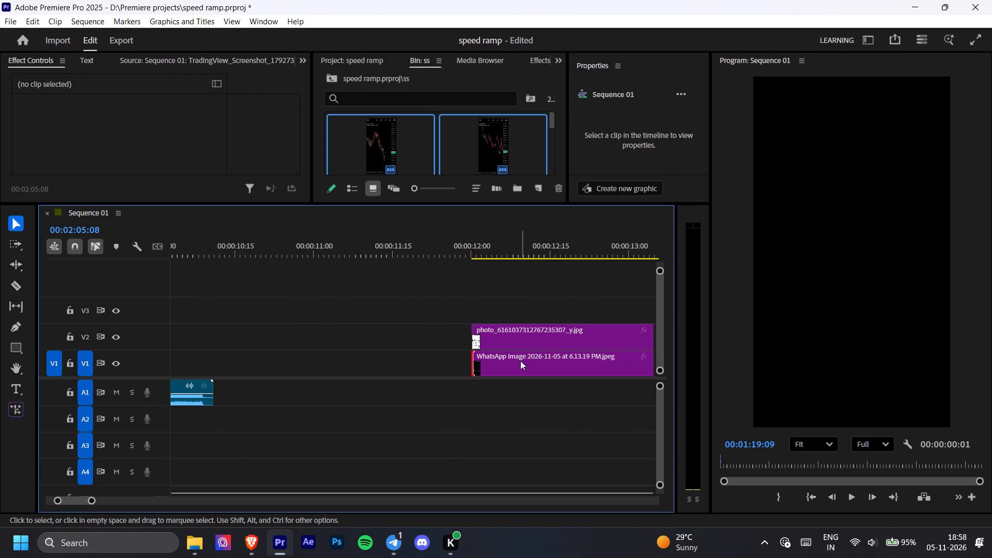
left_click(520, 361)
left_click_drag(520, 361, 529, 362)
left_click_drag(529, 362, 402, 346)
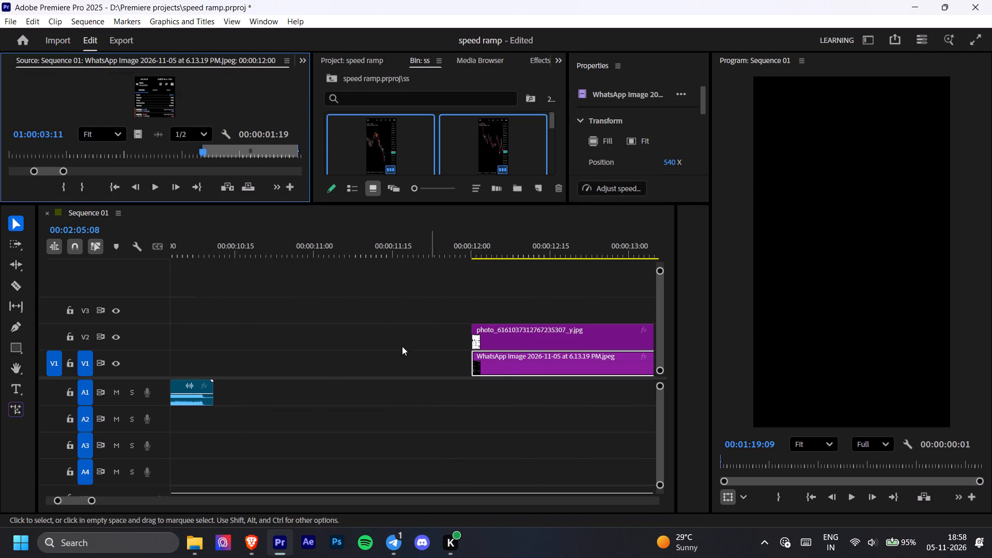
left_click_drag(402, 346, 557, 363)
left_click_drag(557, 363, 512, 359)
left_click_drag(512, 359, 512, 370)
left_click(512, 370)
left_click_drag(529, 368, 262, 336)
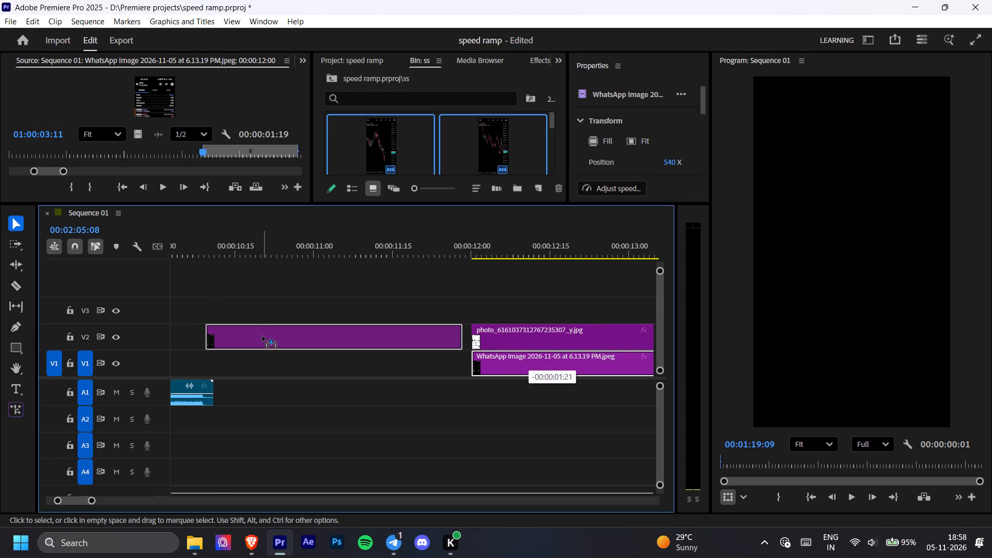
left_click_drag(262, 336, 262, 340)
Bring the WhatsApp 6.13.19 PM clip against the V2 montage's end at 00:00:07:06 and trim it to 3 frames.
scroll(319, 348, "right", 1)
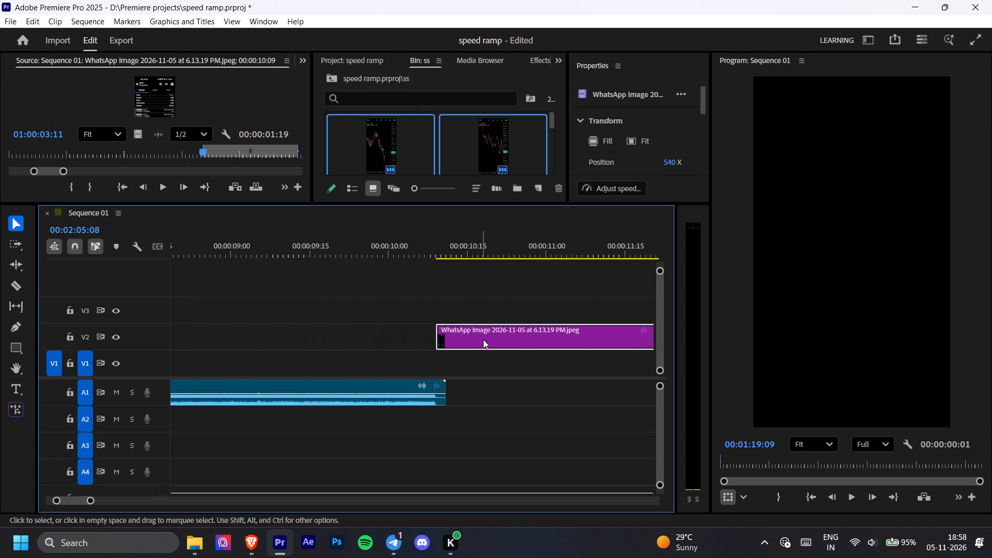
left_click_drag(489, 338, 252, 337)
scroll(252, 337, "right", 2)
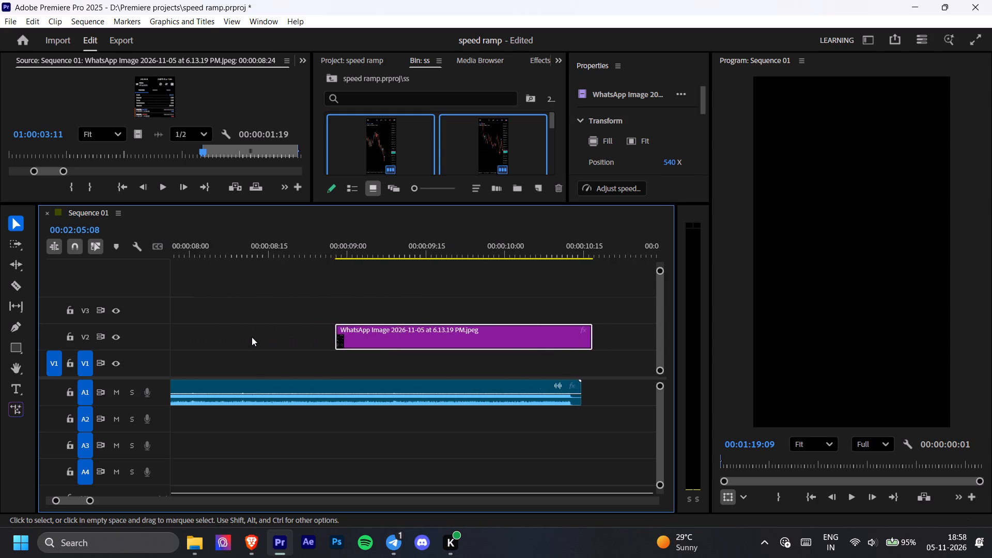
scroll(252, 337, "right", 2)
left_click_drag(599, 337, 390, 331)
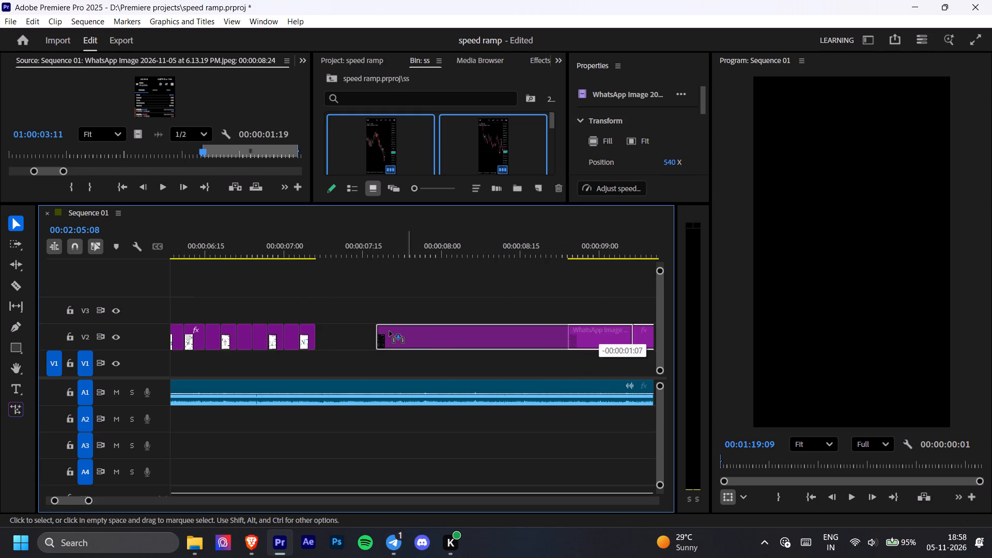
left_click_drag(390, 331, 353, 331)
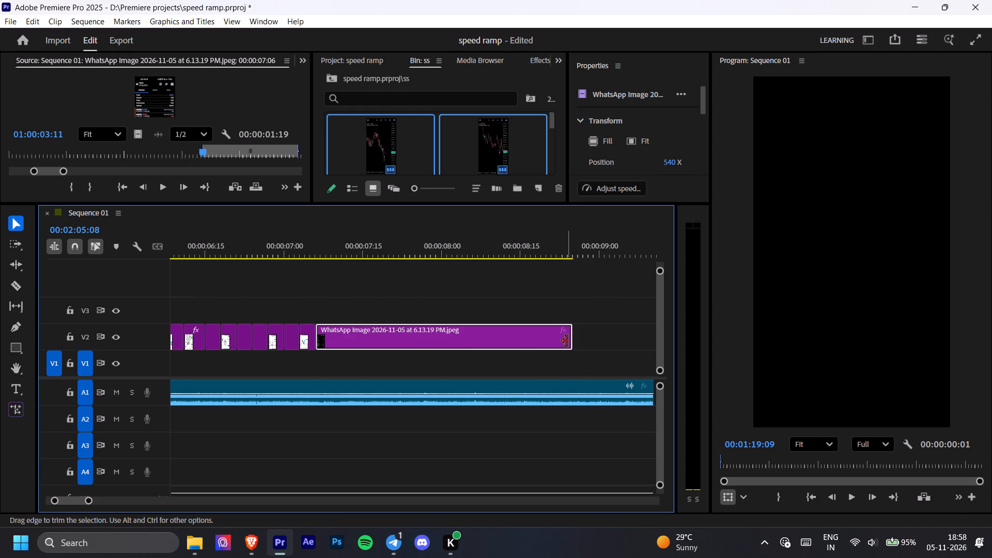
left_click_drag(567, 341, 327, 346)
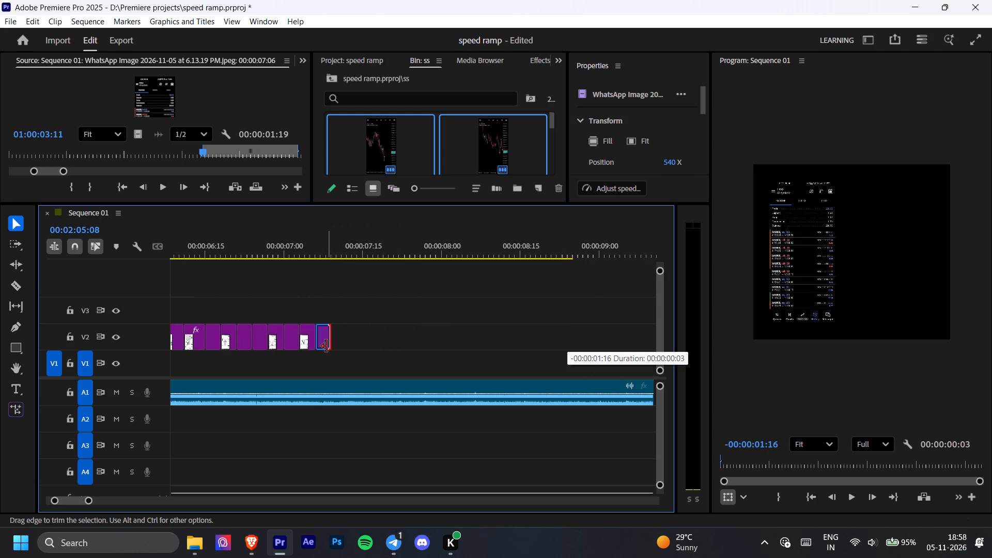
left_click_drag(327, 346, 326, 346)
Move the WhatsApp 6.13.20 PM screenshot clip from V1 up to V2, starting at about 00:00:09:14.
scroll(425, 327, "left", 6)
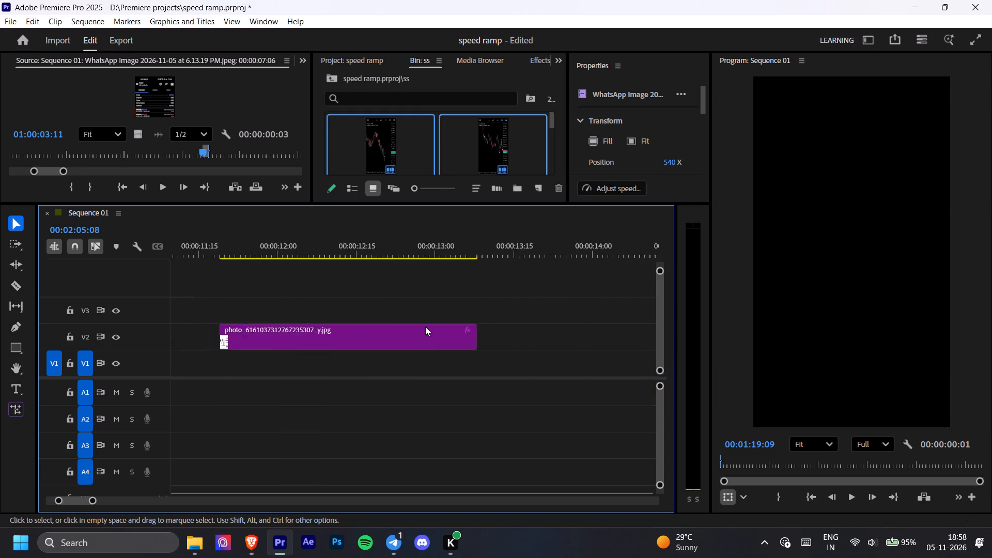
scroll(425, 327, "left", 5)
left_click_drag(446, 349, 369, 358)
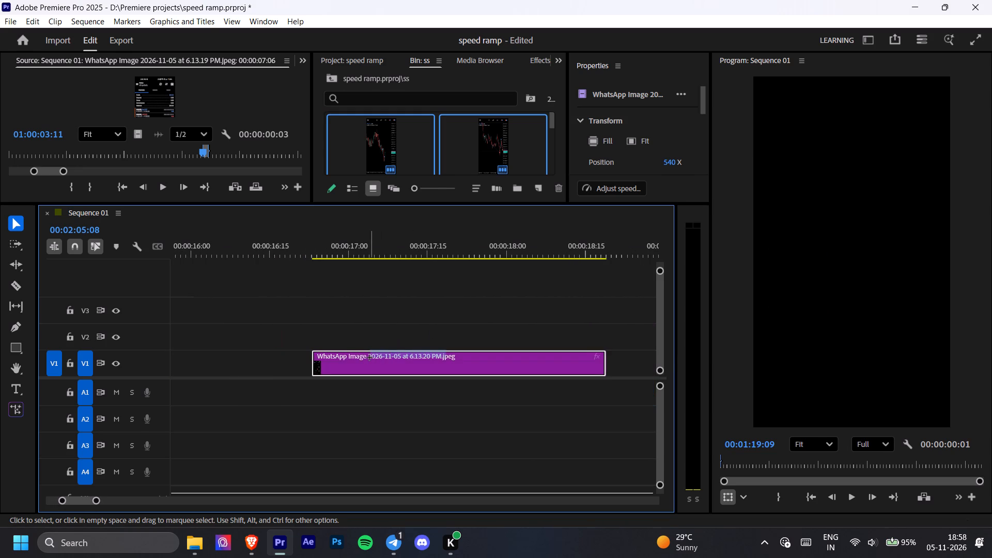
left_click_drag(369, 358, 395, 365)
left_click_drag(395, 365, 136, 333)
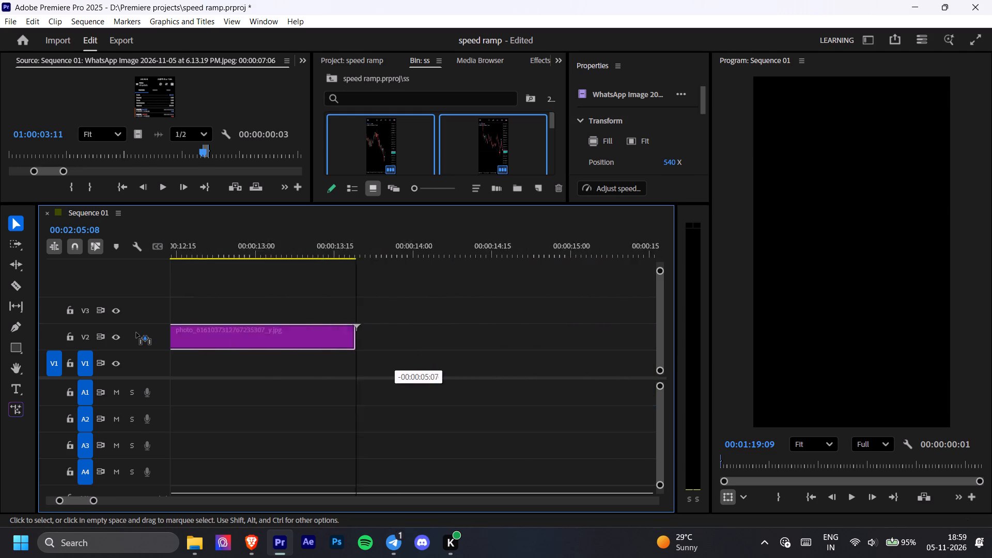
left_click_drag(136, 333, 237, 341)
Bring the WhatsApp 6.13.20 PM clip against the V2 montage's end near 00:00:07:09 and trim it to about 3 frames.
scroll(237, 341, "right", 2)
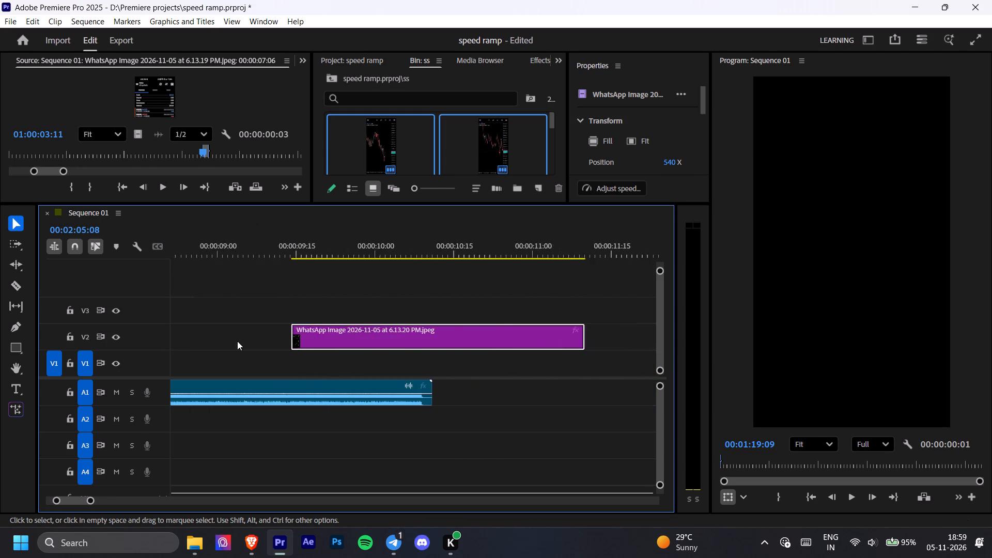
scroll(237, 341, "right", 1)
left_click_drag(491, 338, 216, 333)
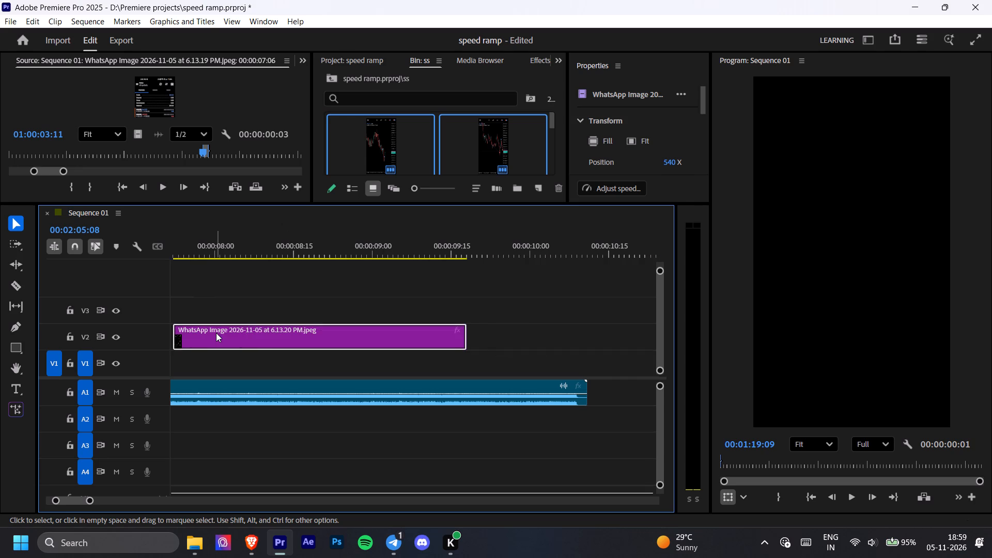
scroll(216, 333, "right", 2)
left_click_drag(489, 337, 448, 337)
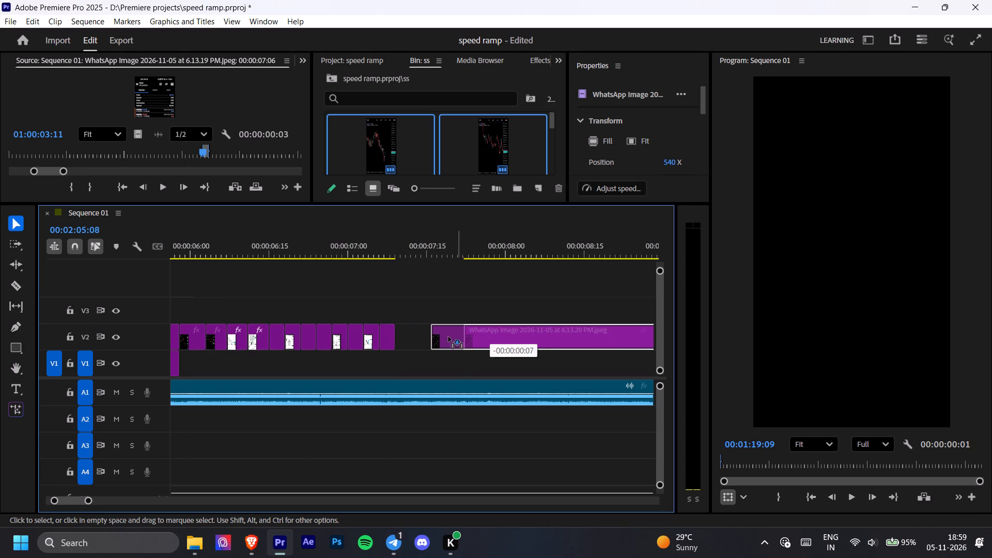
left_click_drag(448, 337, 427, 342)
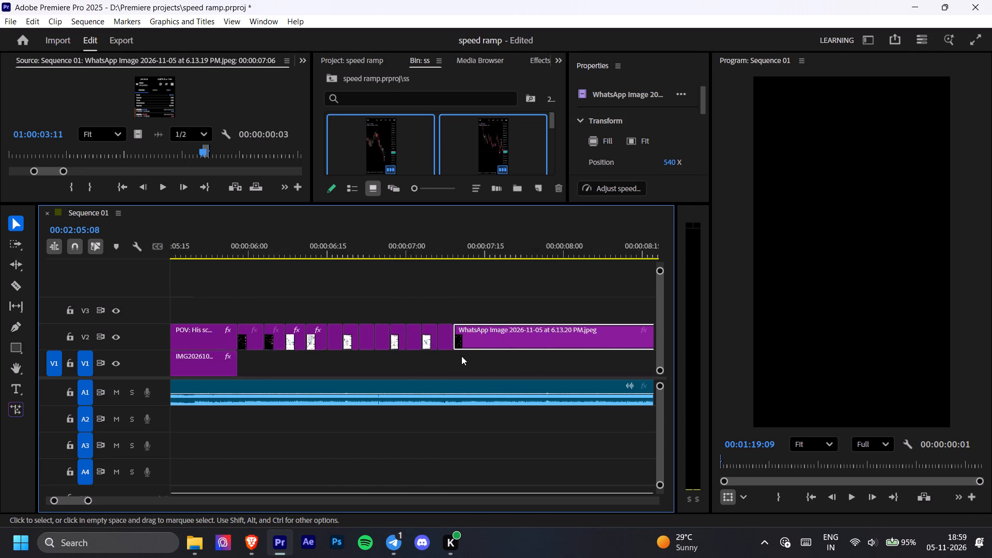
left_click_drag(595, 336, 320, 351)
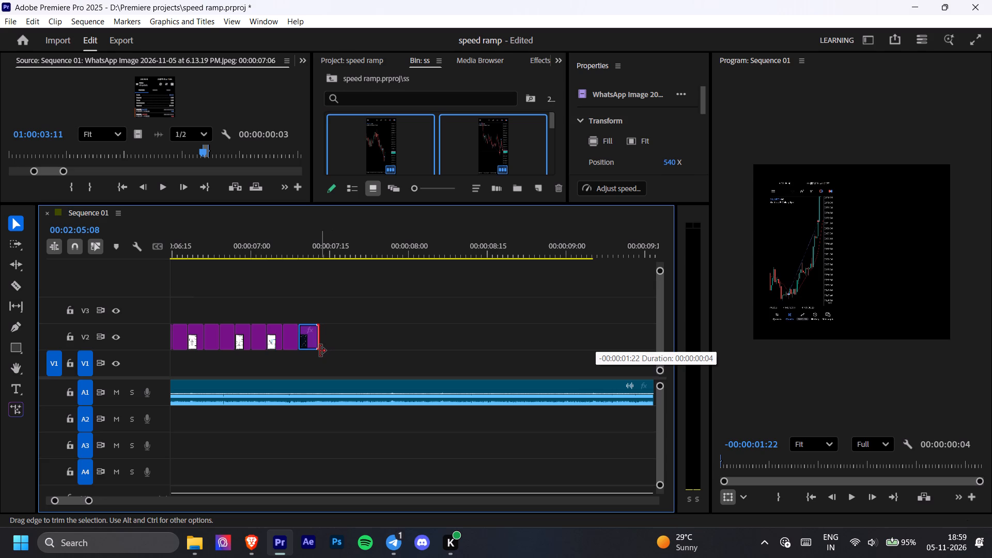
left_click_drag(320, 351, 317, 351)
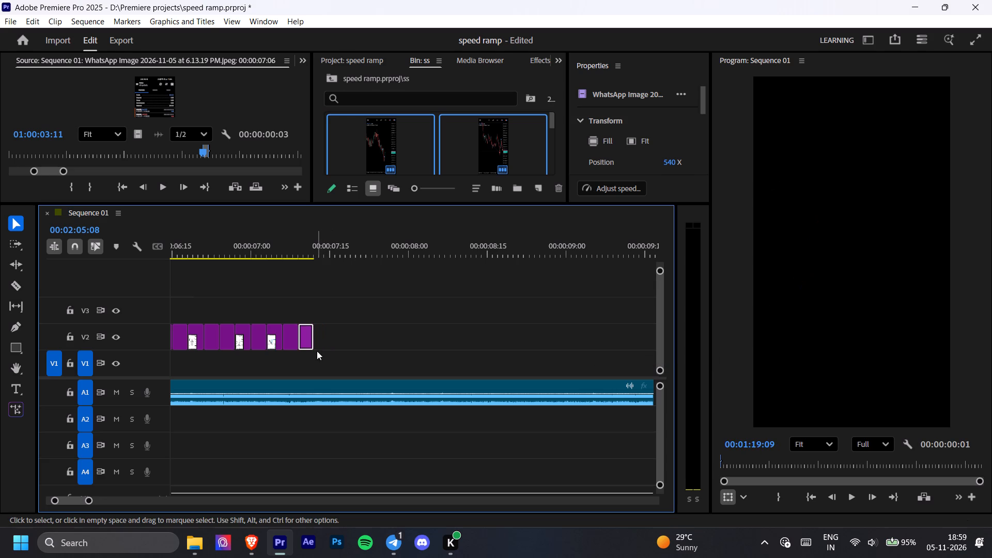
left_click(325, 358)
scroll(325, 358, "left", 1)
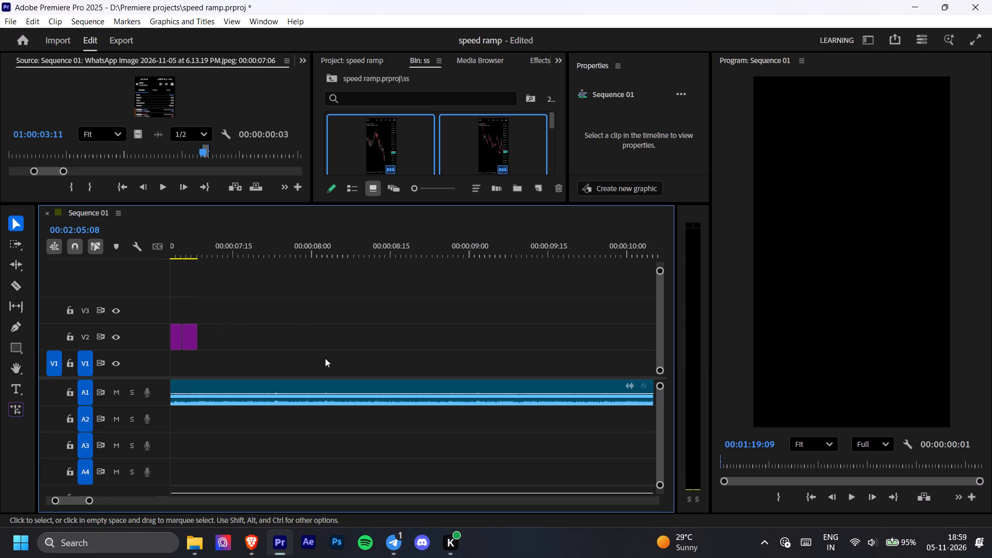
scroll(325, 358, "down", 19, "ctrl")
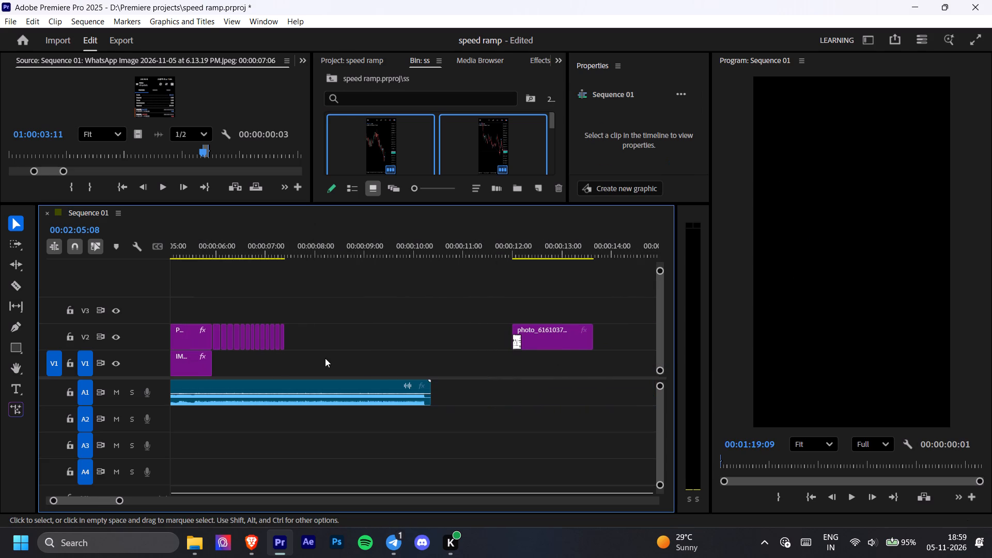
left_click_drag(556, 335, 341, 351)
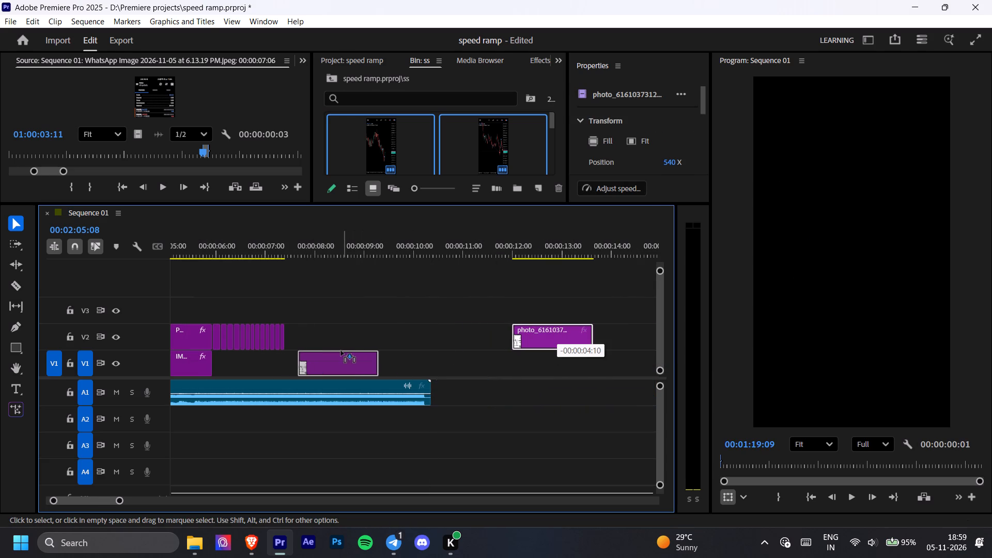
left_click_drag(341, 351, 332, 343)
left_click_drag(361, 338, 292, 346)
scroll(292, 346, "up", 6, "ctrl")
scroll(292, 346, "up", 2, "ctrl+alt")
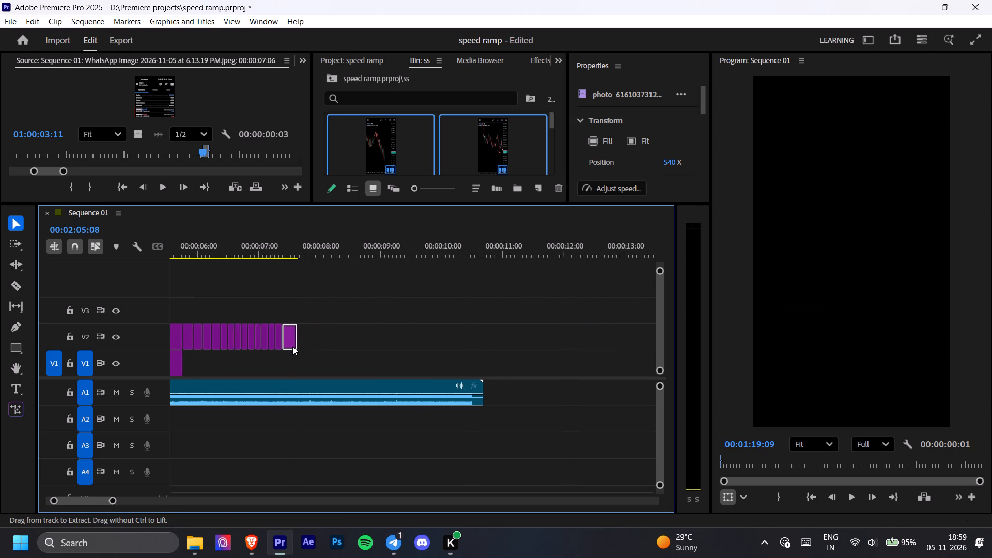
scroll(292, 346, "up", 6, "ctrl+alt")
left_click_drag(298, 334, 287, 340)
left_click(338, 340)
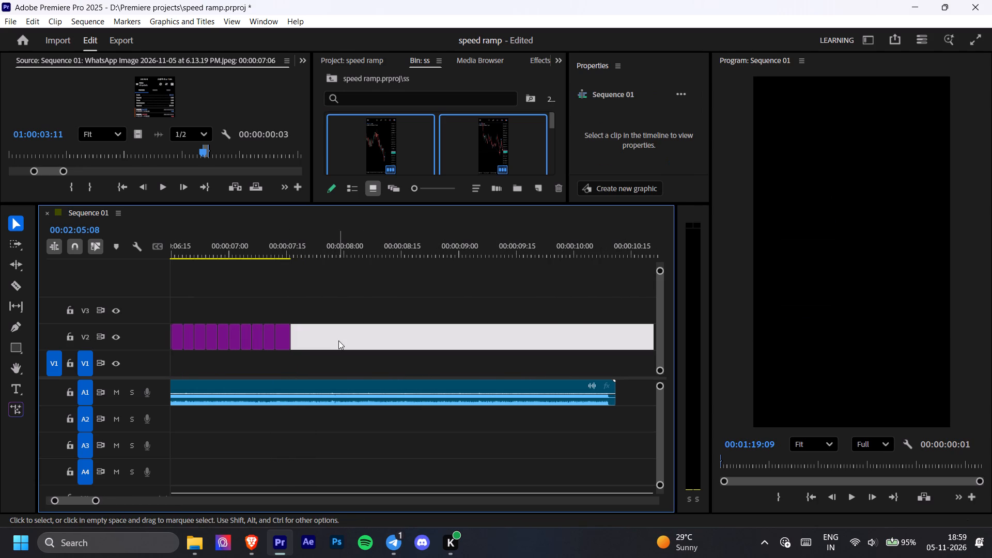
scroll(338, 340, "up", 9, "ctrl+alt")
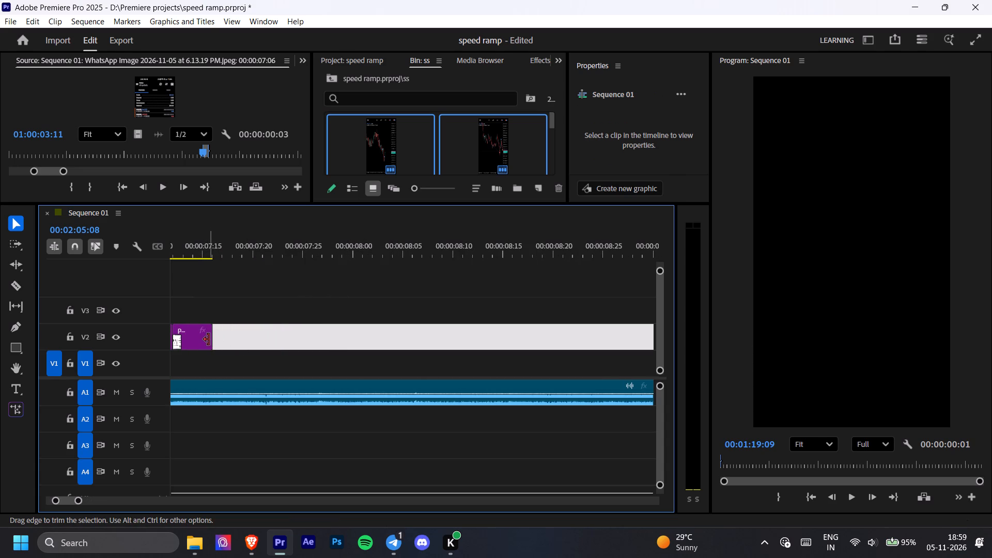
left_click_drag(209, 339, 194, 342)
left_click(226, 345)
scroll(226, 345, "right", 1)
left_click(290, 363)
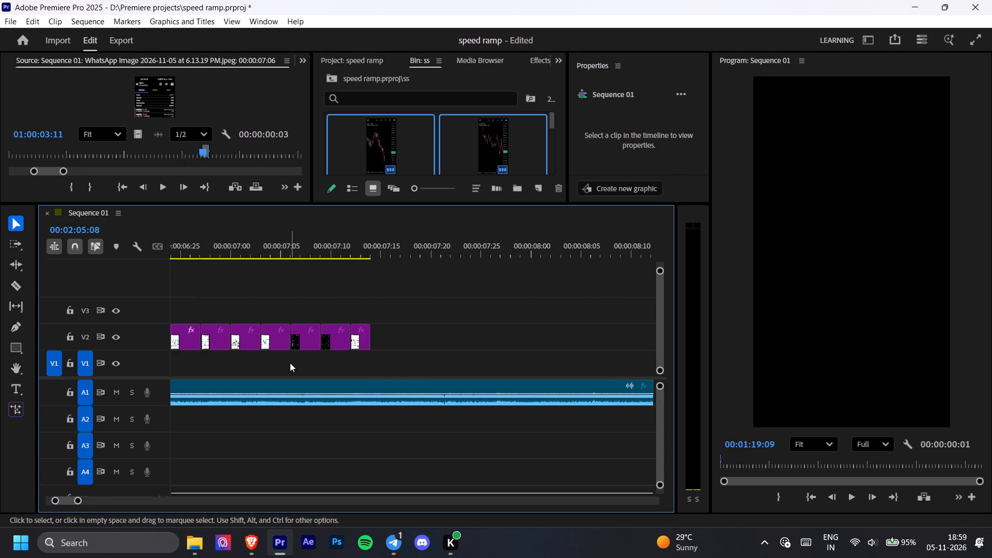
Paste the copied 180 scale onto the BTCUSDT and Dollar/Yen chart clips at 00:00:07:02 and 00:00:07:04 on V2.
left_click_drag(283, 245, 240, 252)
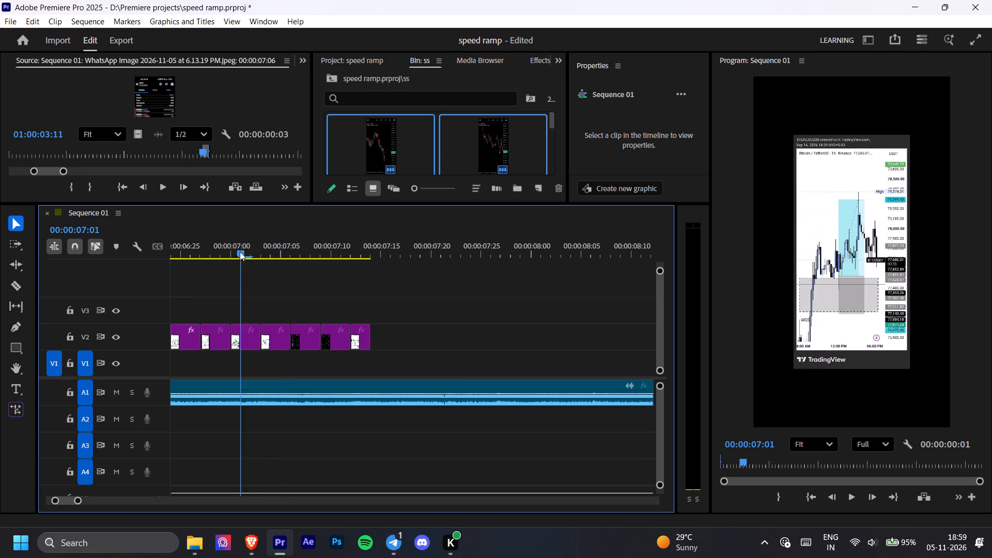
left_click_drag(240, 252, 250, 266)
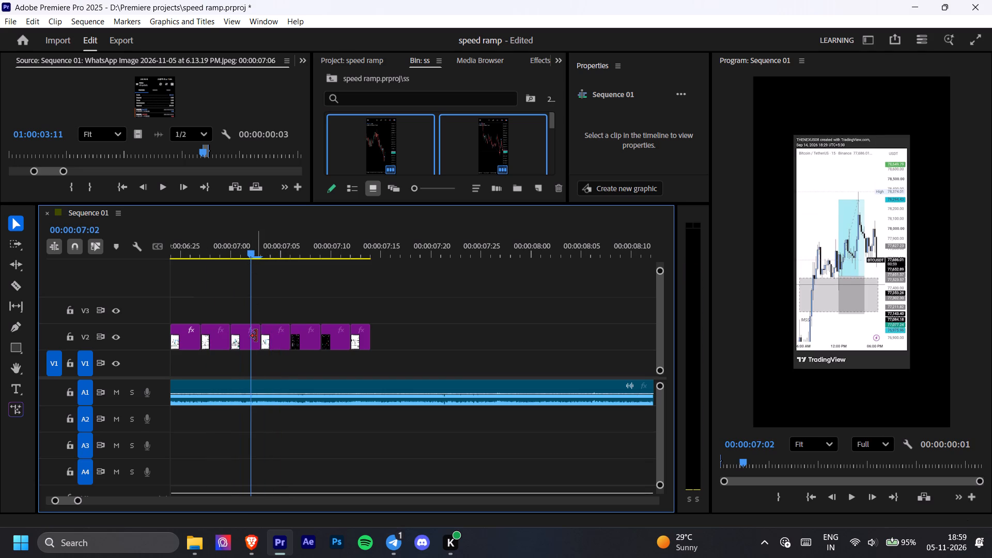
left_click(251, 341)
key("ctrl+v")
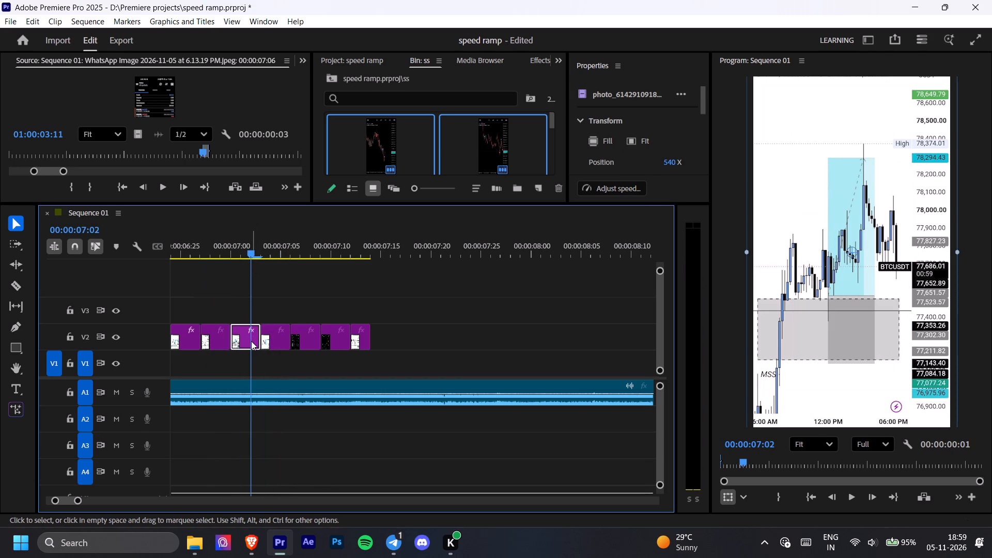
left_click(279, 341)
left_click(270, 251)
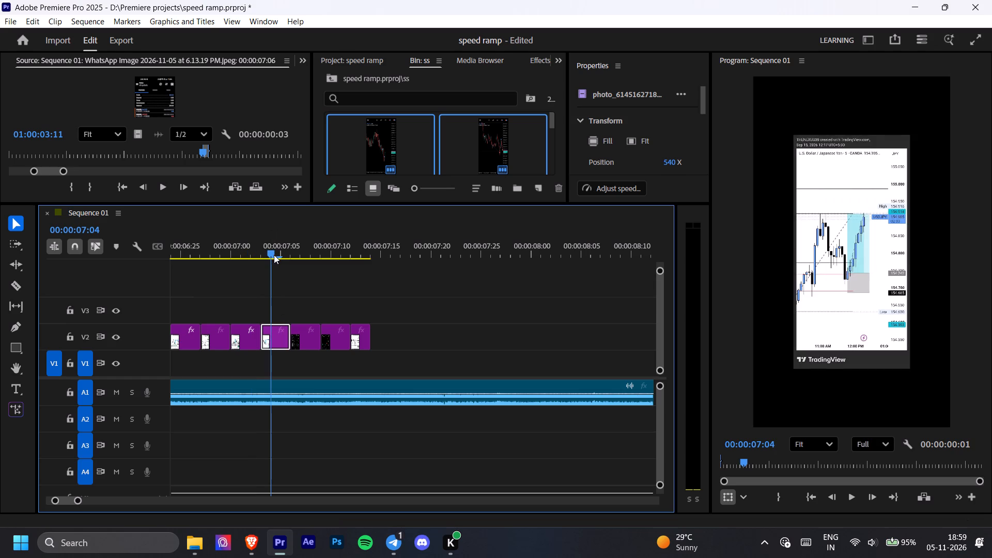
key("ctrl+v")
Paste the copied 180 scale onto the WhatsApp trade-history clip at 00:00:07:07 and reposition its image slightly within the frame.
left_click_drag(292, 244, 307, 252)
key("ctrl+v")
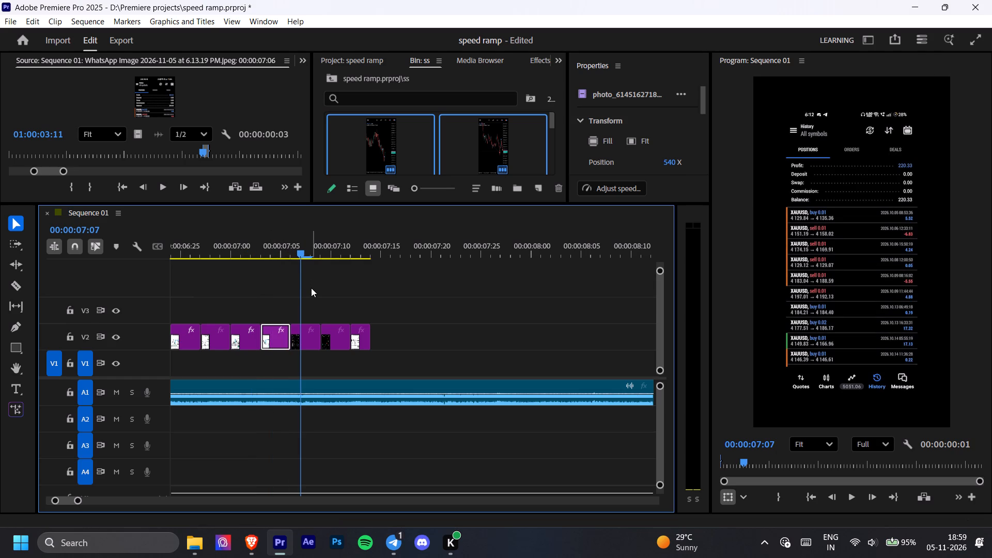
key("ctrl+z")
left_click(306, 345)
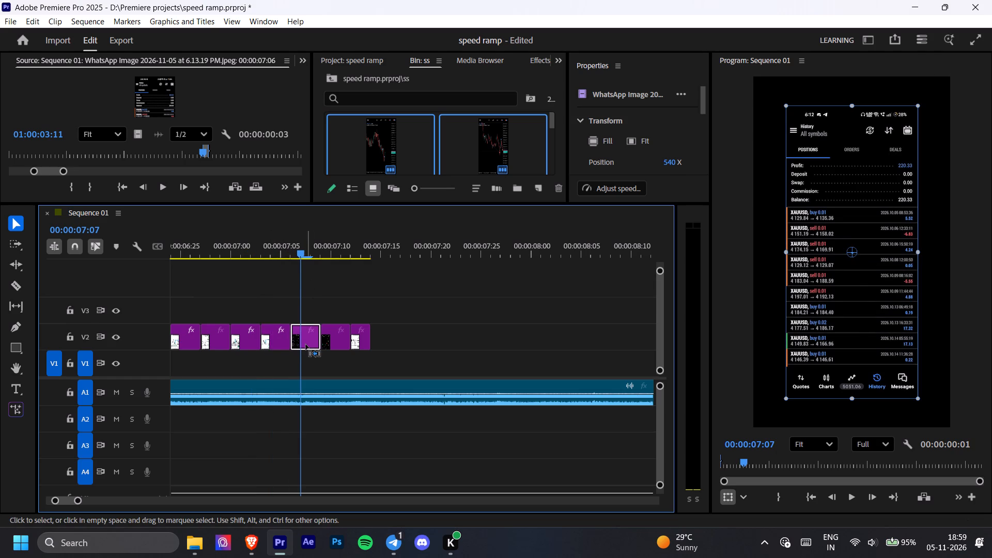
key("ctrl+v")
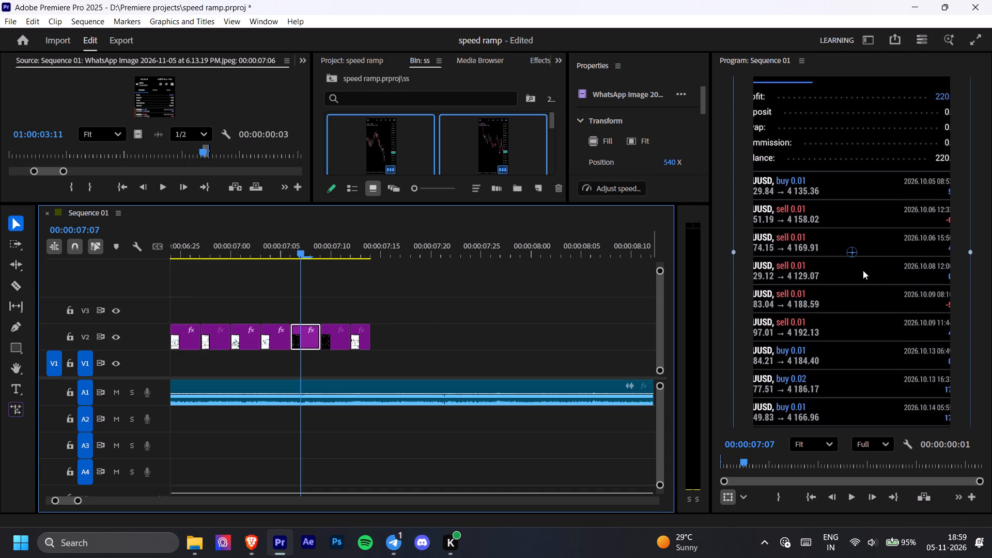
left_click_drag(876, 285, 859, 282)
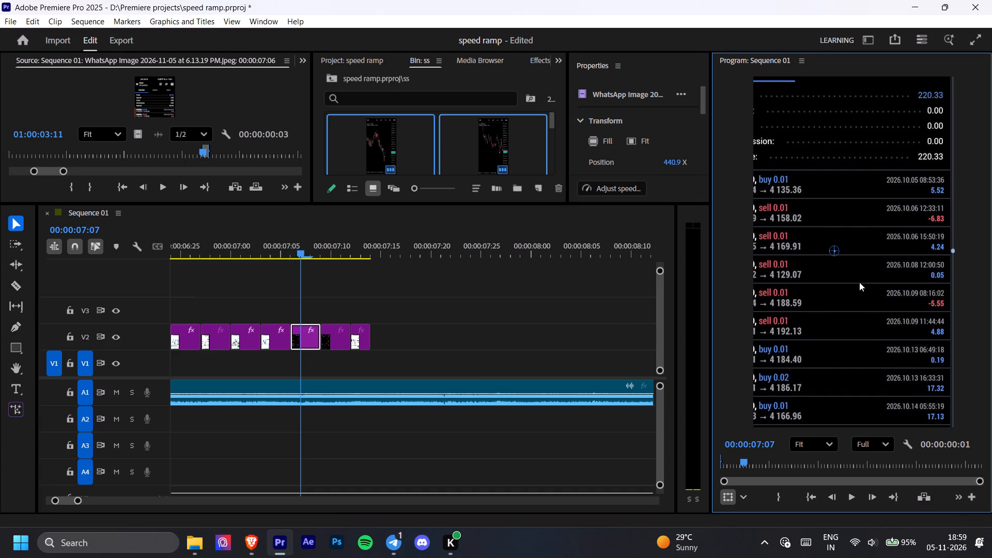
Reposition the WhatsApp trade-history image at 00:00:07:07 within the frame to about 529, 914.
left_click_drag(859, 282, 872, 277)
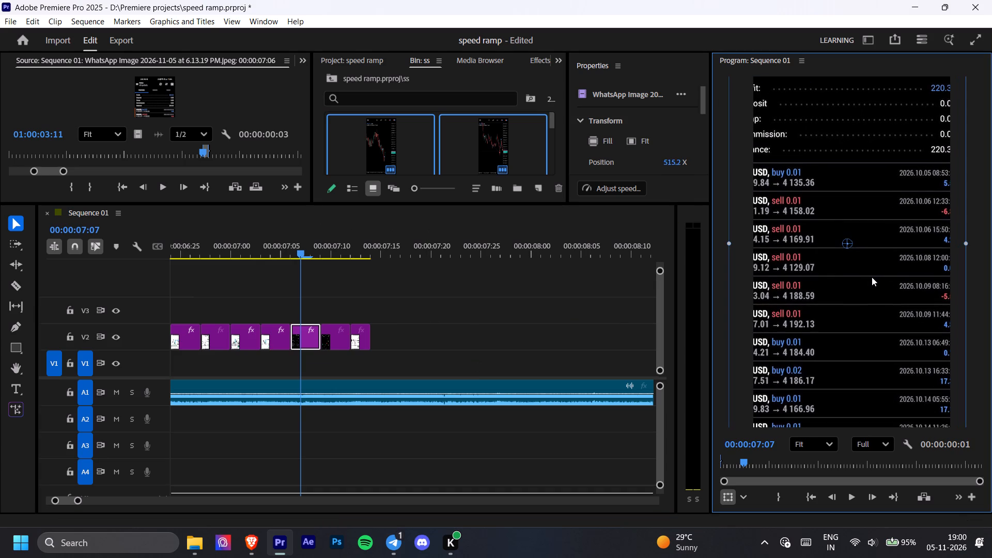
left_click_drag(872, 277, 872, 277)
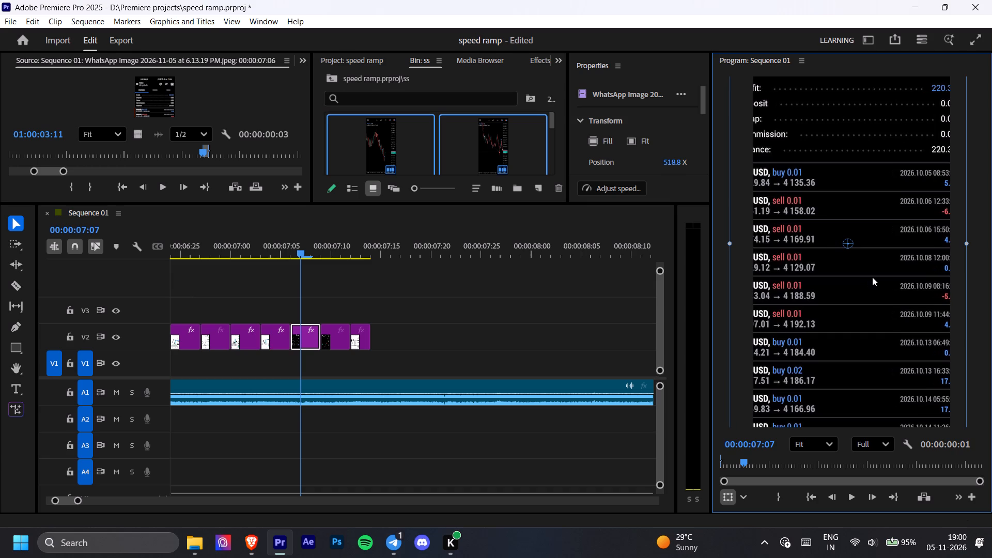
left_click_drag(872, 277, 874, 277)
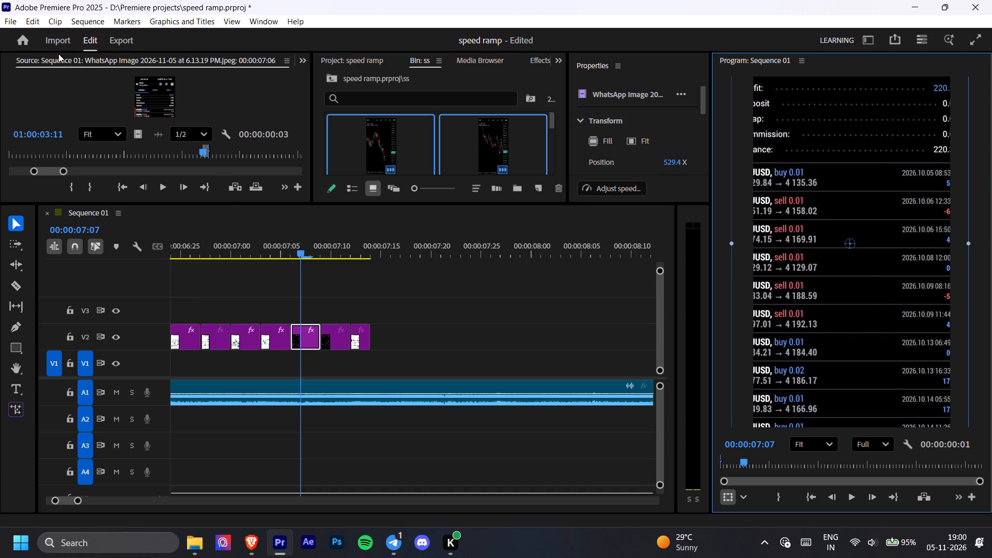
Reduce the scale of the WhatsApp trade-history clip at 00:00:07:07 to 151 so its rows fit the frame width.
left_click(284, 64)
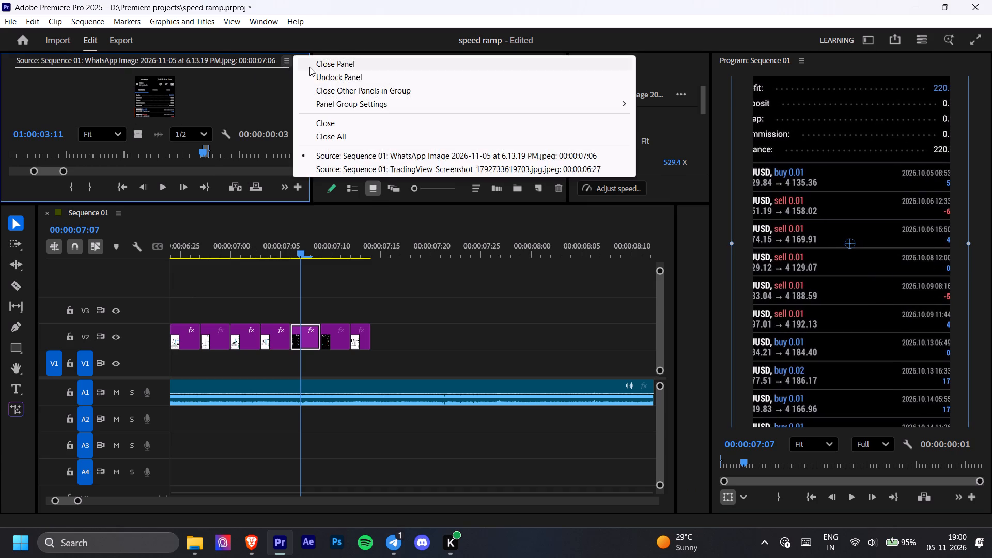
left_click(317, 67)
left_click(41, 65)
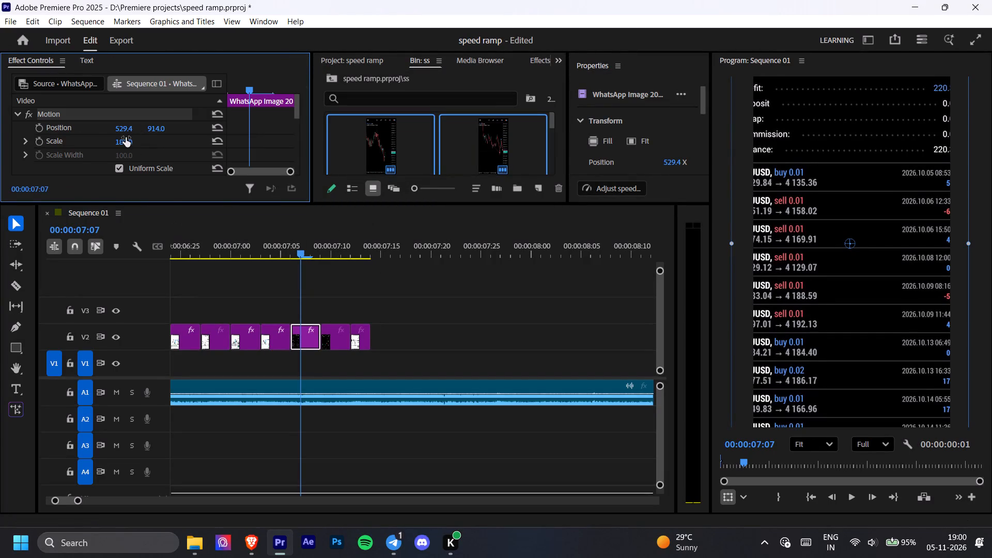
left_click_drag(122, 142, 105, 148)
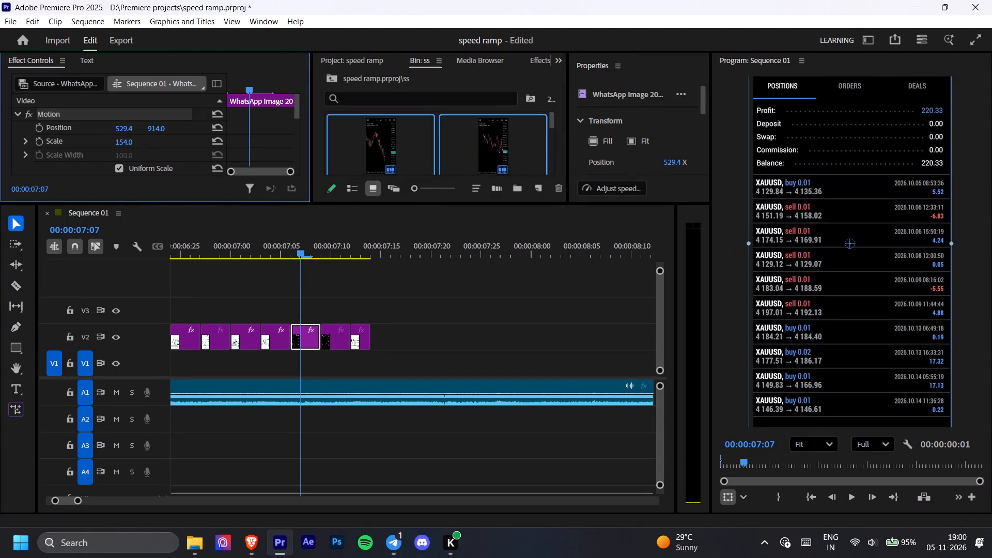
left_click_drag(105, 148, 104, 148)
Paste the copied attributes onto the XAUUSD M1 chart clip at 00:00:07:09 on V2 and set its scale to 150.
left_click_drag(303, 250, 339, 258)
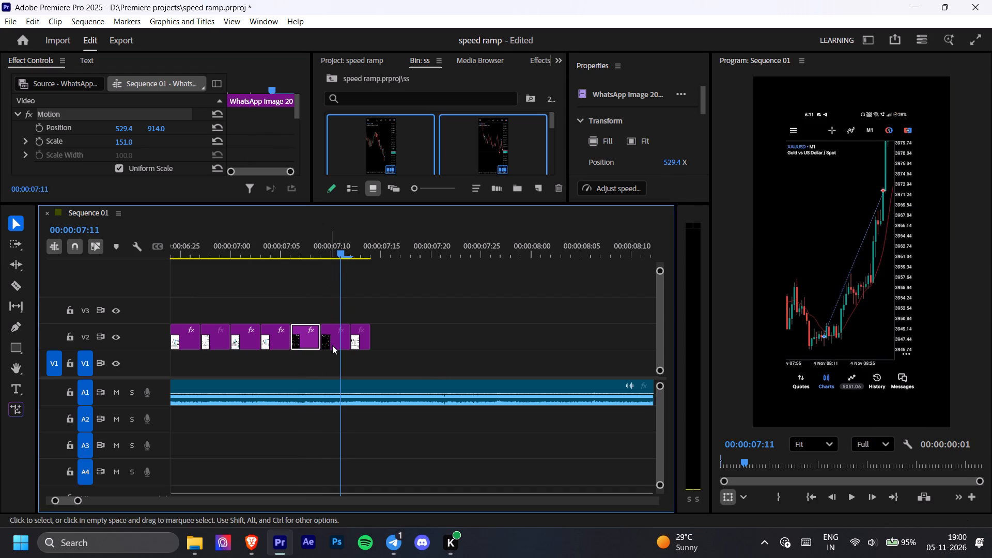
left_click(332, 345)
key("ctrl+v")
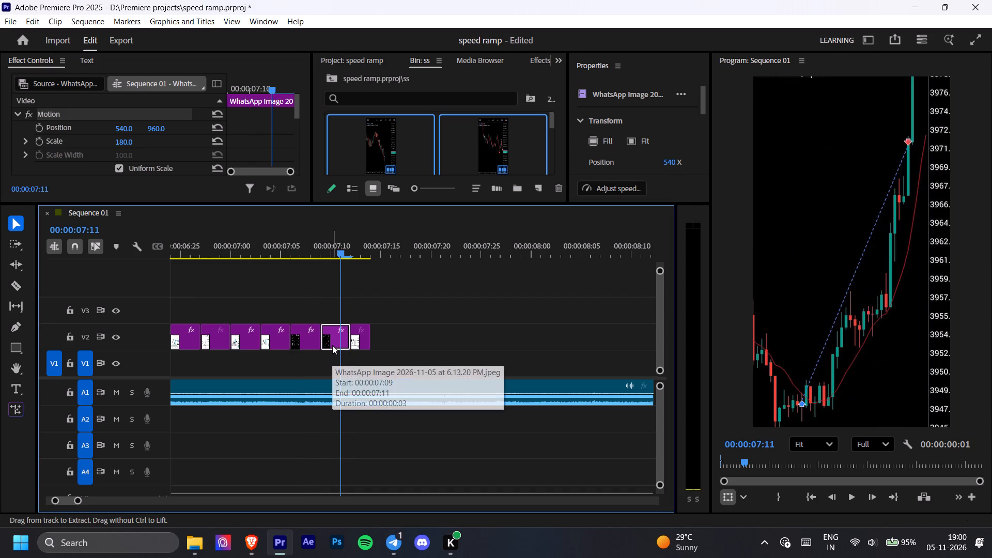
left_click(124, 141)
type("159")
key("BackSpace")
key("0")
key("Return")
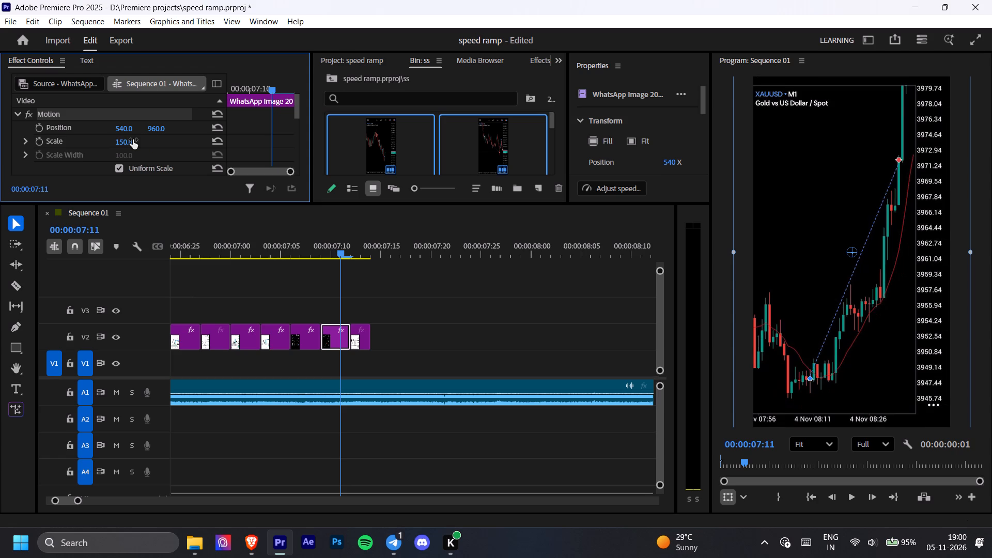
Go to the last TradingView gold chart clip on V2 at 00:00:07:13 for resizing.
left_click(357, 337)
left_click_drag(353, 252, 361, 258)
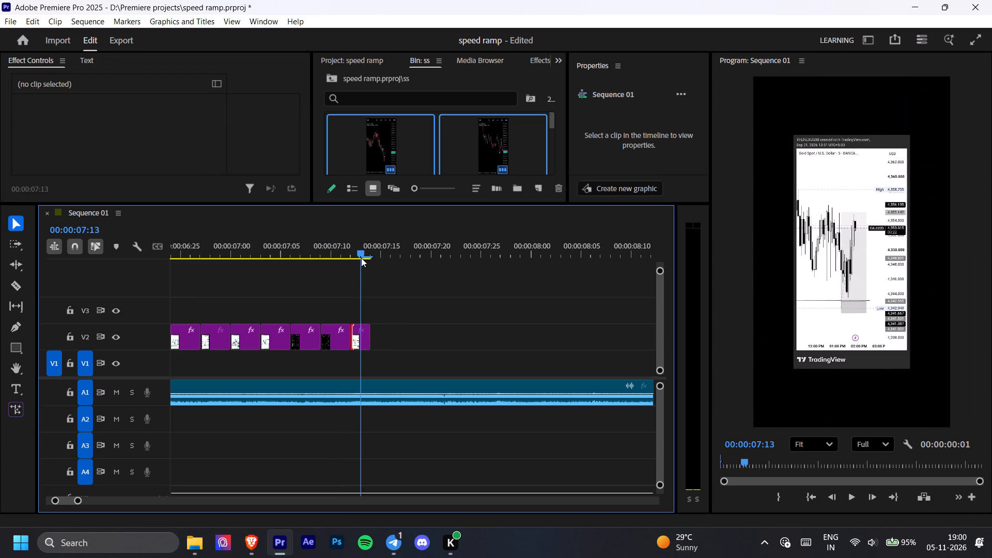
key("ctrl+v")
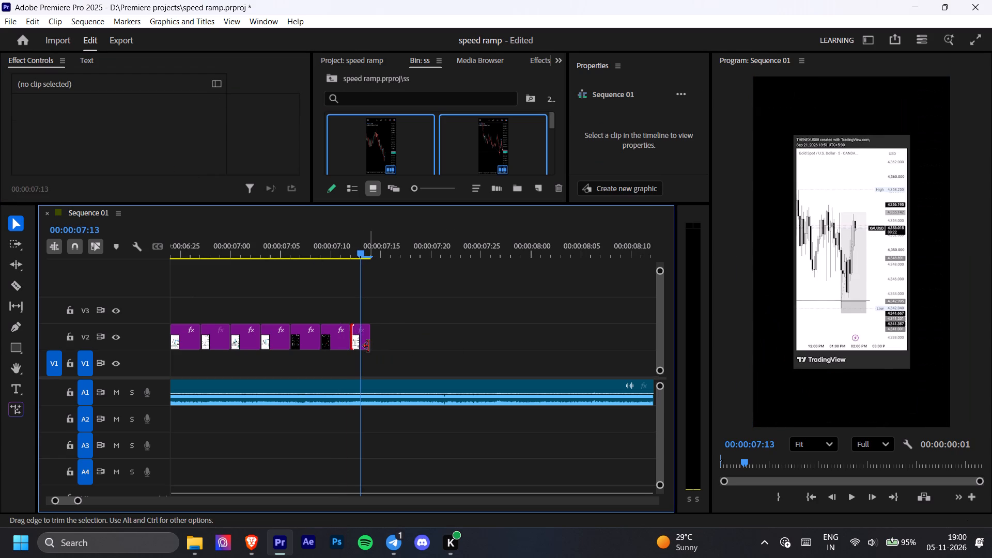
left_click(364, 345)
key("ctrl+v")
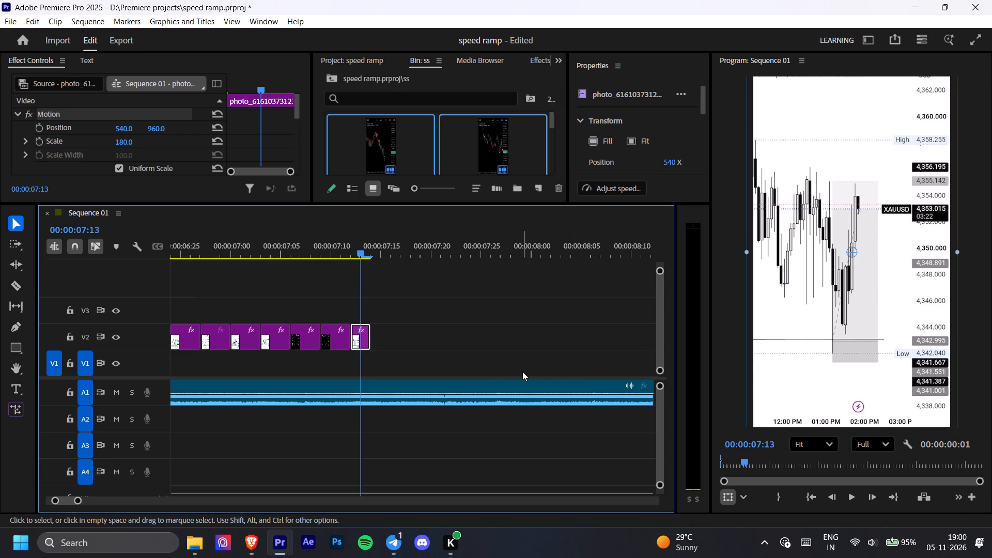
scroll(522, 371, "left", 2)
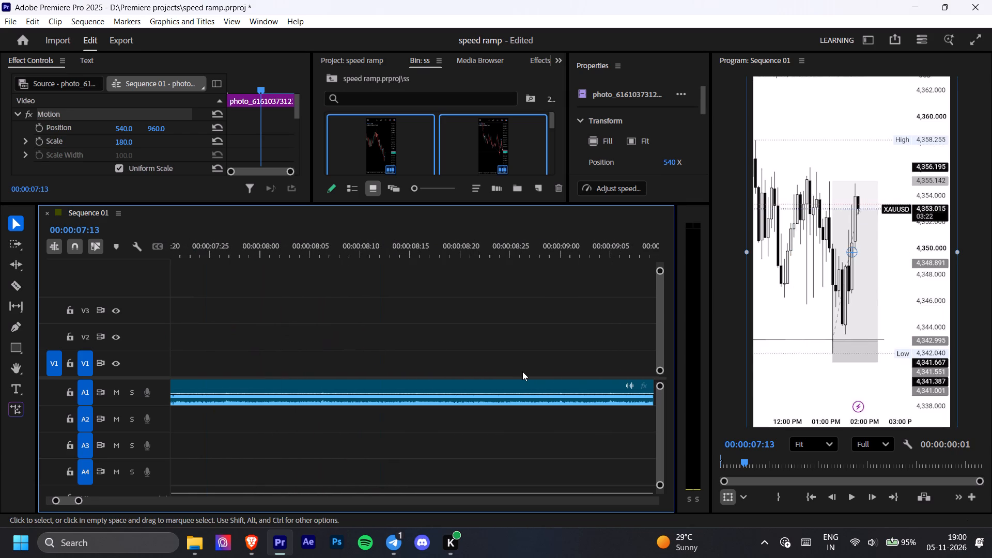
Select the nine spaced-out TradingView screenshot clips on V2 and move them together earlier, starting at about 00:00:10:11.
scroll(522, 371, "down", 17, "ctrl+alt")
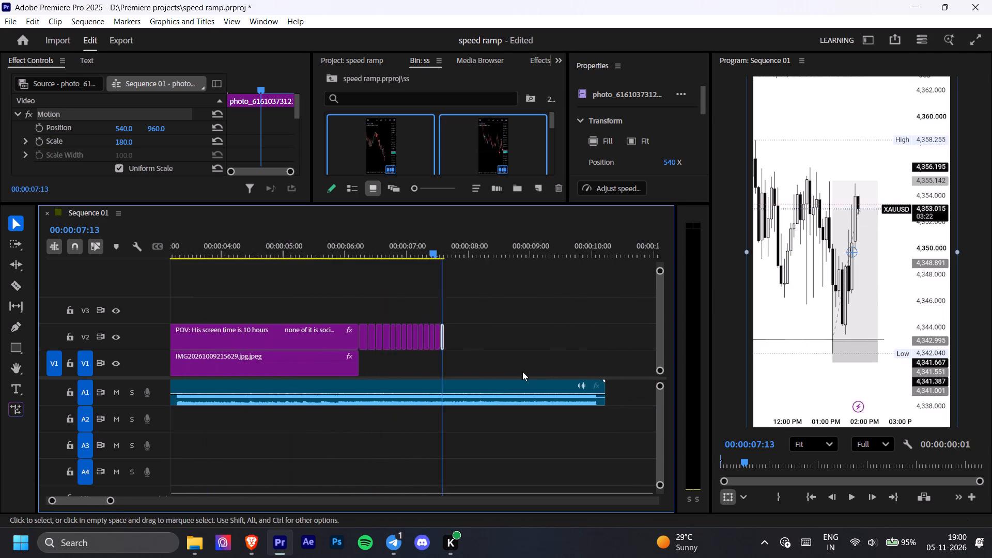
scroll(522, 371, "down", 4, "ctrl+alt")
scroll(582, 361, "left", 5)
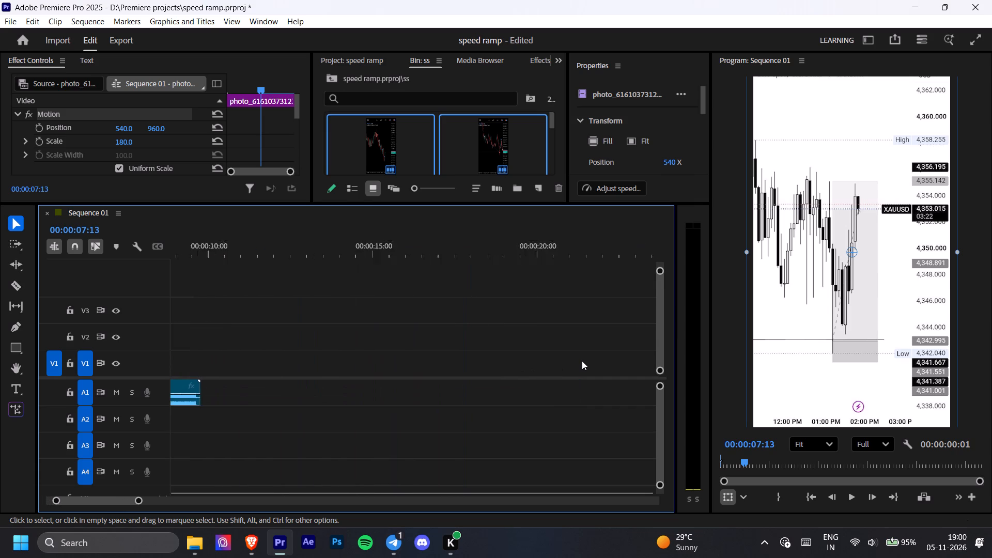
scroll(582, 361, "left", 9)
scroll(582, 361, "down", 4, "ctrl+alt")
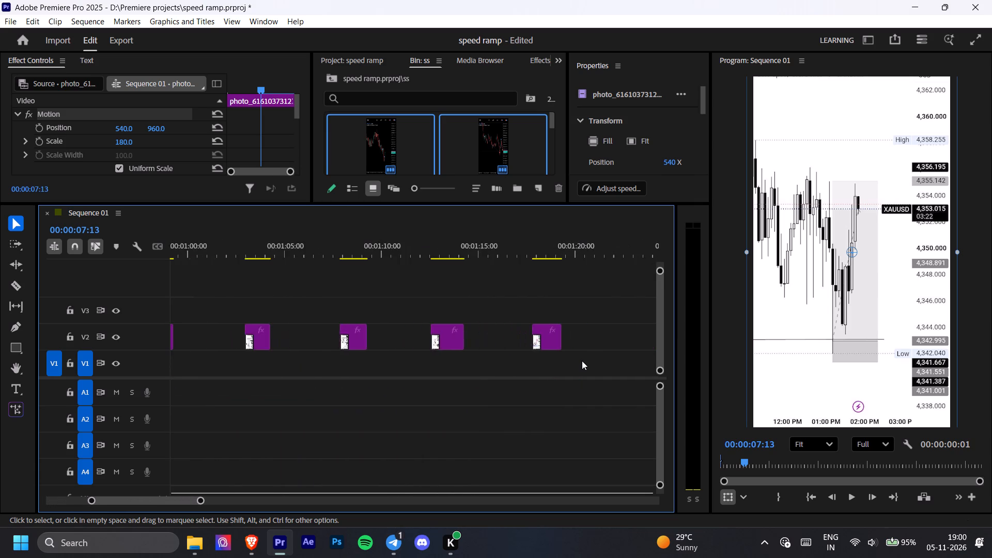
scroll(582, 361, "down", 16, "ctrl+alt")
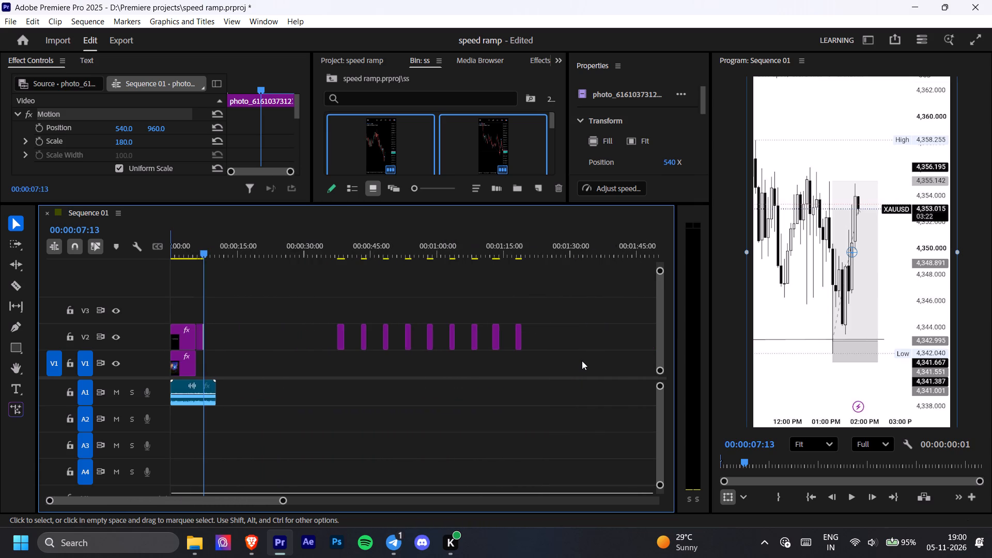
scroll(582, 361, "down", 8, "ctrl+alt")
scroll(582, 361, "up", 9, "ctrl+alt")
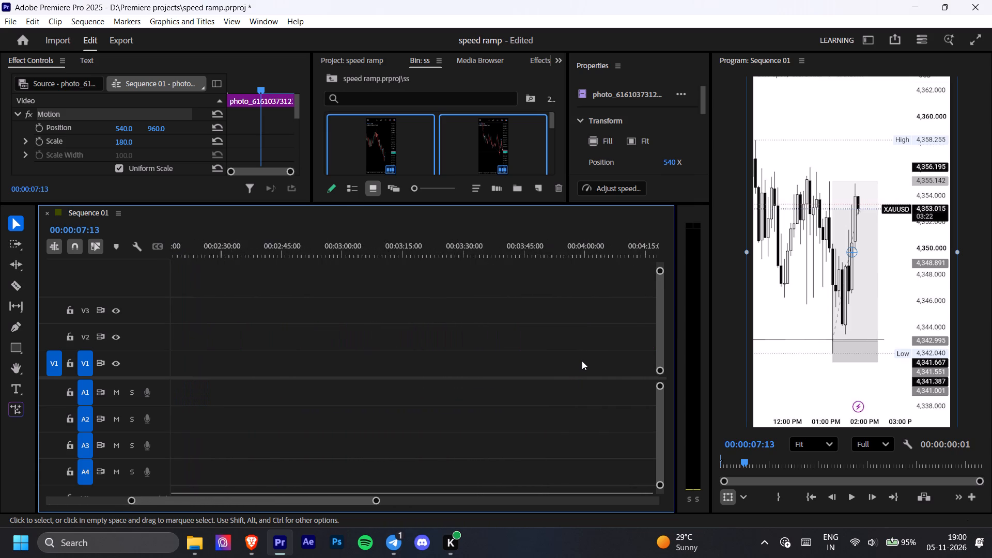
scroll(375, 434, "right", 8)
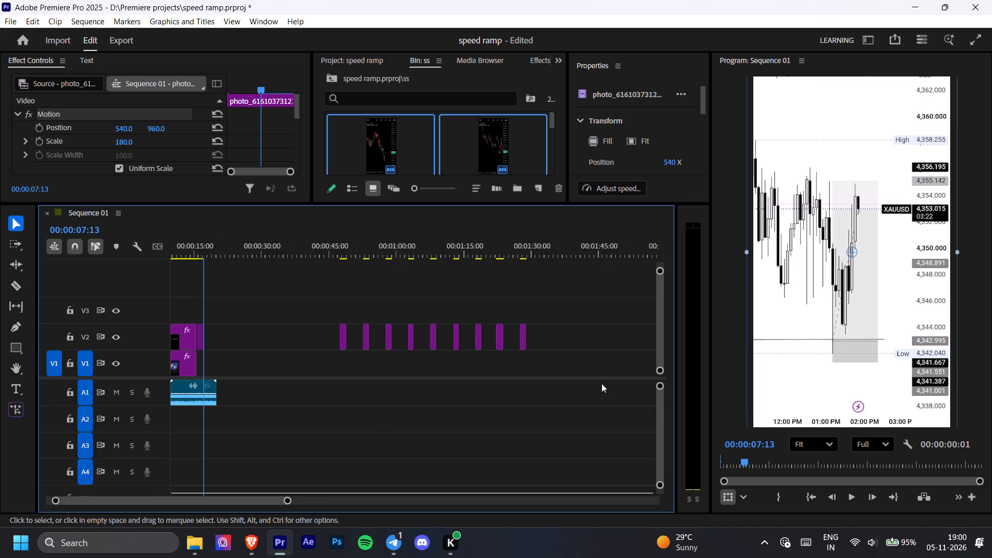
left_click_drag(549, 354, 323, 333)
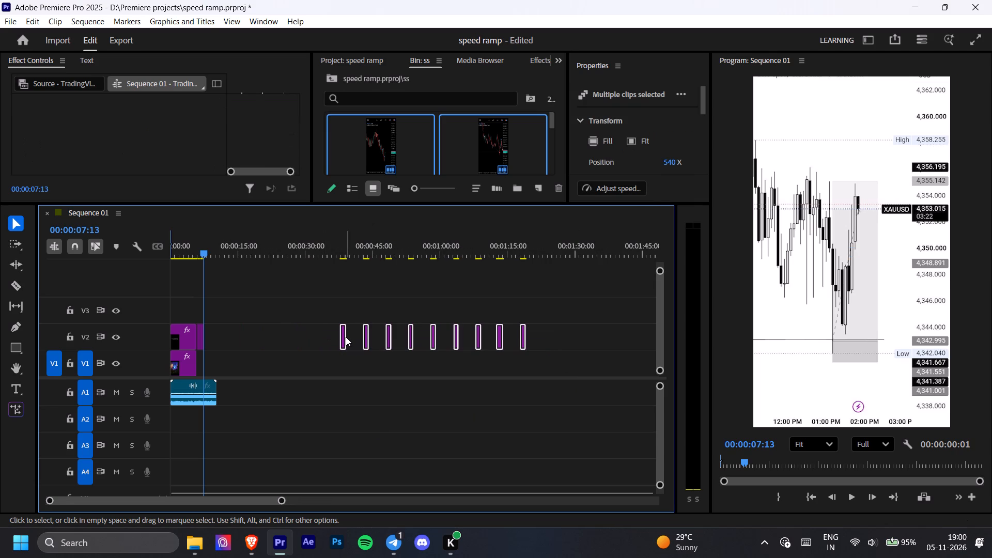
left_click_drag(342, 337, 218, 345)
Move the selected TradingView clips earlier so the first one sits directly against the montage's end at about 00:00:07:14.
scroll(218, 345, "up", 12, "ctrl")
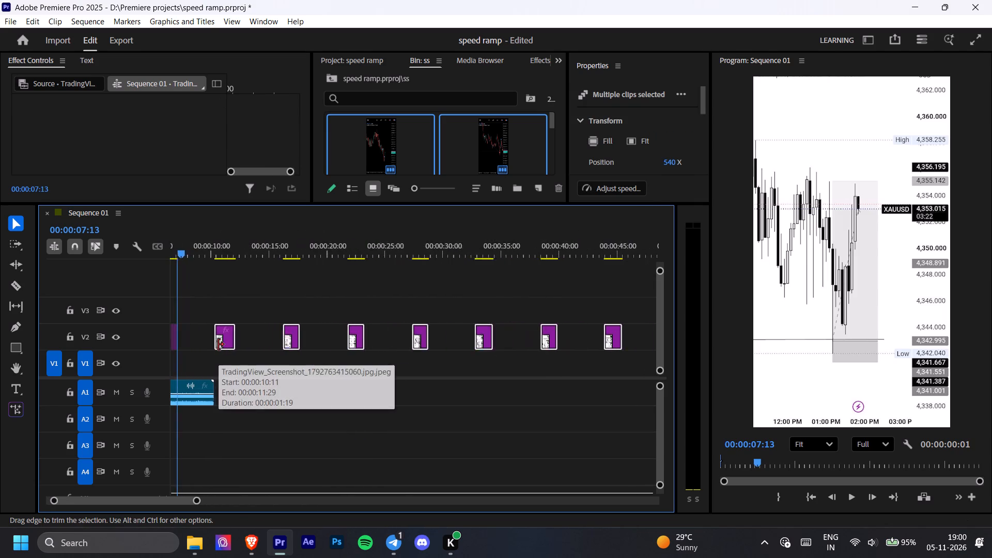
scroll(218, 345, "up", 5, "ctrl")
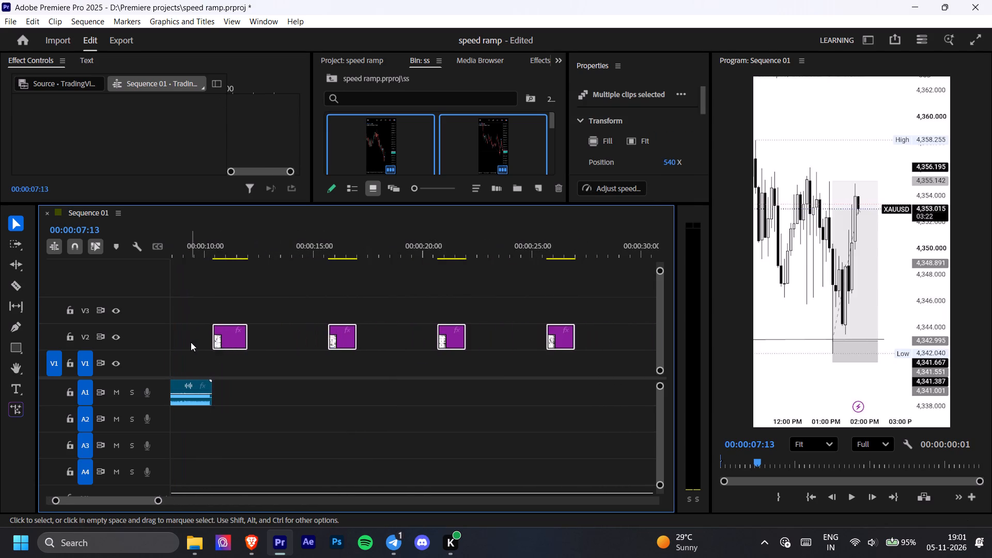
scroll(191, 342, "right", 1, "ctrl+alt")
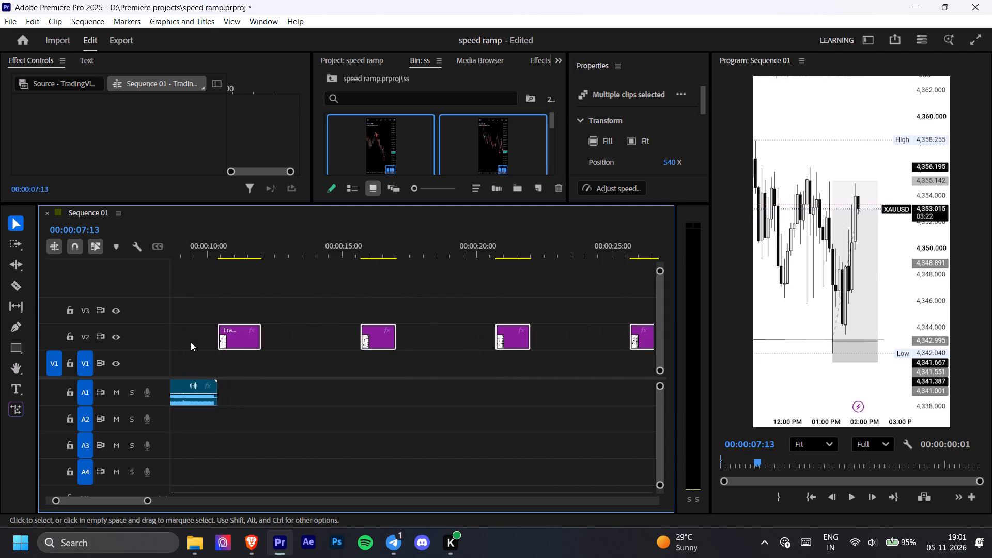
scroll(191, 342, "right", 1)
left_click_drag(468, 336, 393, 334)
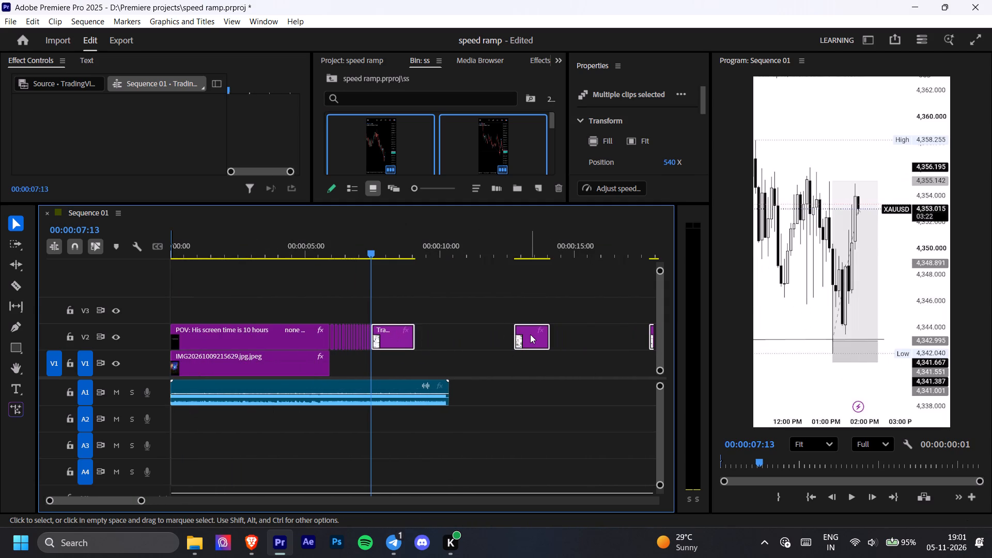
Close the gaps on V2 so the second, third and fourth TradingView clips sit end to end behind the first.
left_click(530, 334)
left_click_drag(542, 354, 518, 360)
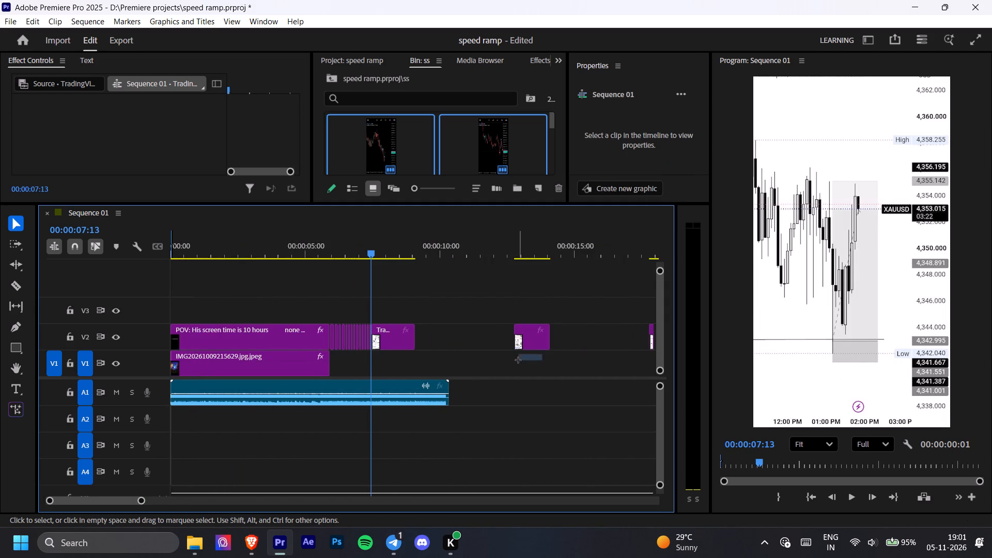
left_click_drag(518, 360, 536, 350)
left_click_drag(528, 339, 432, 348)
scroll(499, 359, "left", 1)
left_click_drag(623, 360, 511, 307)
left_click_drag(612, 364, 459, 333)
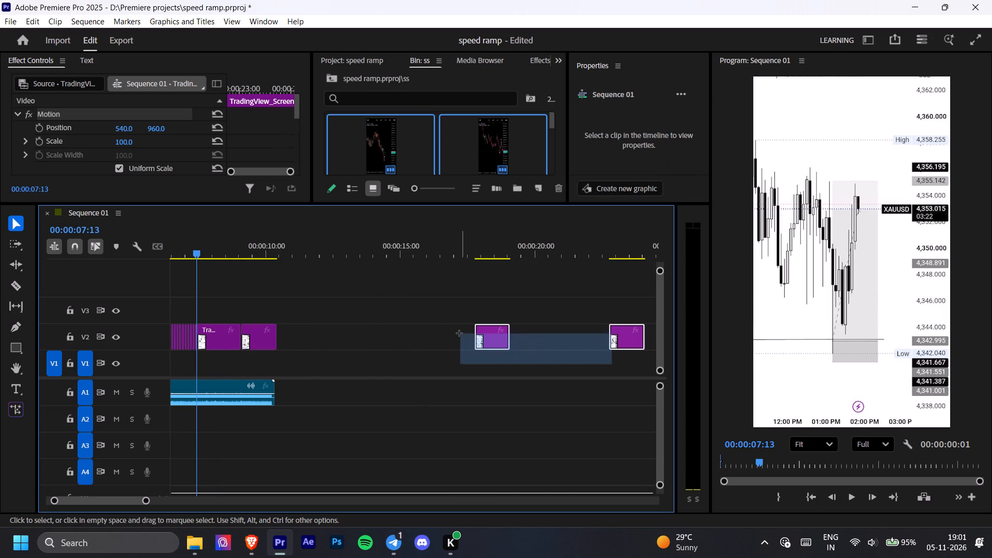
left_click_drag(489, 339, 294, 349)
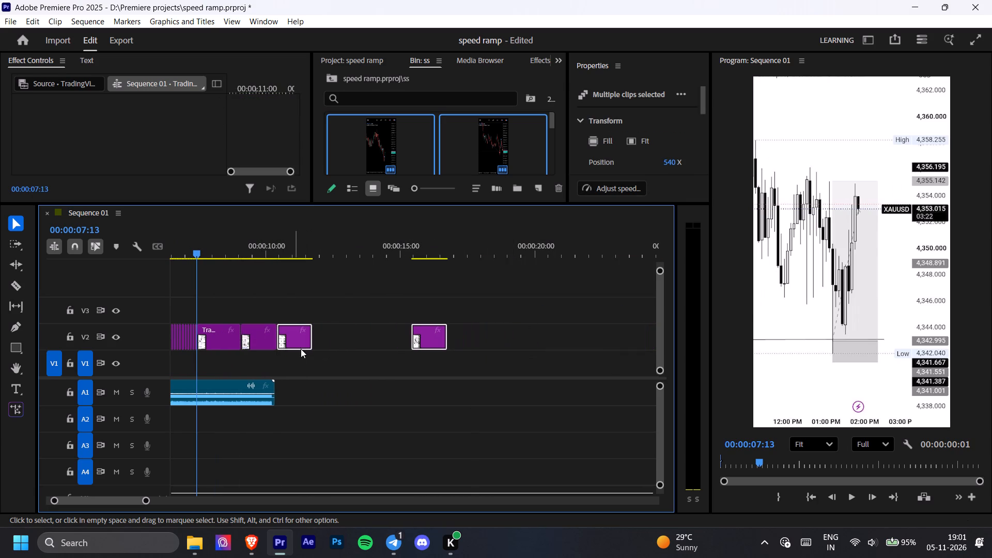
left_click(442, 361)
left_click_drag(436, 336, 395, 338)
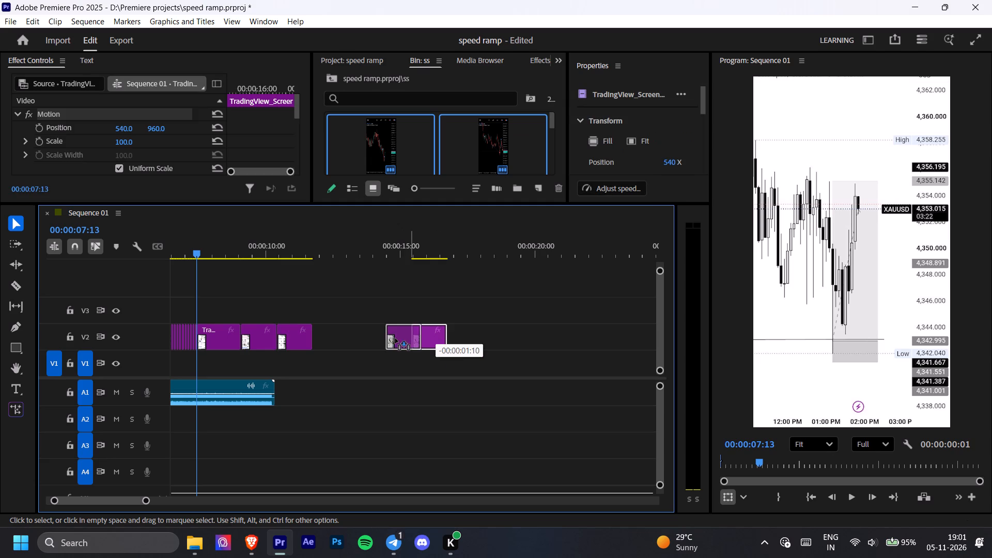
left_click_drag(395, 338, 337, 345)
Select the next three spaced-out TradingView clips and move them together on V2 so the first abuts the fourth clip at about 00:00:13:02.
scroll(454, 379, "left", 2)
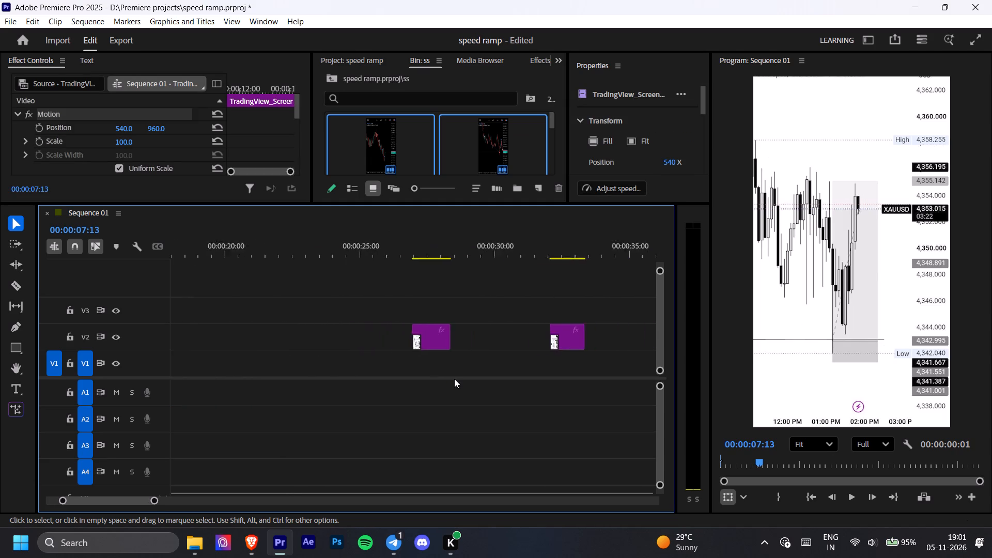
scroll(454, 379, "left", 2)
left_click_drag(603, 368, 278, 331)
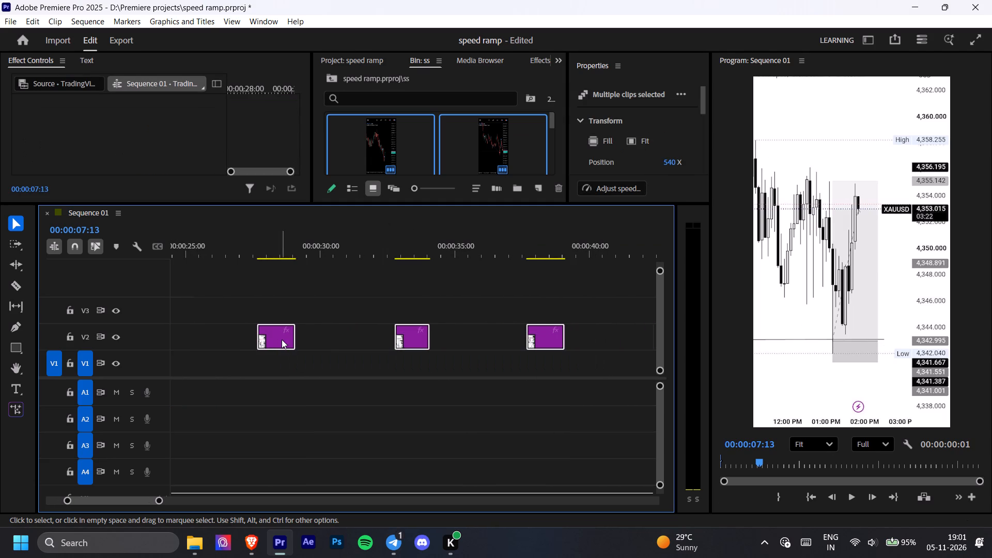
left_click_drag(283, 340, 221, 342)
scroll(266, 395, "right", 2)
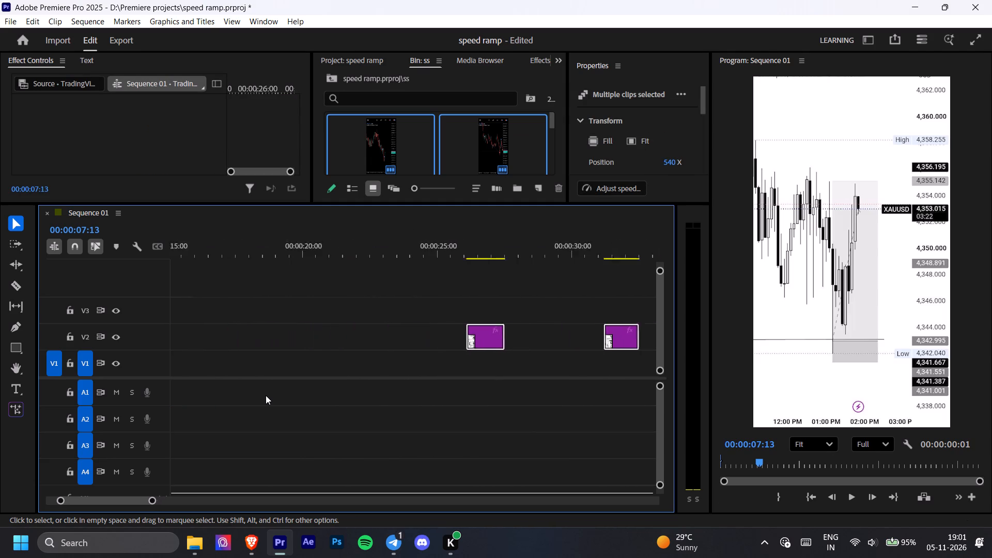
scroll(266, 395, "right", 1)
left_click_drag(527, 338, 195, 353)
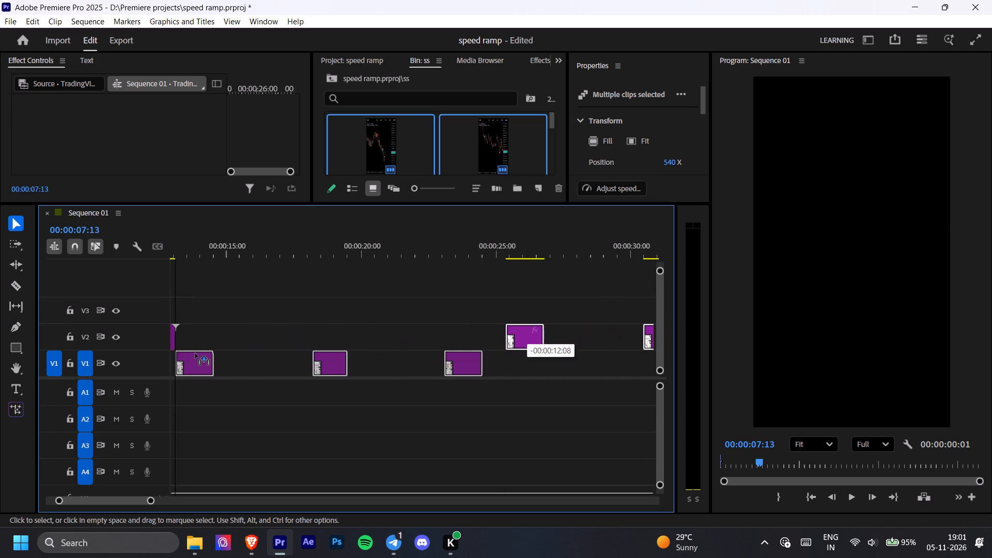
left_click_drag(195, 353, 204, 337)
scroll(233, 379, "right", 1)
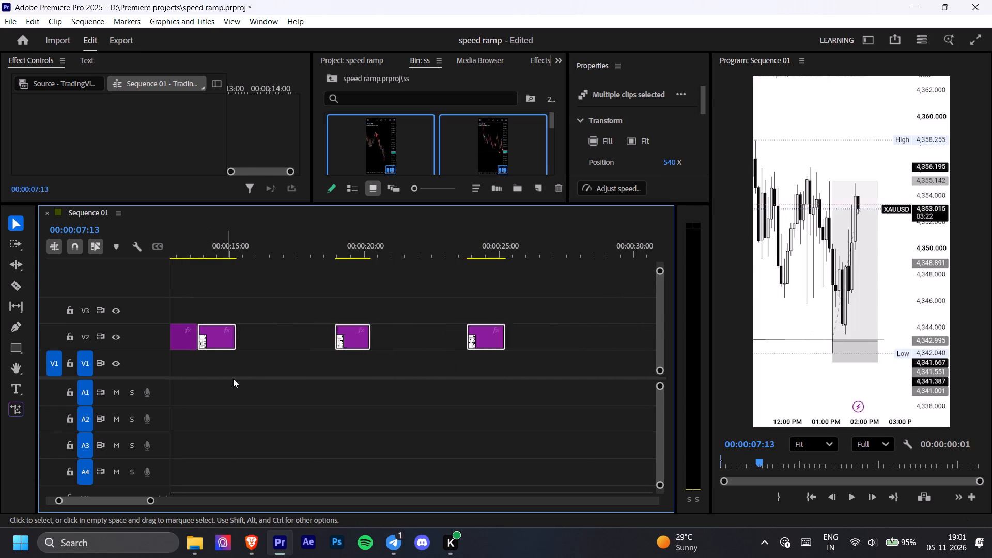
scroll(233, 379, "right", 1)
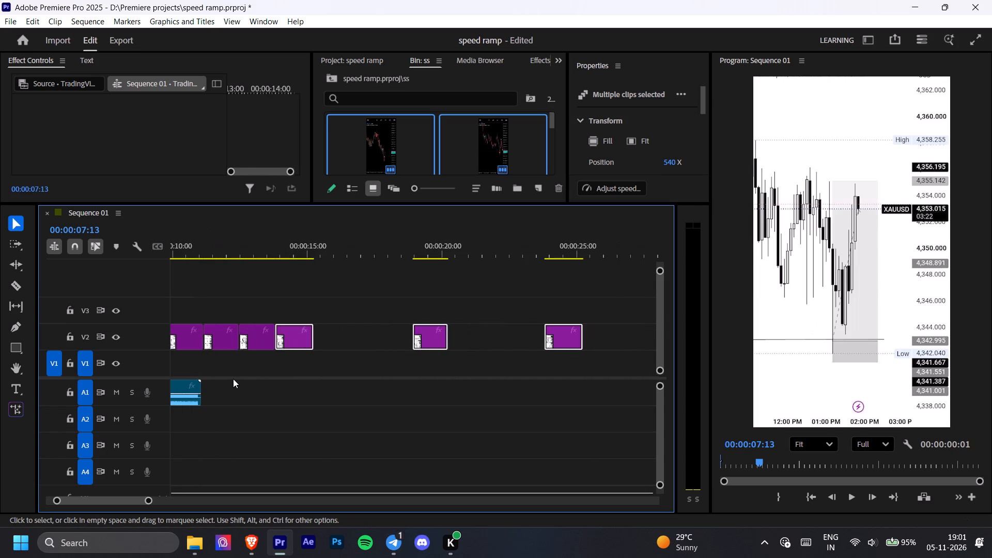
left_click(233, 379)
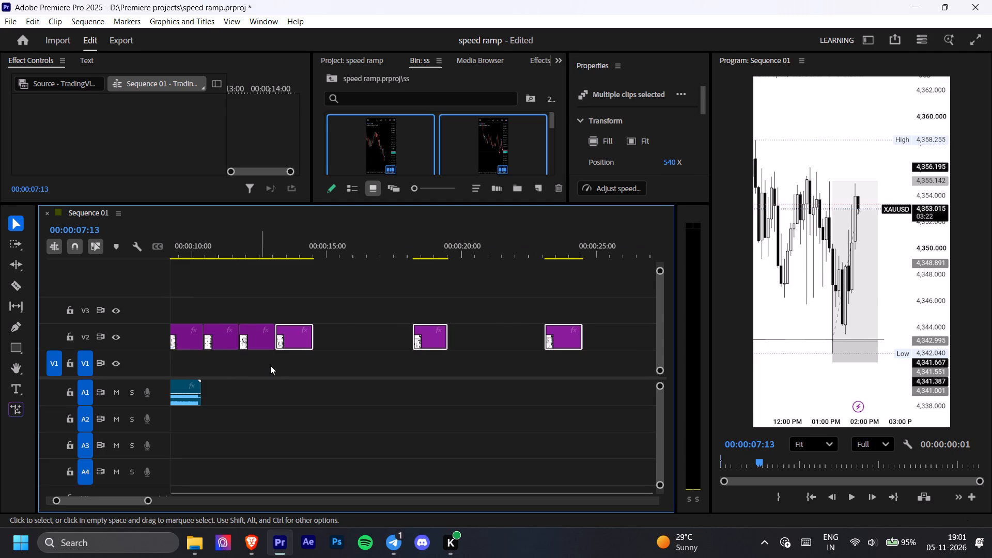
scroll(283, 353, "down", 1)
scroll(283, 353, "down", 7, "ctrl")
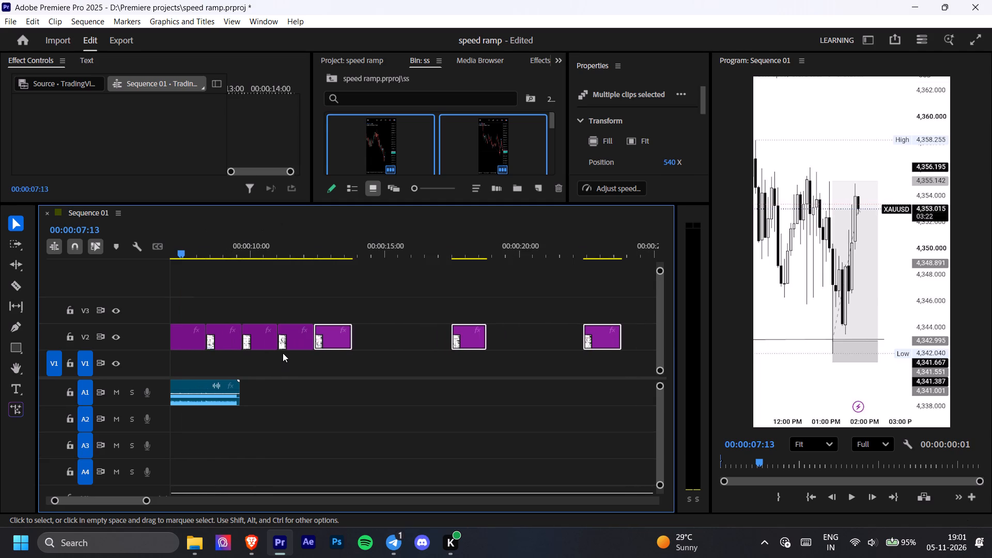
scroll(283, 353, "up", 7, "ctrl+alt")
scroll(283, 353, "right", 1)
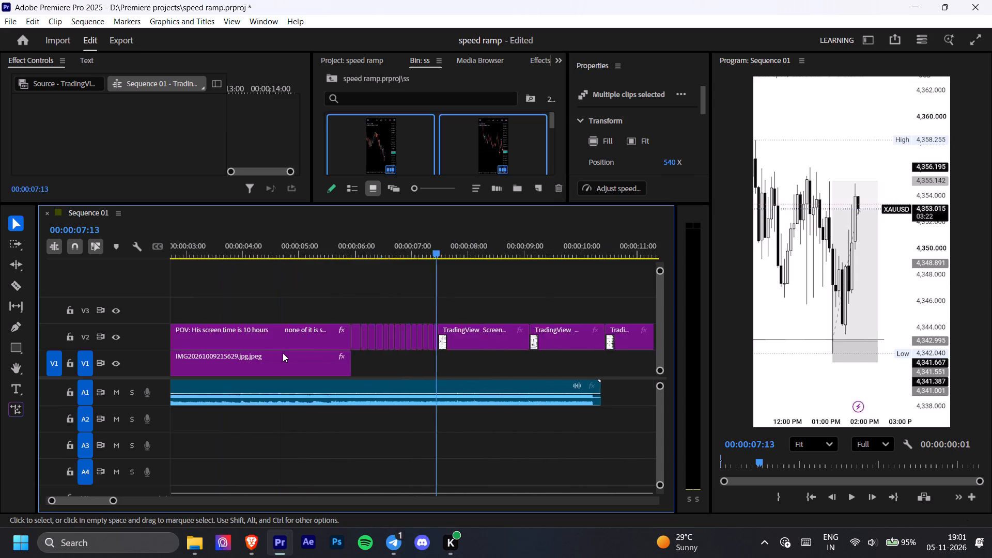
scroll(283, 353, "right", 2)
scroll(283, 353, "up", 4, "ctrl+alt")
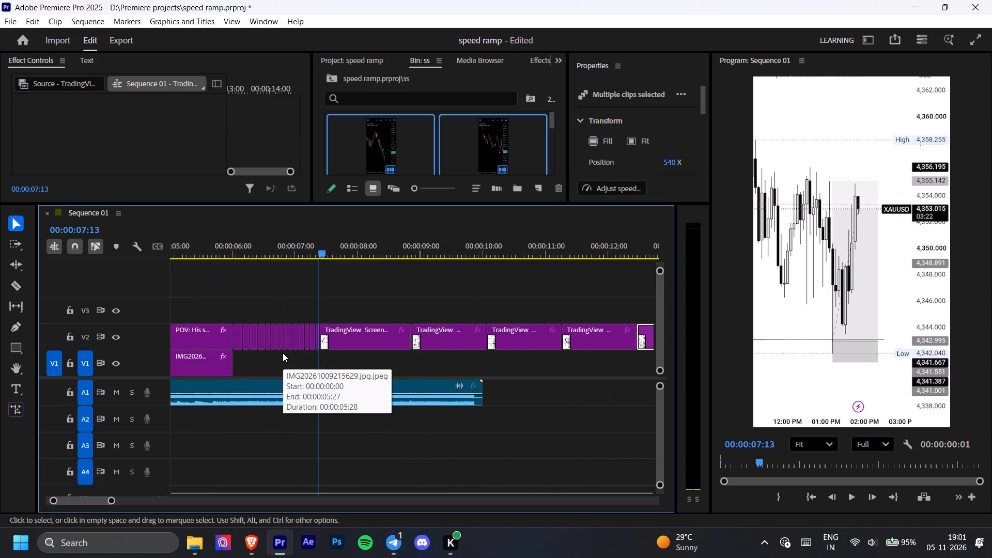
scroll(283, 353, "up", 9, "ctrl+alt")
scroll(416, 358, "left", 1)
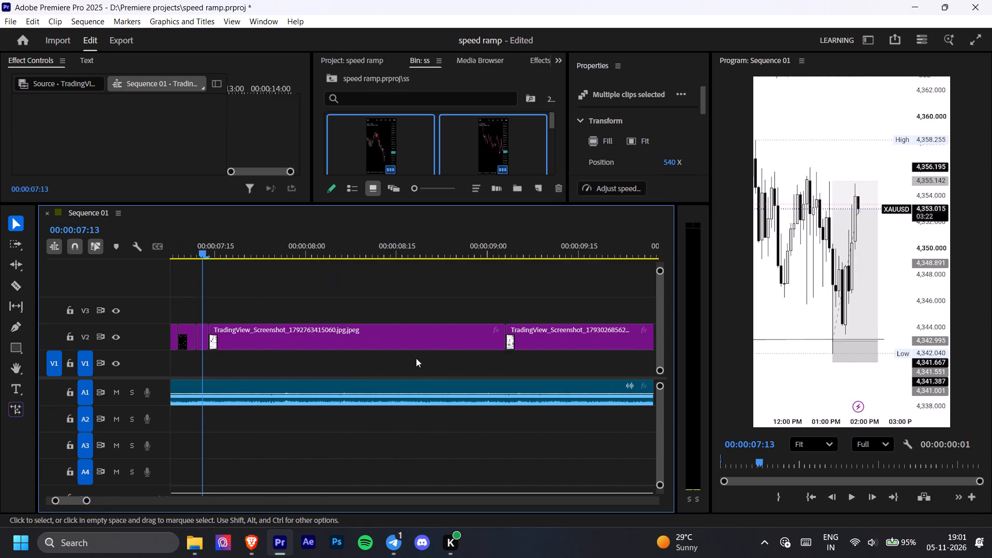
left_click_drag(505, 342, 255, 348)
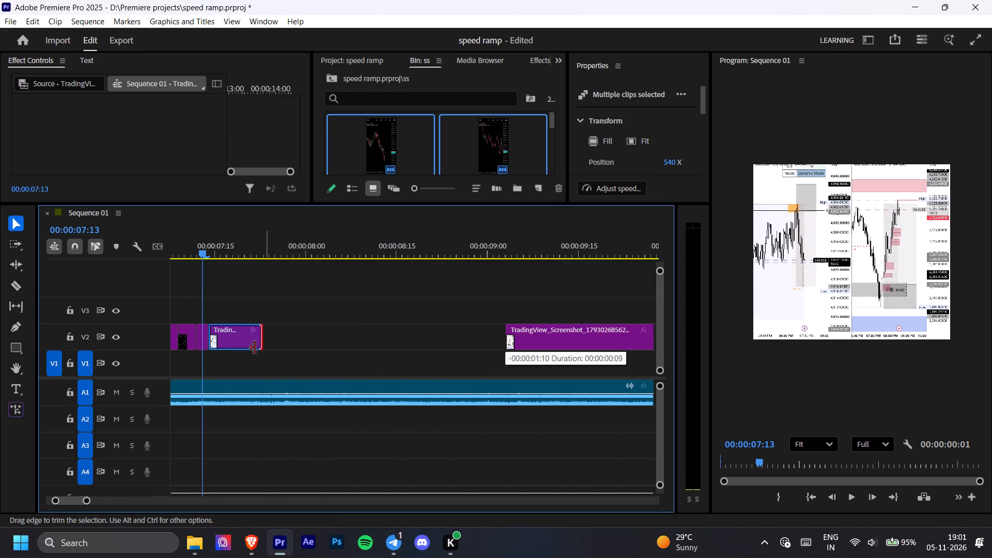
left_click_drag(255, 348, 227, 348)
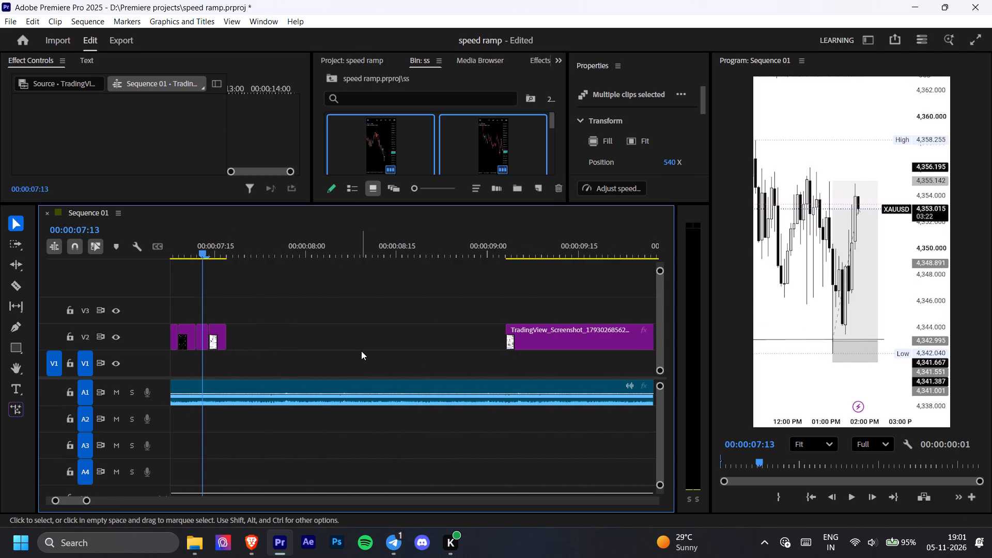
left_click_drag(545, 346, 267, 340)
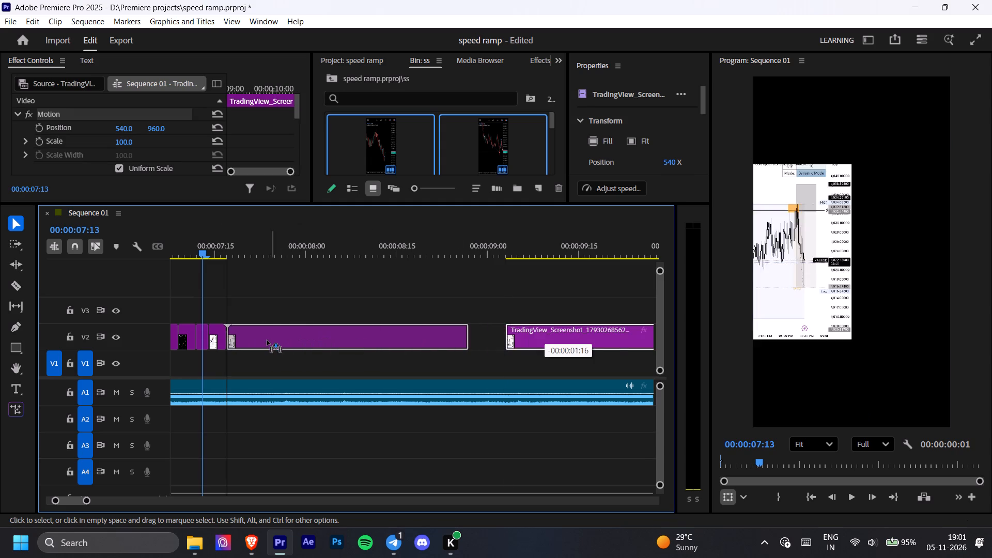
left_click_drag(267, 340, 260, 341)
left_click_drag(464, 339, 254, 358)
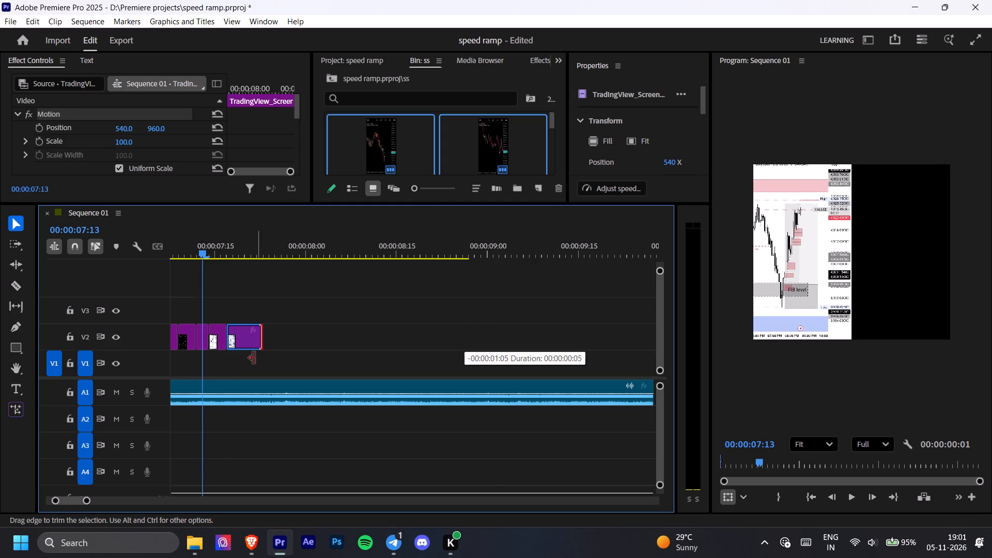
left_click_drag(254, 358, 235, 359)
left_click_drag(224, 343, 219, 348)
left_click_drag(234, 342, 222, 342)
key("ctrl+z")
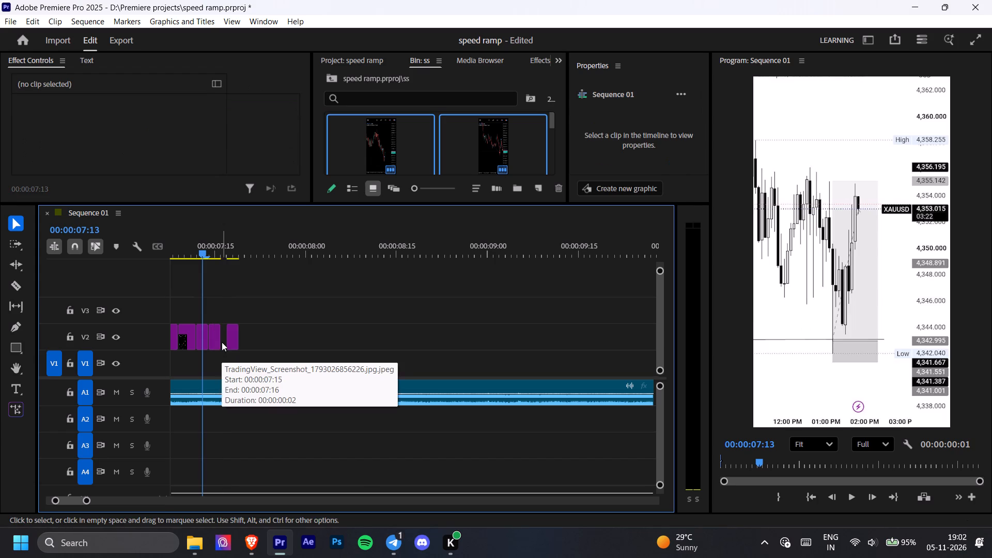
left_click_drag(231, 336, 224, 336)
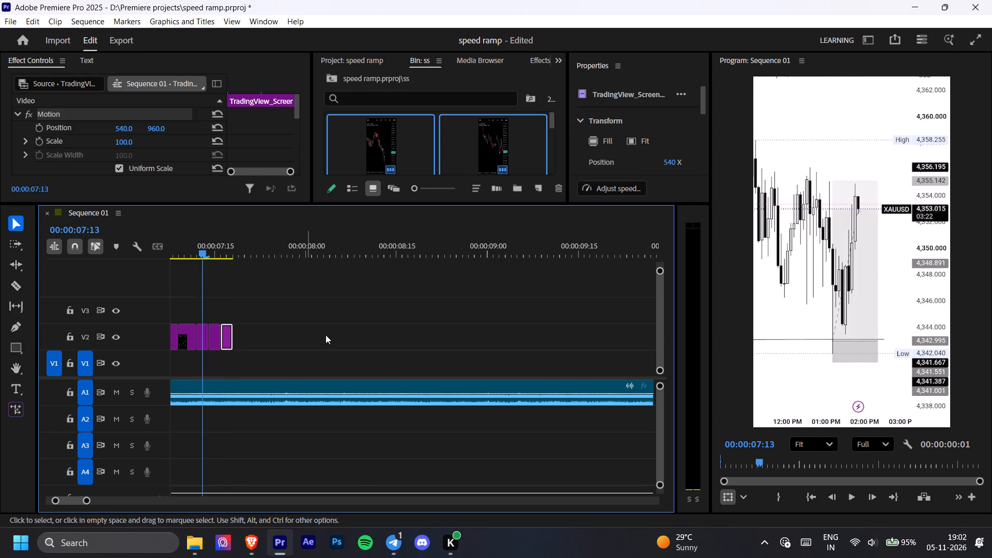
Trim the ends of the three TradingView clips starting at about 00:00:10:13 on V2, to about 10, 6 and 6 frames.
scroll(326, 335, "left", 3)
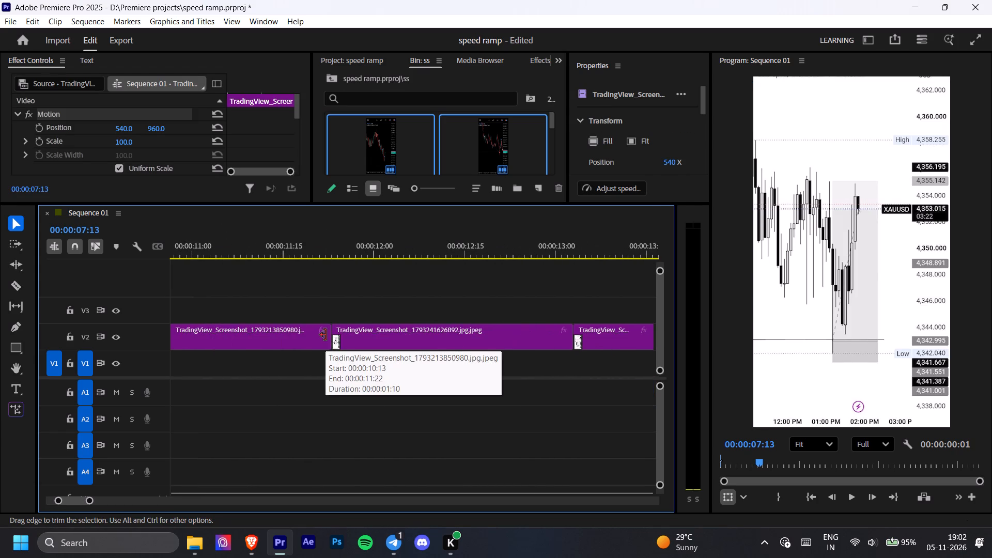
scroll(326, 335, "down", 4, "ctrl")
scroll(326, 335, "down", 6, "ctrl+alt")
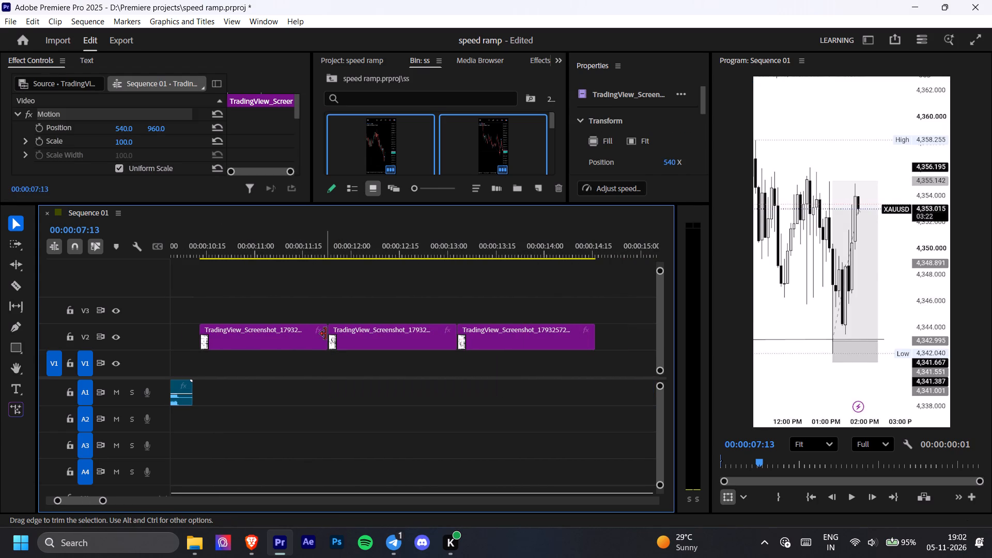
left_click_drag(326, 334, 229, 354)
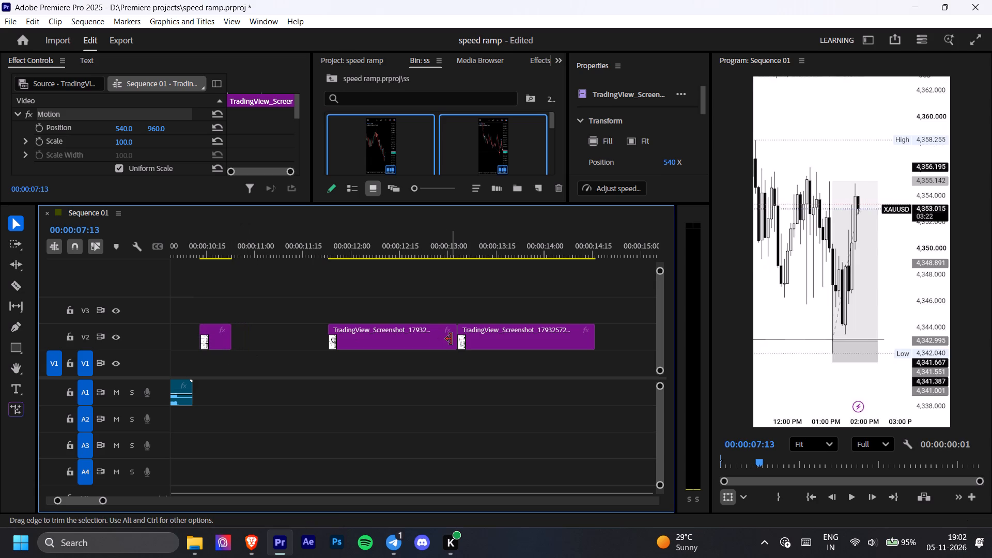
left_click_drag(451, 339, 339, 351)
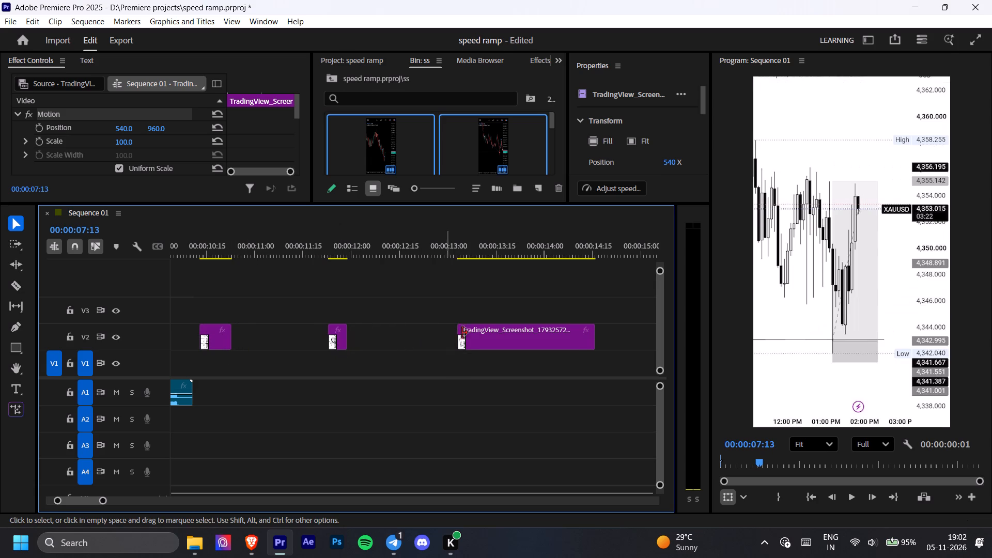
left_click_drag(592, 339, 474, 355)
Move the three trimmed TradingView clips together on V2 so the first abuts the montage's end at about 00:00:07:18.
left_click_drag(515, 359, 207, 343)
scroll(261, 385, "right", 1)
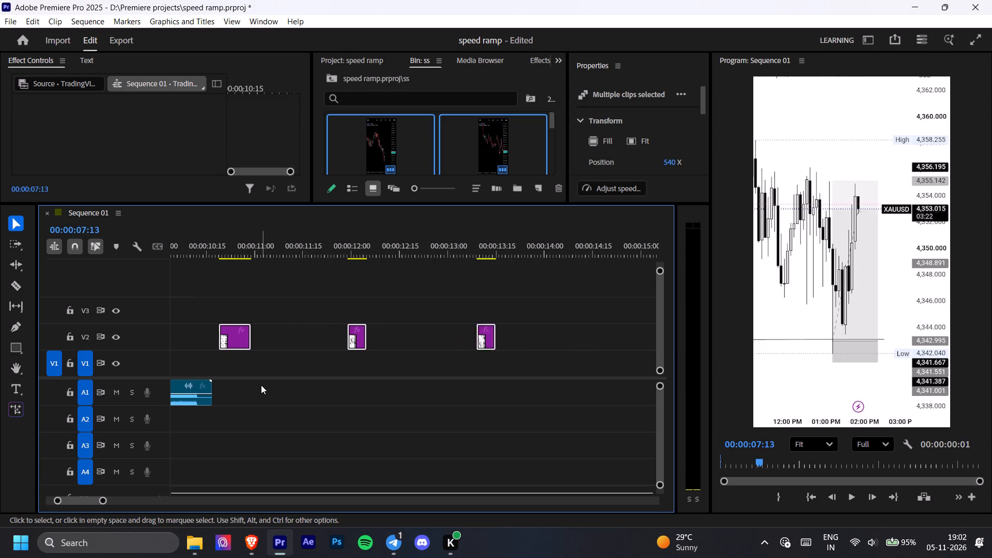
scroll(261, 385, "right", 1)
left_click_drag(494, 337, 318, 336)
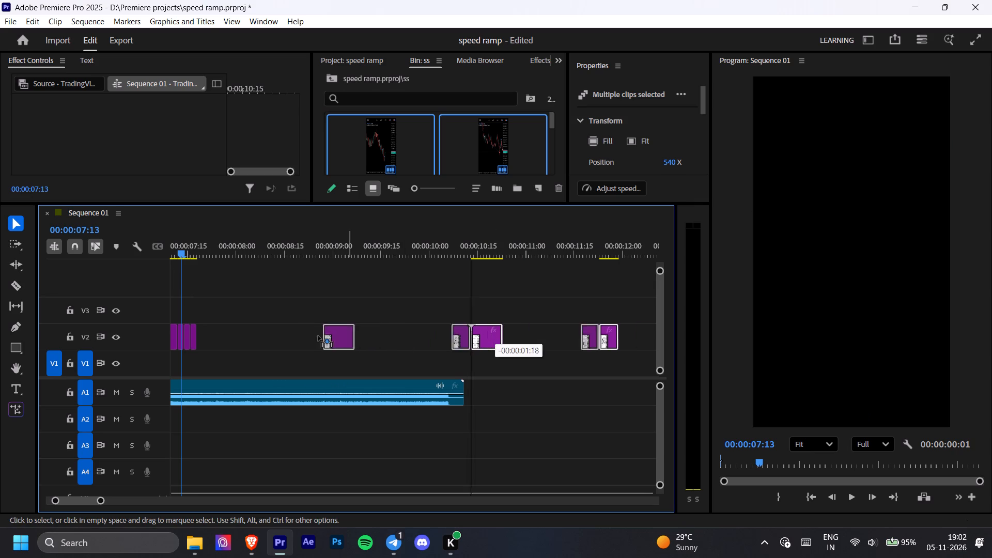
left_click_drag(318, 336, 223, 345)
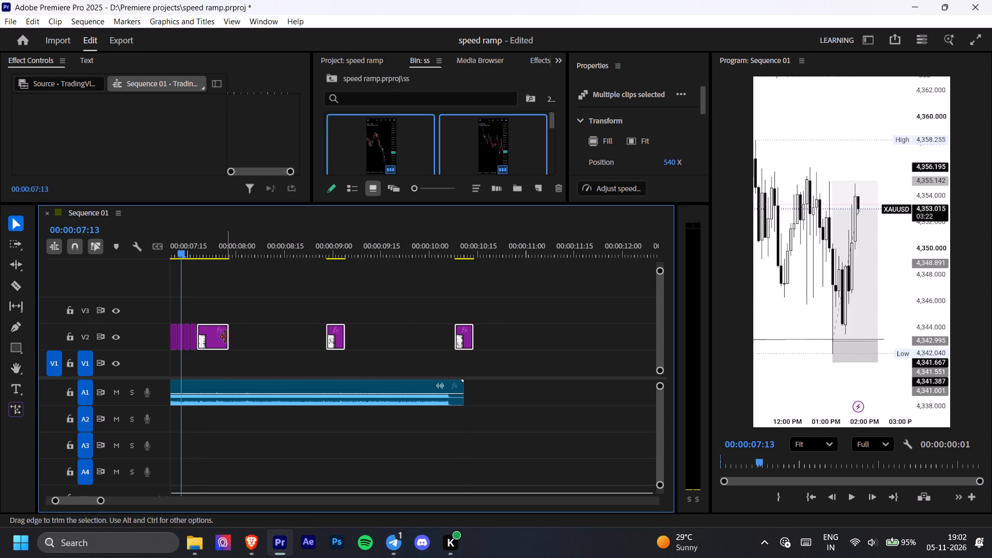
Trim the ends of the same three clips further, the first to about two frames and the others to about three frames.
left_click_drag(226, 337, 201, 346)
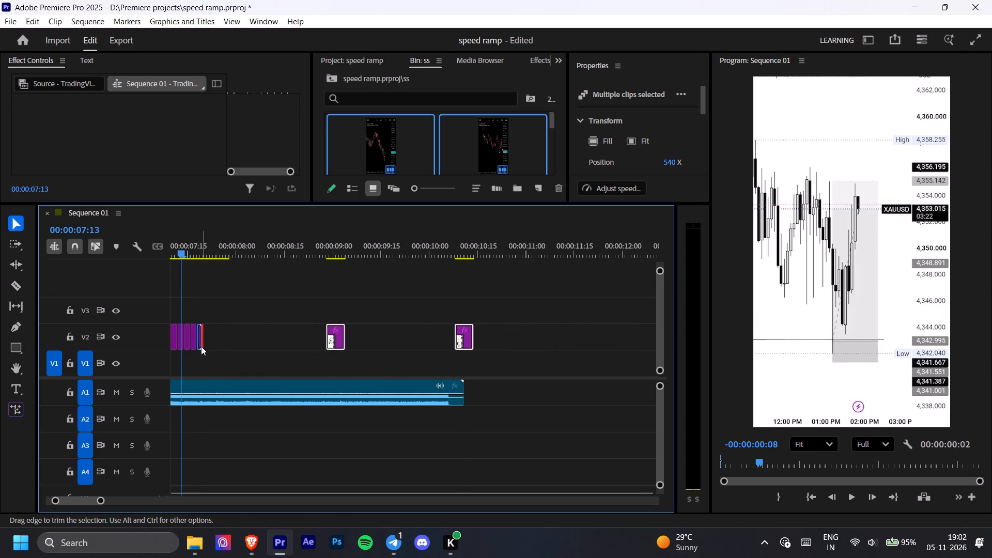
left_click_drag(344, 339, 334, 344)
left_click_drag(472, 343, 463, 347)
left_click(491, 369)
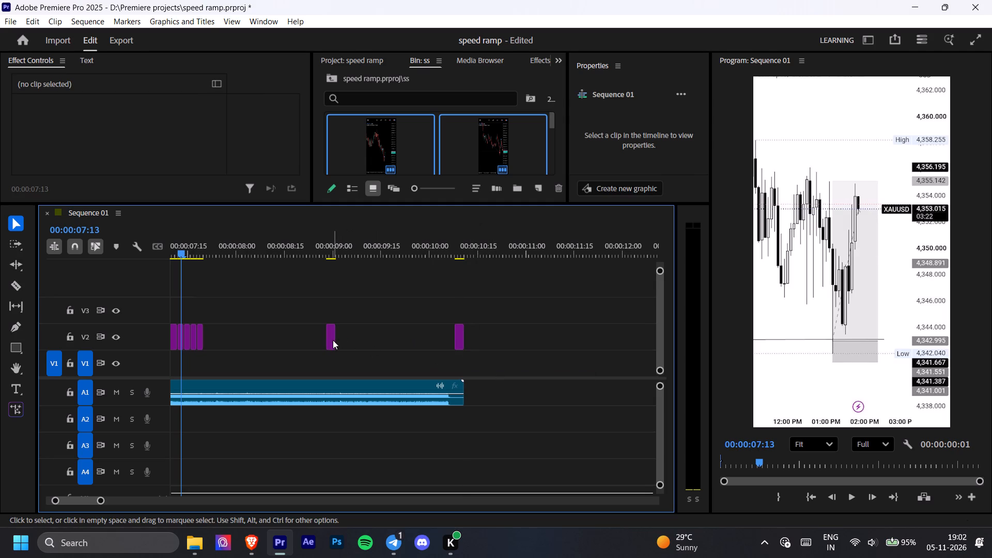
Move the two separated three-frame clips back to back behind the montage on V2, at about 00:00:07:20 and 00:00:07:23.
left_click_drag(333, 340, 214, 344)
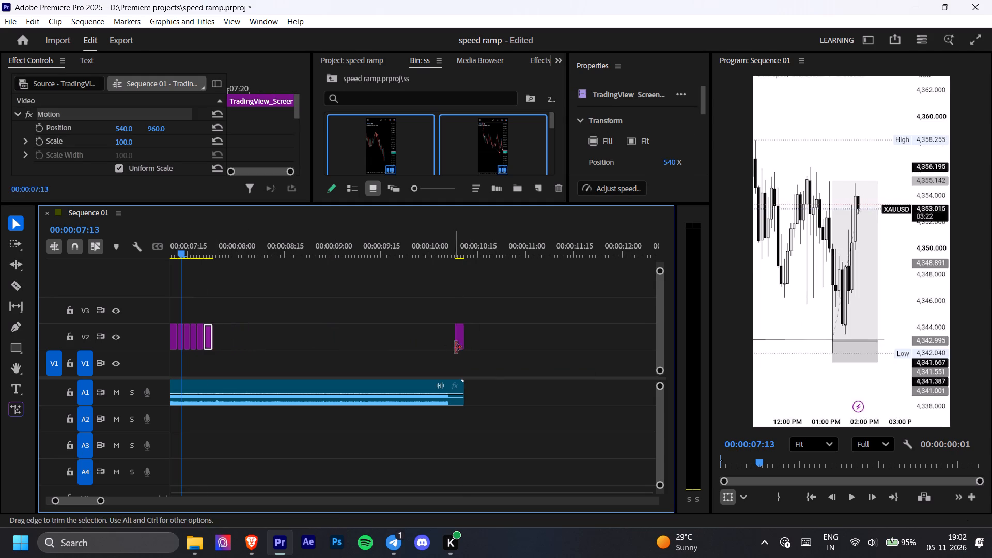
left_click_drag(458, 340, 287, 348)
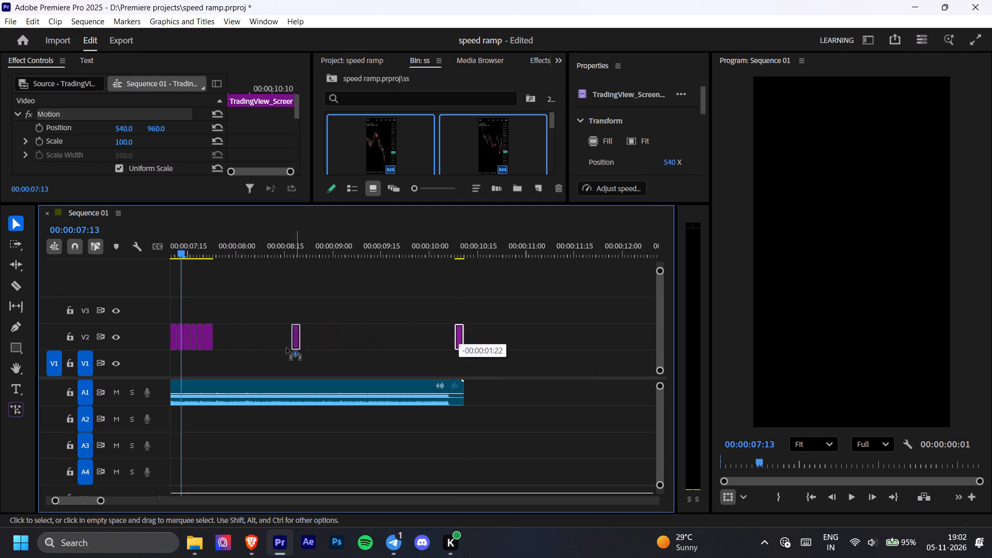
left_click_drag(287, 348, 185, 340)
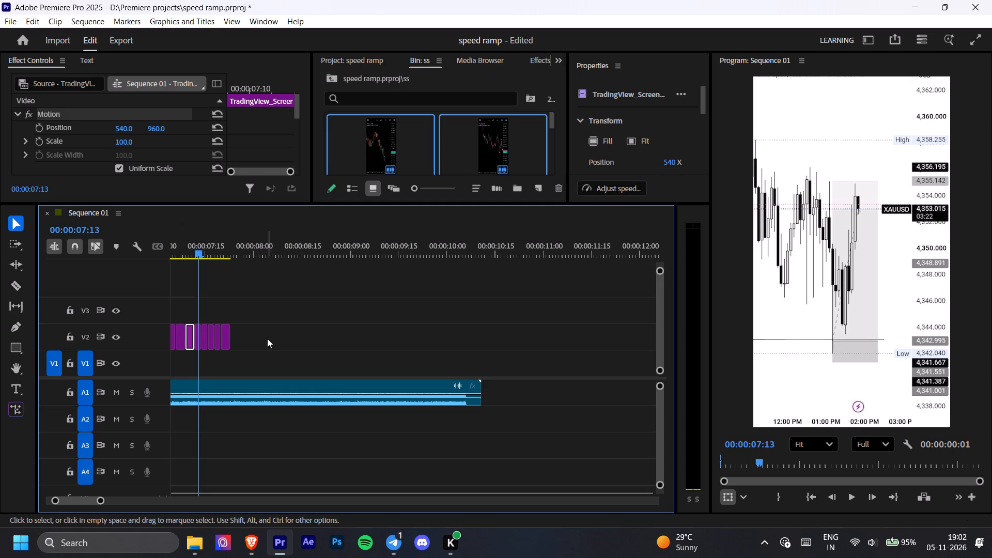
key("ctrl+z")
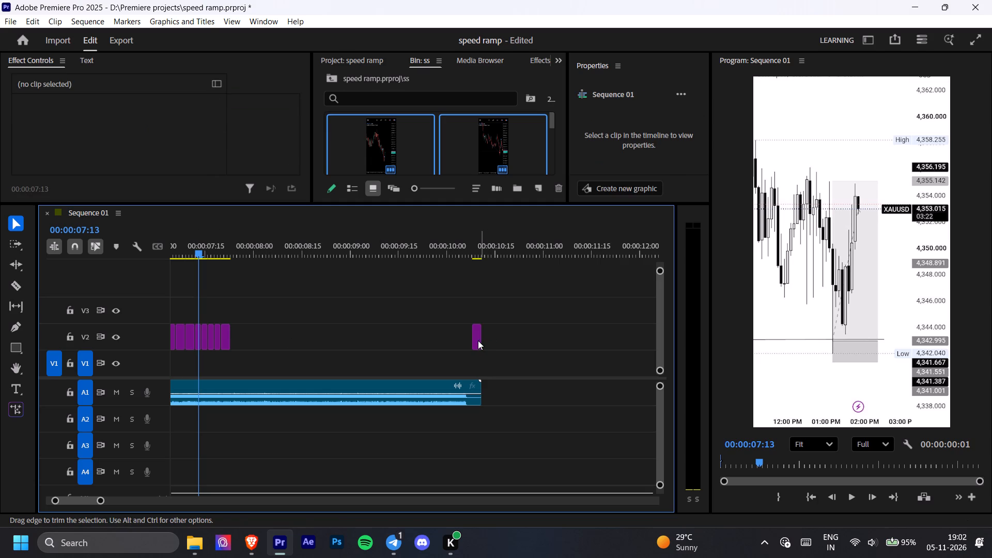
left_click_drag(478, 340, 239, 347)
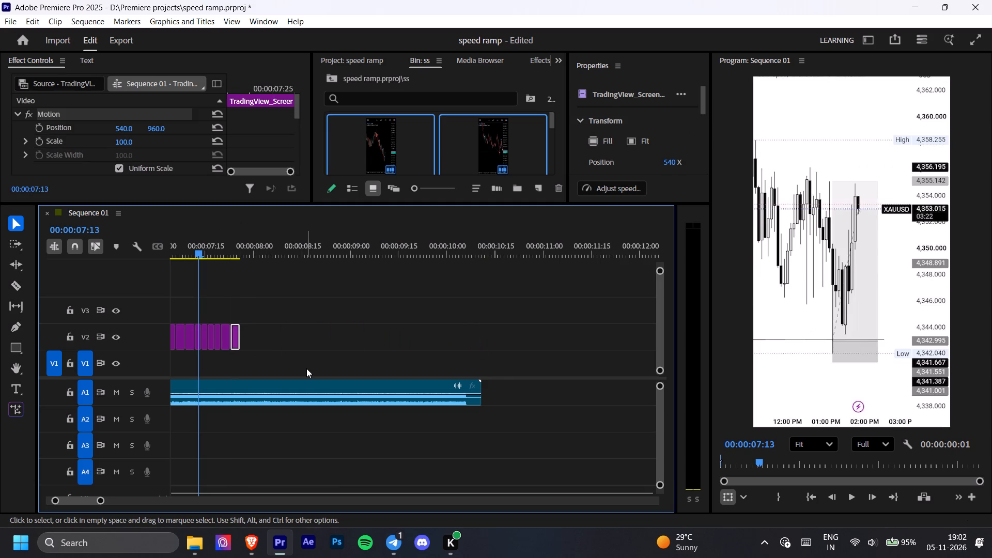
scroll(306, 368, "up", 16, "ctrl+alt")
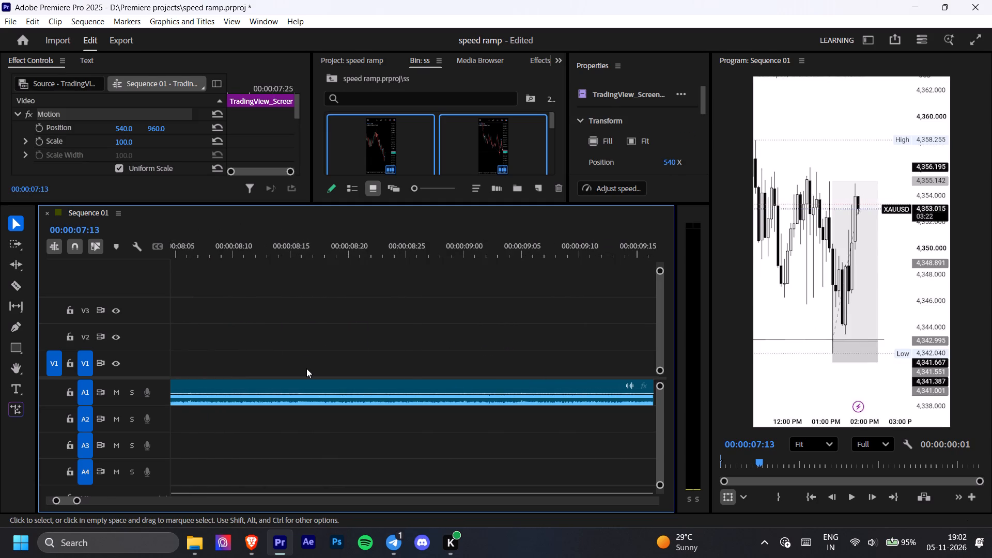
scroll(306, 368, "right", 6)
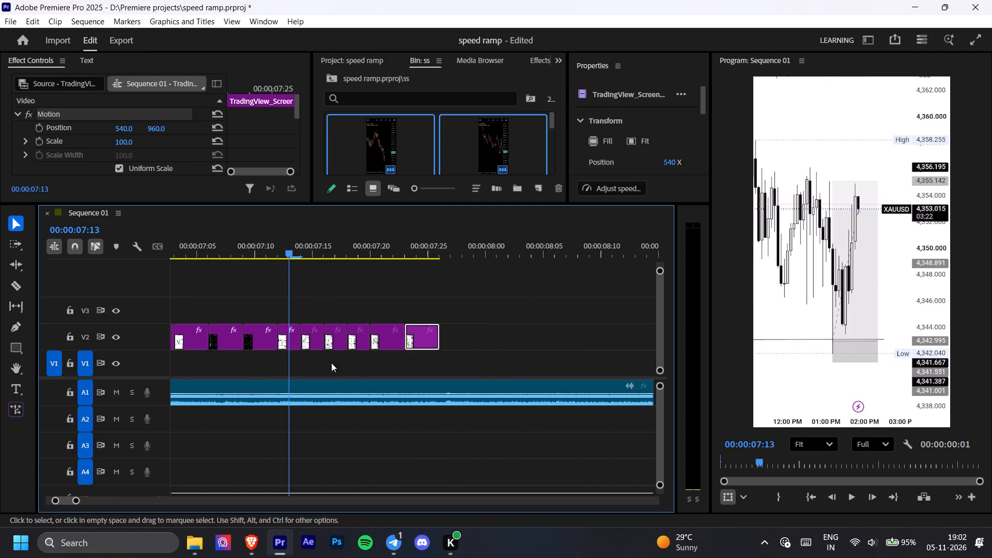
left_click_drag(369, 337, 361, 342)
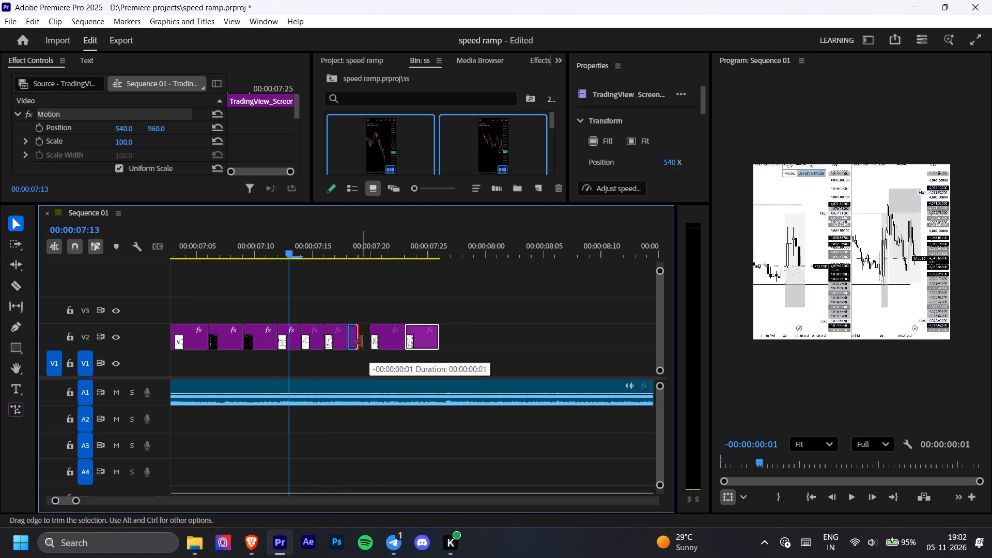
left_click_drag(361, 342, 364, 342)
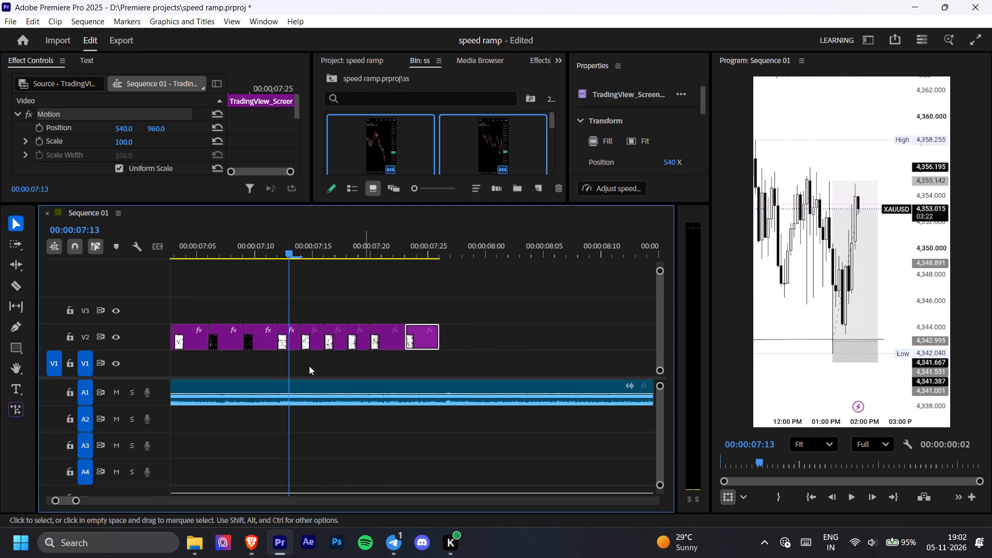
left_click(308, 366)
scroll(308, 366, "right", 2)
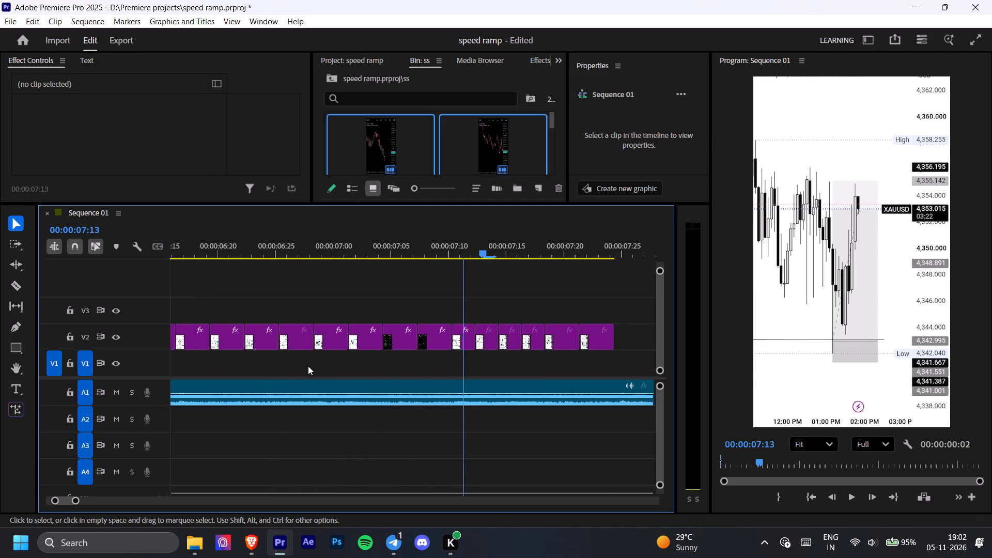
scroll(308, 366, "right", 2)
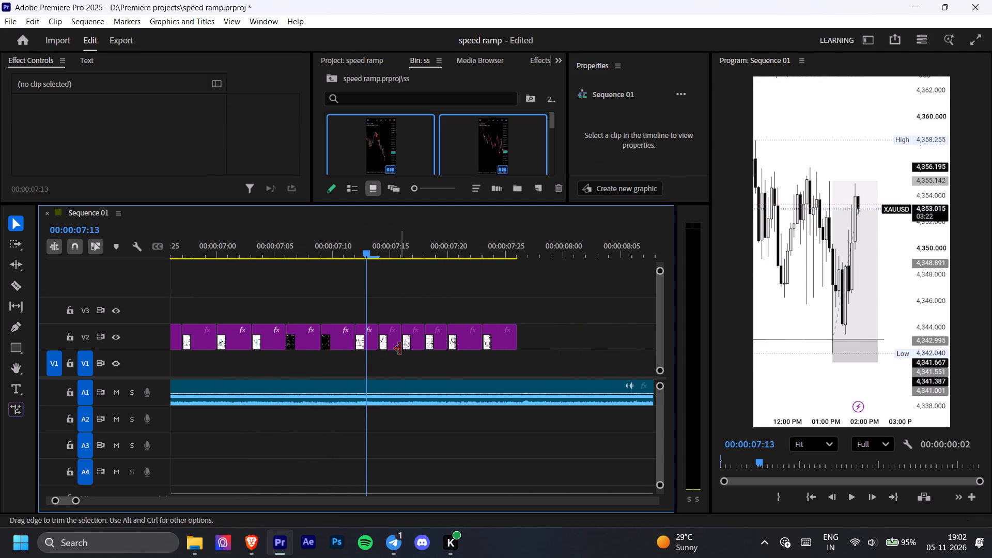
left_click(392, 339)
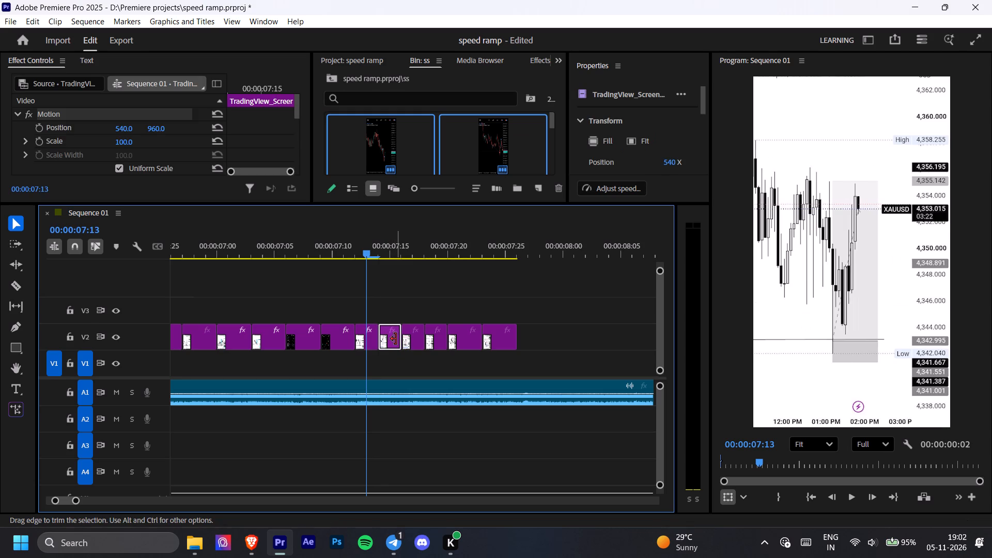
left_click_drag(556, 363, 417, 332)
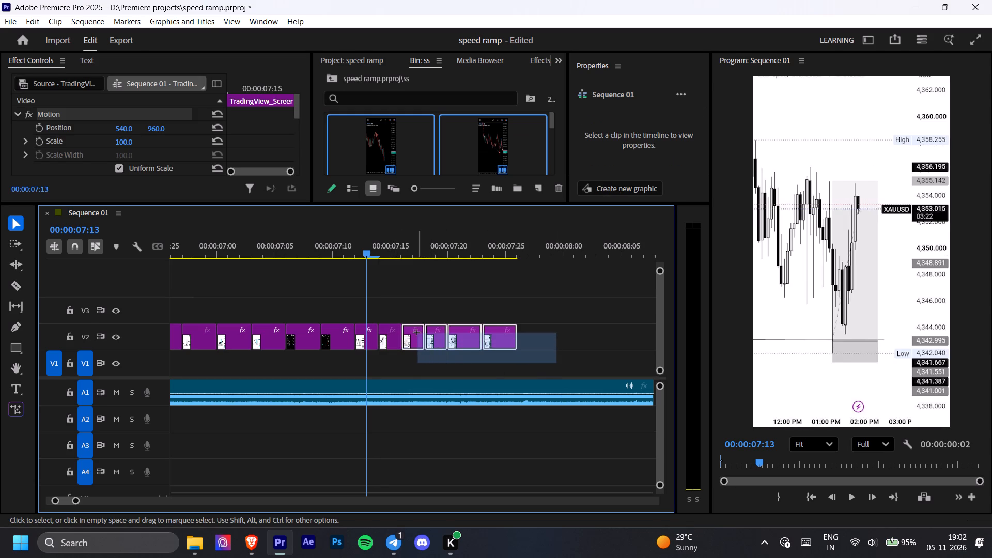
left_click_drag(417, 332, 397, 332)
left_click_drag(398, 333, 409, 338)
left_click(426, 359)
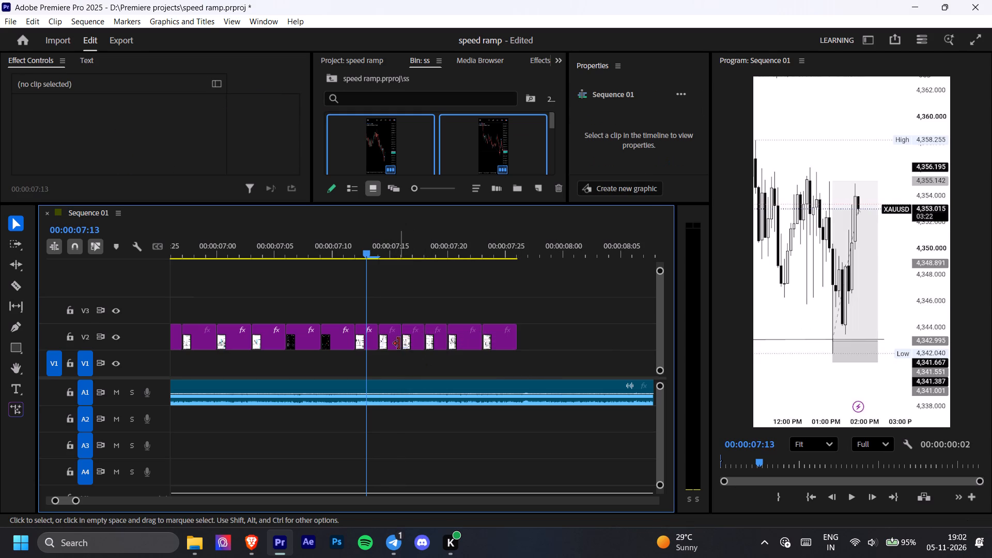
Shorten the montage's last two V2 clips to about two frames each, back to back, ending at about 00:00:07:24.
left_click(483, 340)
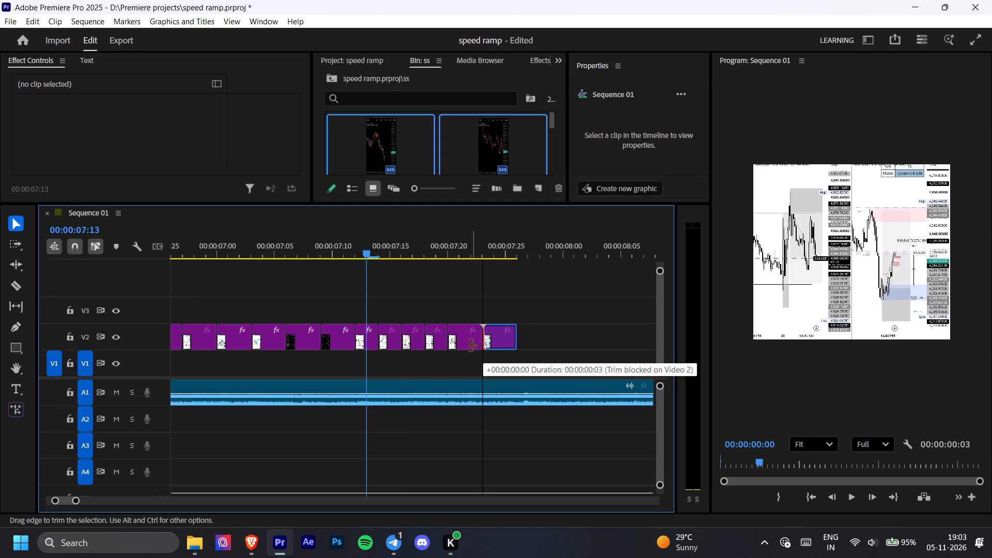
left_click_drag(481, 338, 472, 343)
left_click_drag(501, 340, 489, 345)
left_click_drag(500, 339, 497, 342)
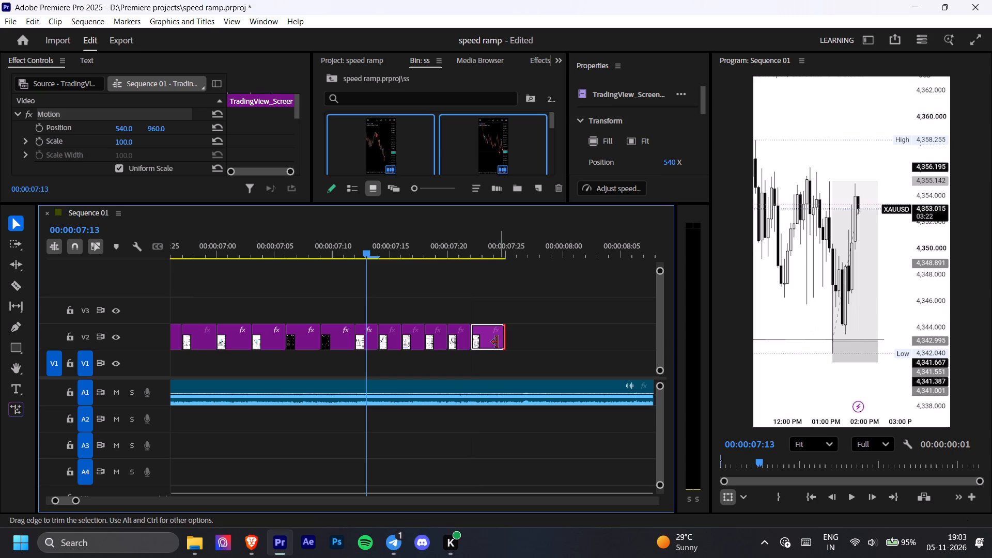
left_click_drag(497, 342, 491, 344)
left_click(519, 344)
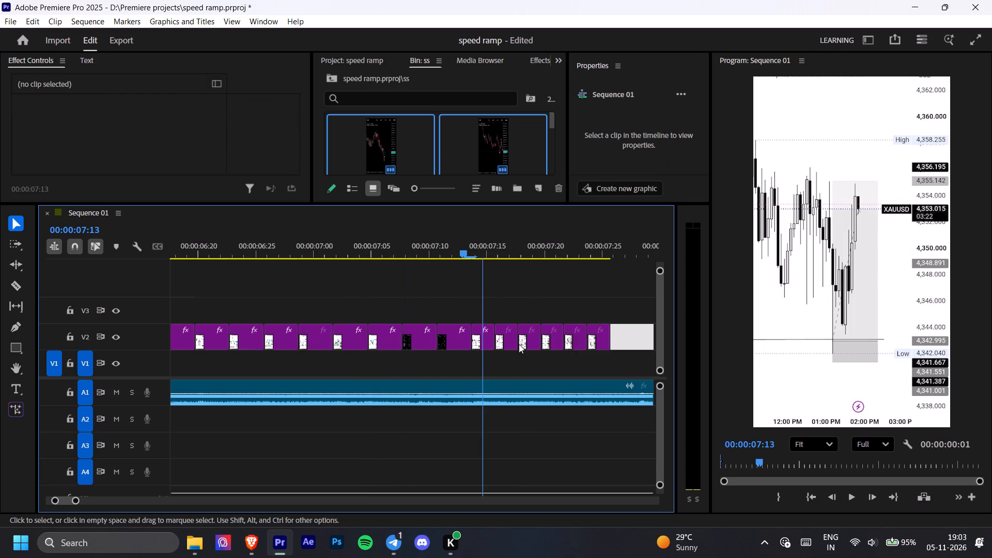
left_click(463, 364)
Trim the last two TradingView clips on V2, beyond about 00:00:42, to about one second each and place them back to back.
scroll(463, 364, "down", 6, "ctrl+alt")
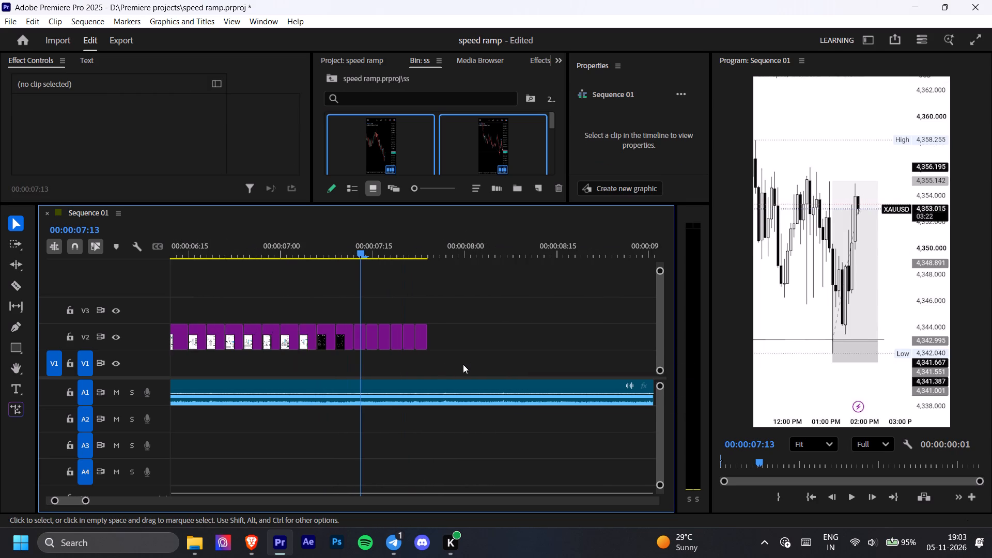
scroll(463, 364, "left", 4)
scroll(463, 364, "down", 8, "ctrl+alt")
scroll(463, 364, "left", 4)
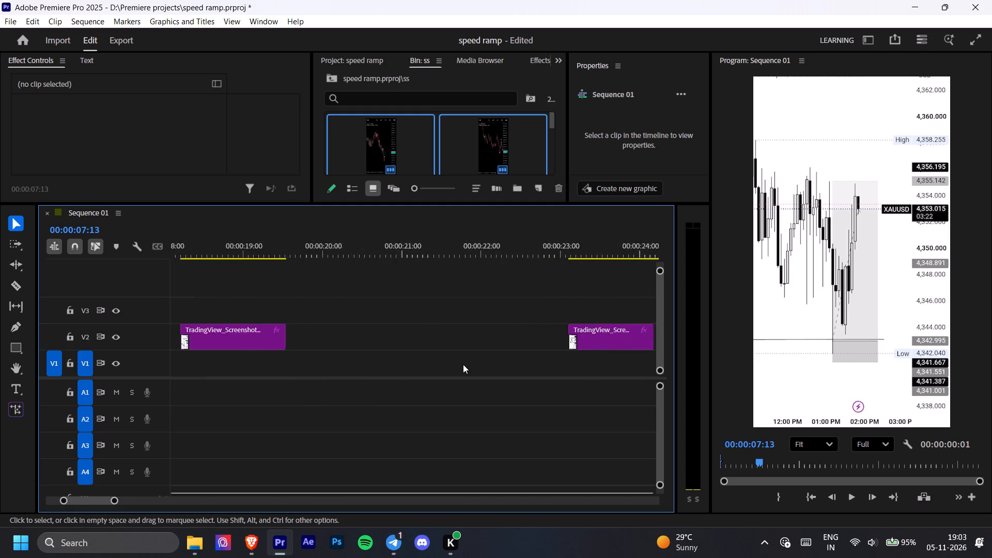
scroll(463, 364, "left", 2)
scroll(463, 364, "down", 11, "ctrl+alt")
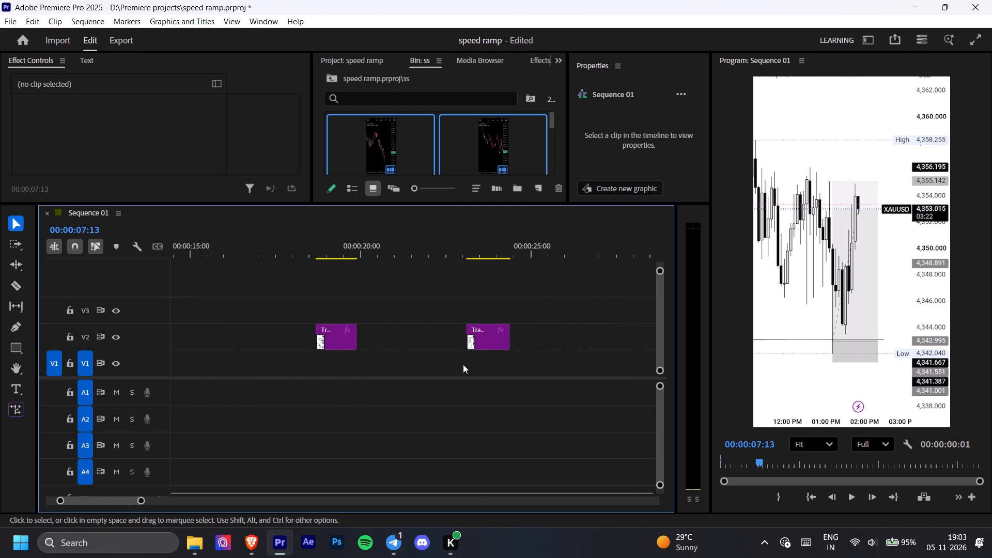
scroll(463, 364, "left", 5)
scroll(463, 364, "down", 2, "ctrl+alt")
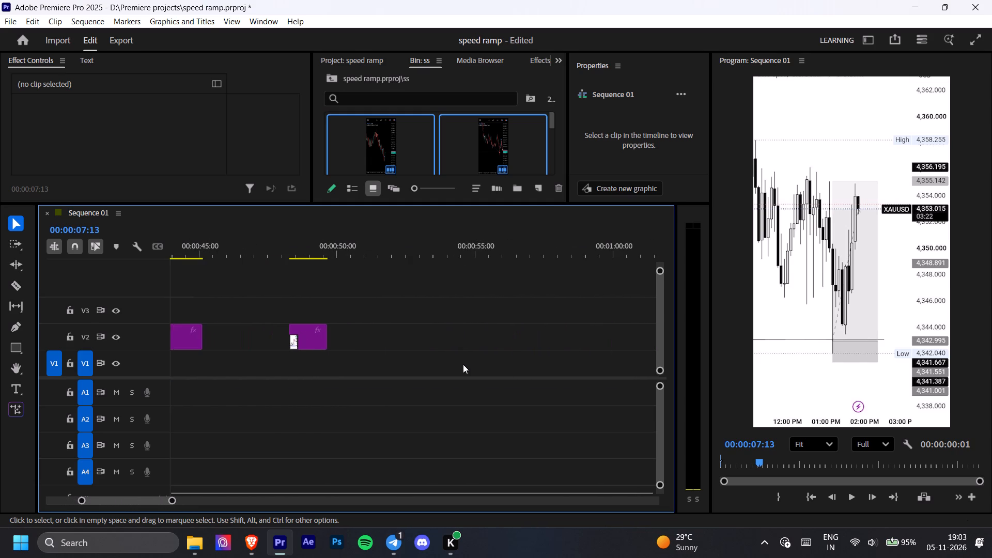
scroll(463, 364, "down", 8, "ctrl+alt")
scroll(463, 364, "left", 1)
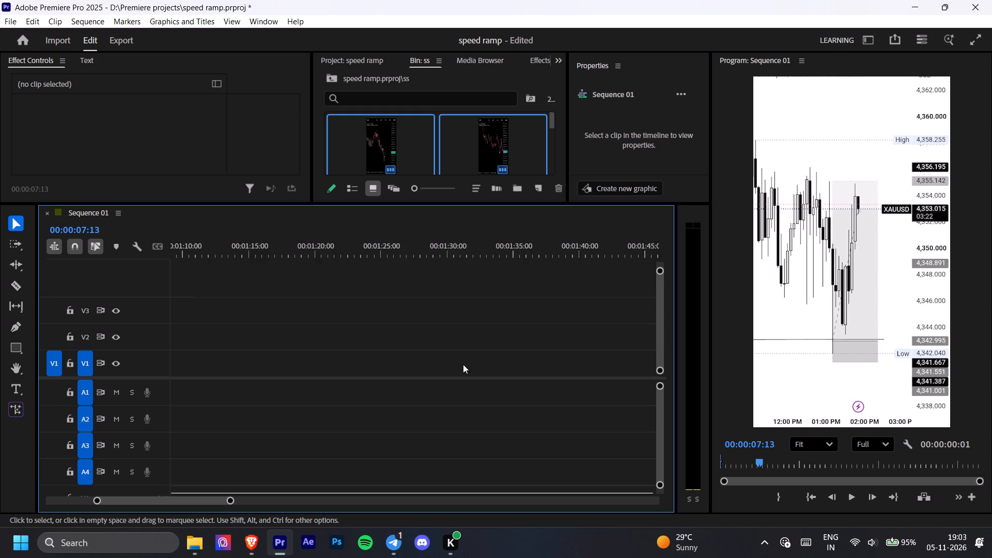
scroll(463, 364, "left", 1)
scroll(463, 364, "right", 3)
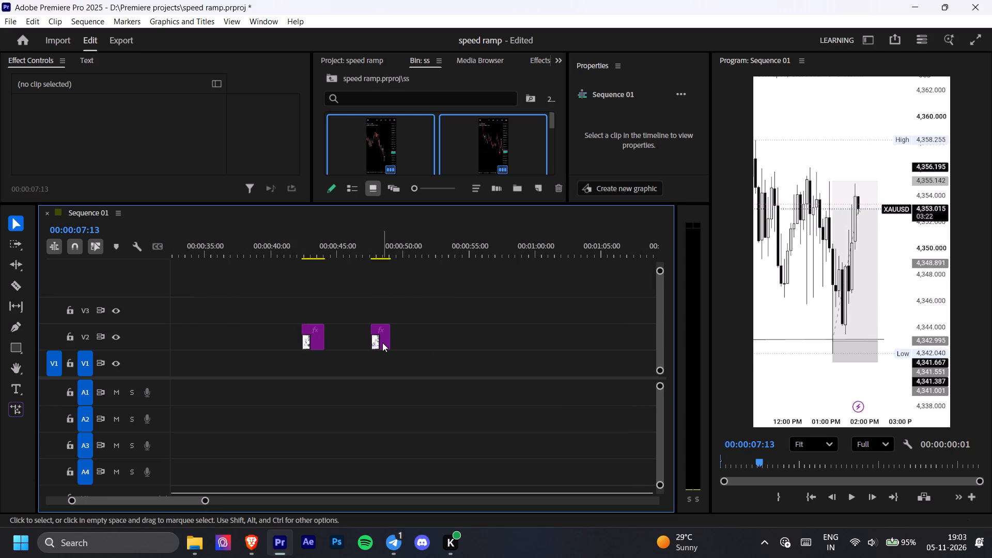
left_click_drag(383, 342, 339, 343)
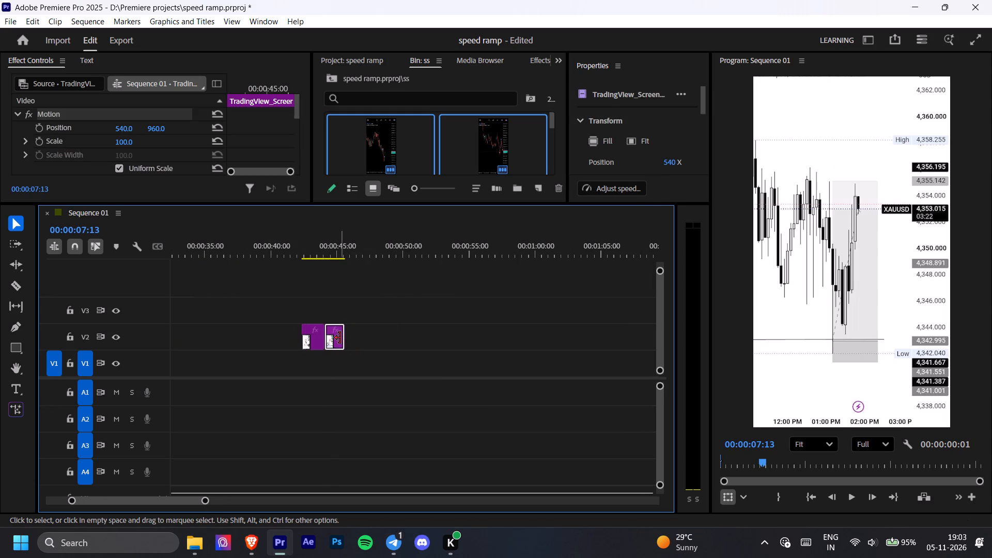
left_click_drag(342, 337, 333, 342)
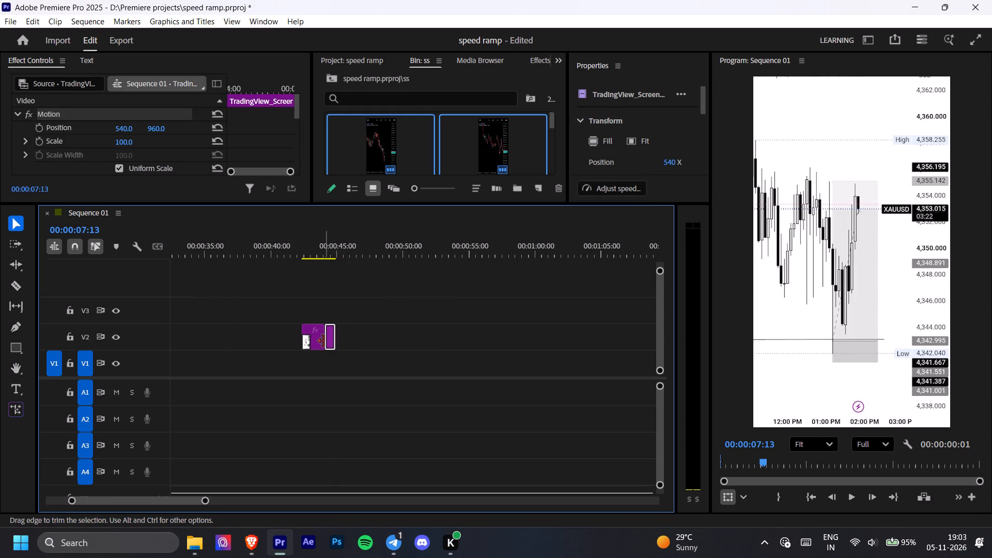
left_click_drag(323, 340, 315, 345)
left_click_drag(329, 337, 320, 337)
Gather the loose V2 clips back to back behind the one at about 00:00:18, trimming the clip from about 00:00:23 to about one second.
left_click_drag(364, 335, 281, 334)
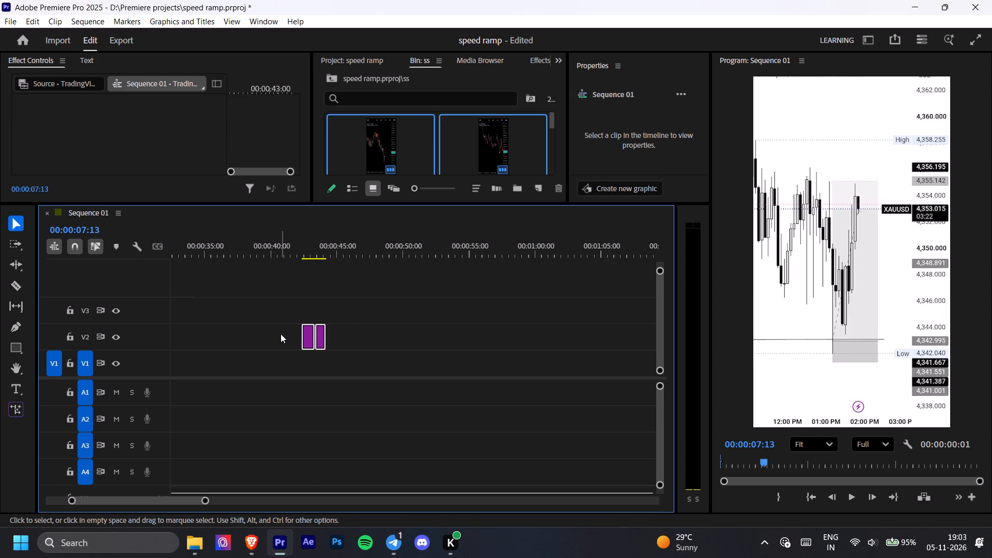
scroll(306, 335, "right", 4)
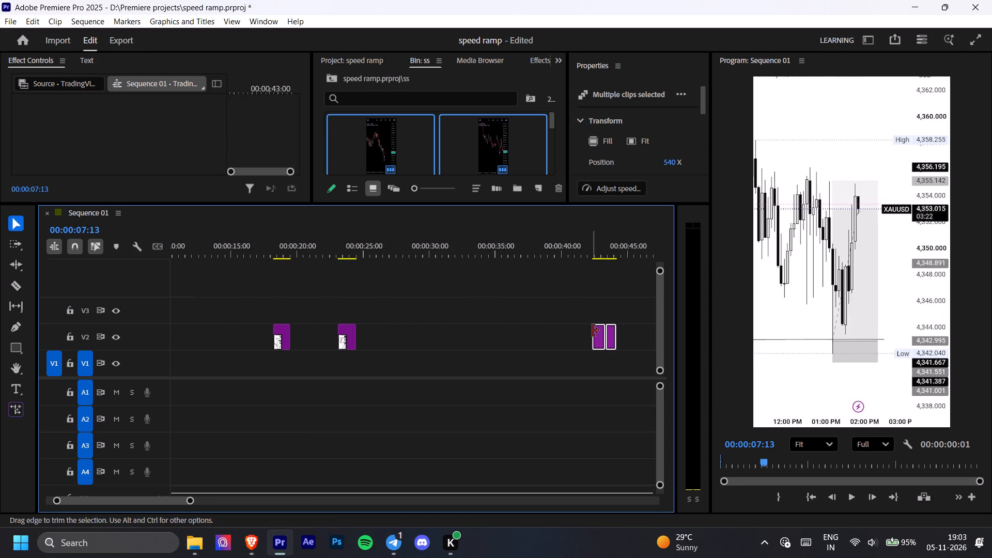
left_click_drag(599, 340, 315, 356)
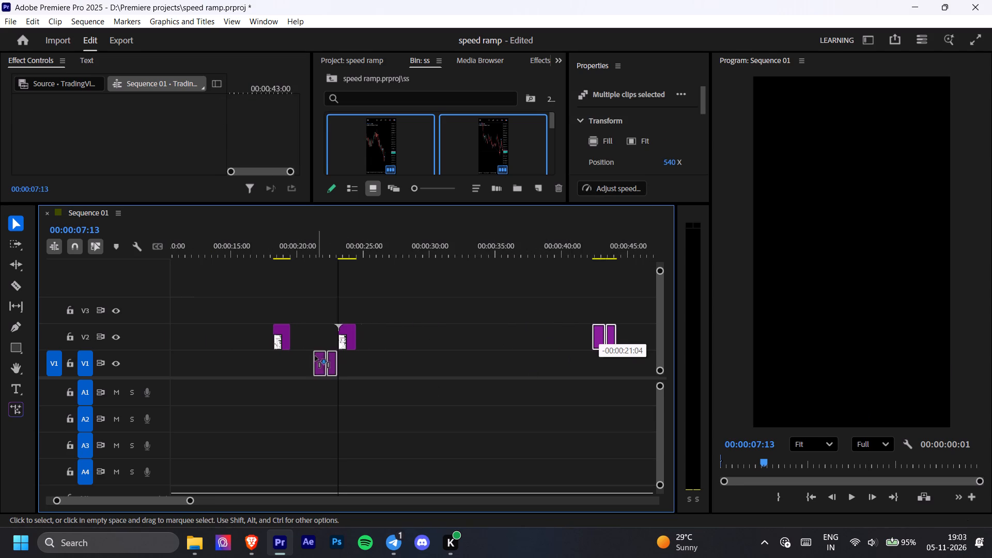
left_click_drag(315, 356, 301, 345)
left_click_drag(353, 336, 352, 337)
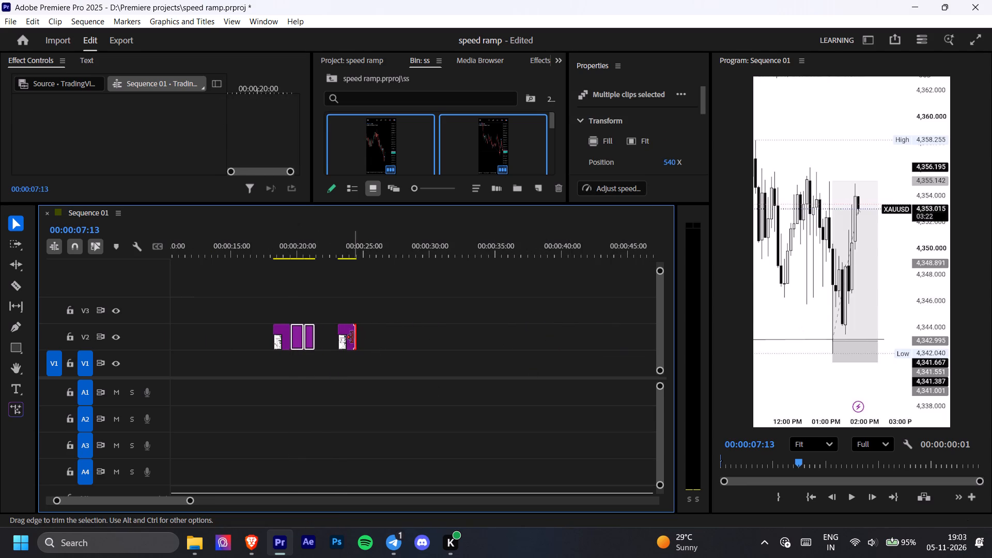
left_click_drag(352, 337, 347, 344)
left_click_drag(343, 339, 322, 339)
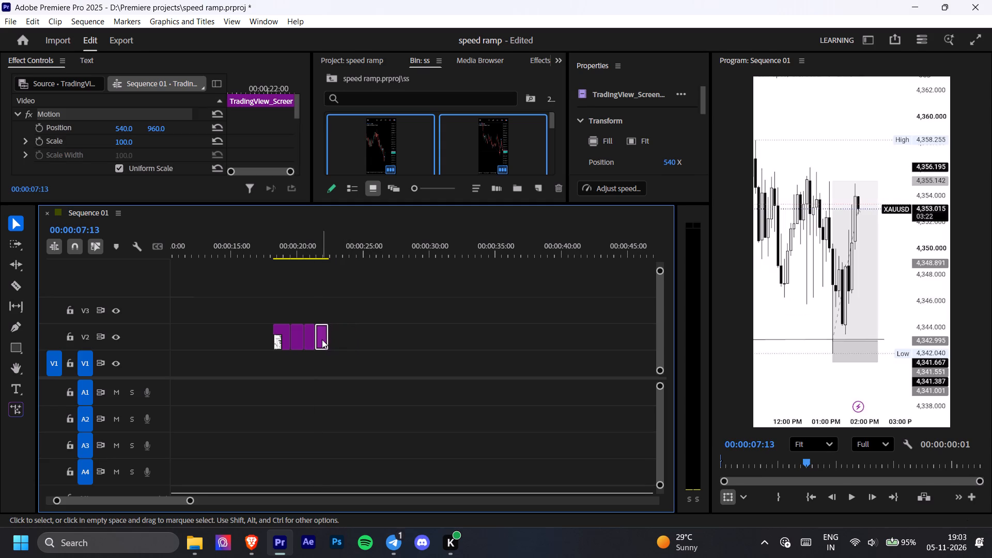
Trim the first of the four gathered clips to about 15 frames and close the gap behind it.
left_click_drag(289, 338, 286, 339)
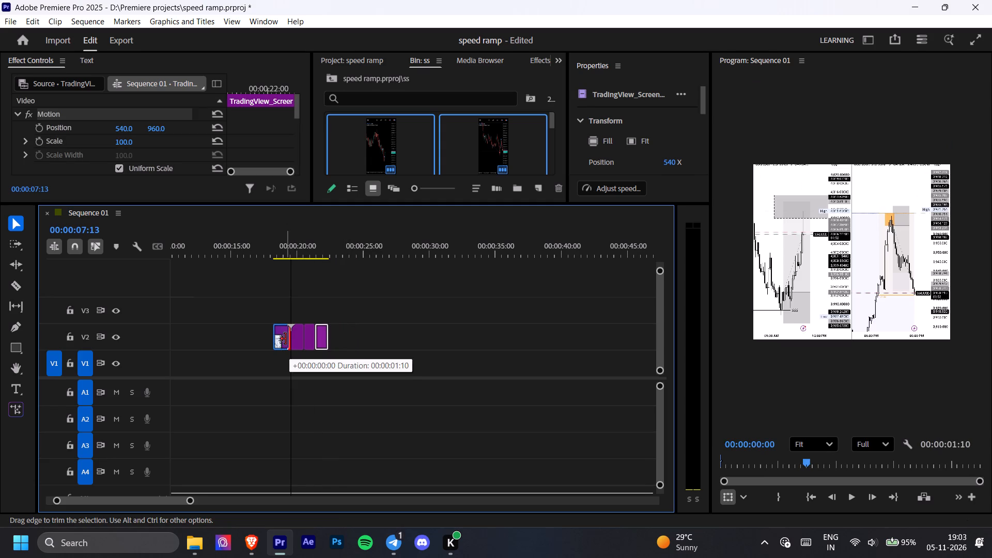
left_click_drag(286, 339, 283, 339)
left_click_drag(363, 353, 300, 345)
left_click_drag(300, 345, 290, 345)
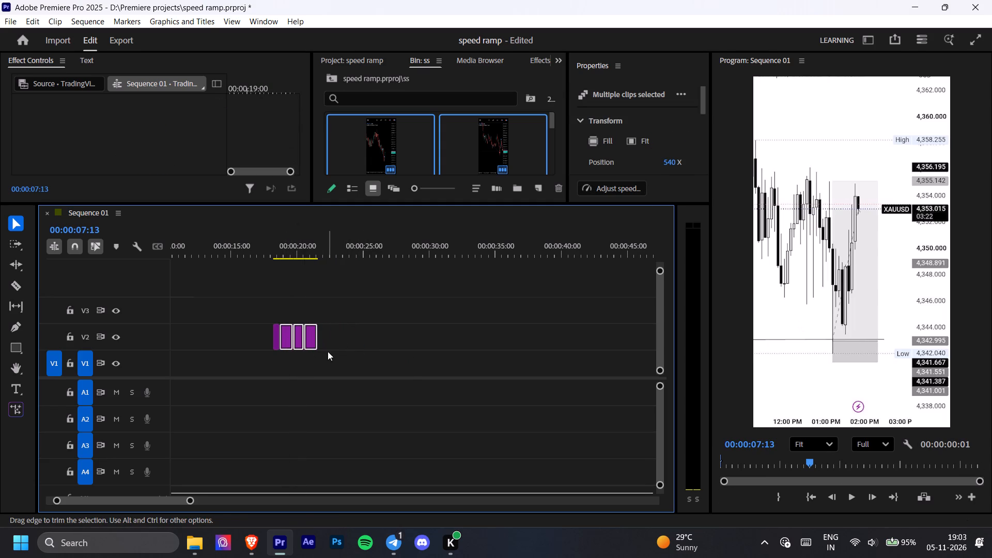
Move the four gathered clips together along V2 to about 00:00:08:25, a short distance beyond the montage.
left_click_drag(336, 348, 258, 339)
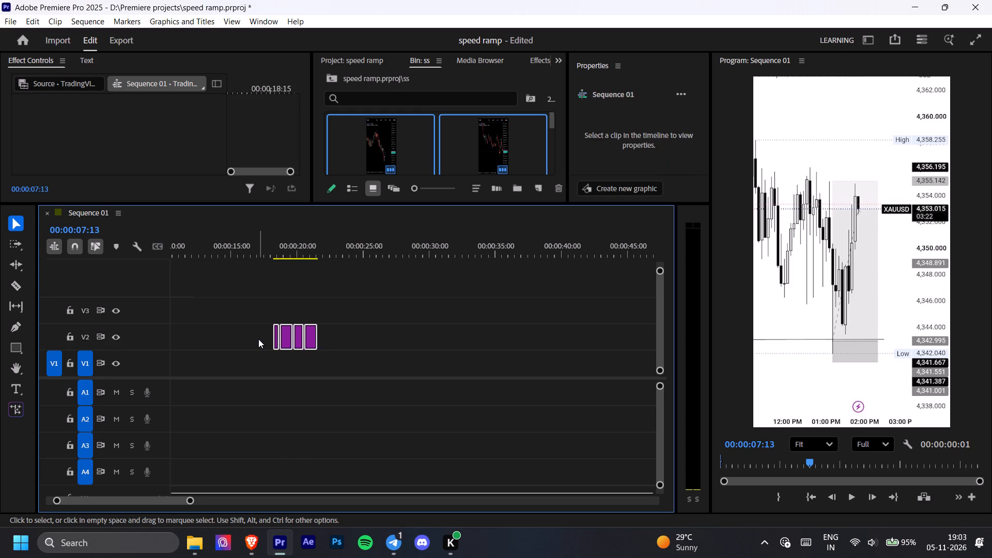
scroll(258, 339, "right", 1)
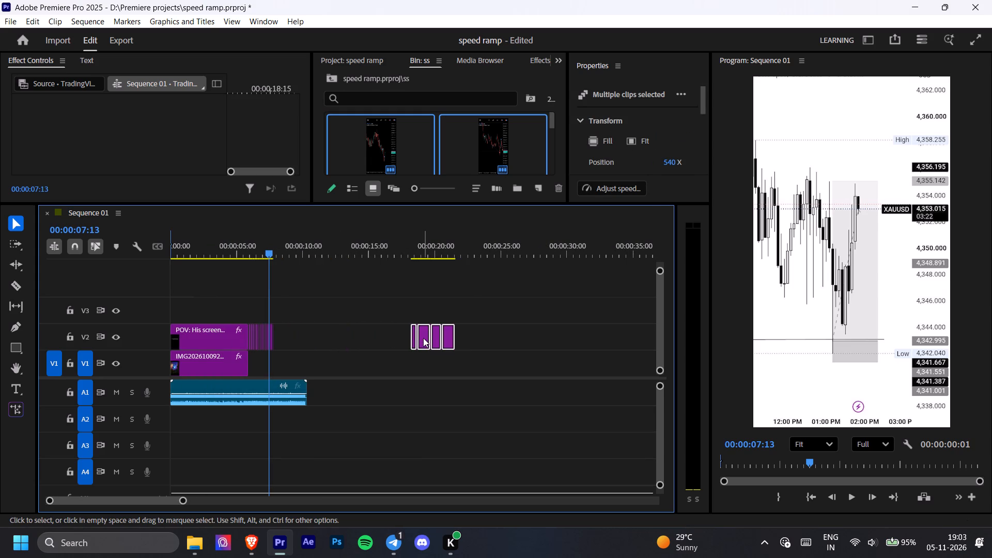
left_click_drag(423, 338, 294, 338)
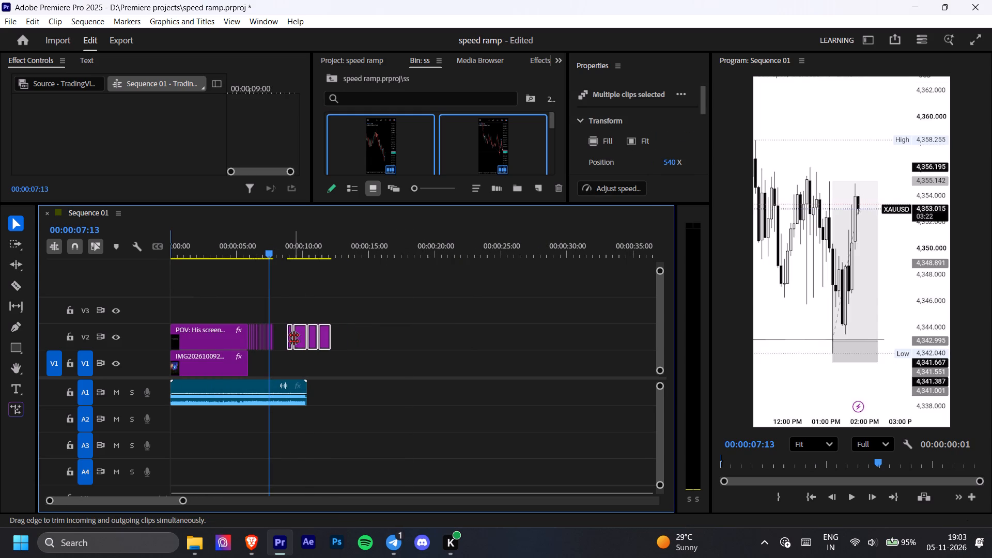
Move the four clips together on V2 against the montage's end, starting at about 00:00:07:24.
scroll(294, 338, "up", 11, "ctrl+alt")
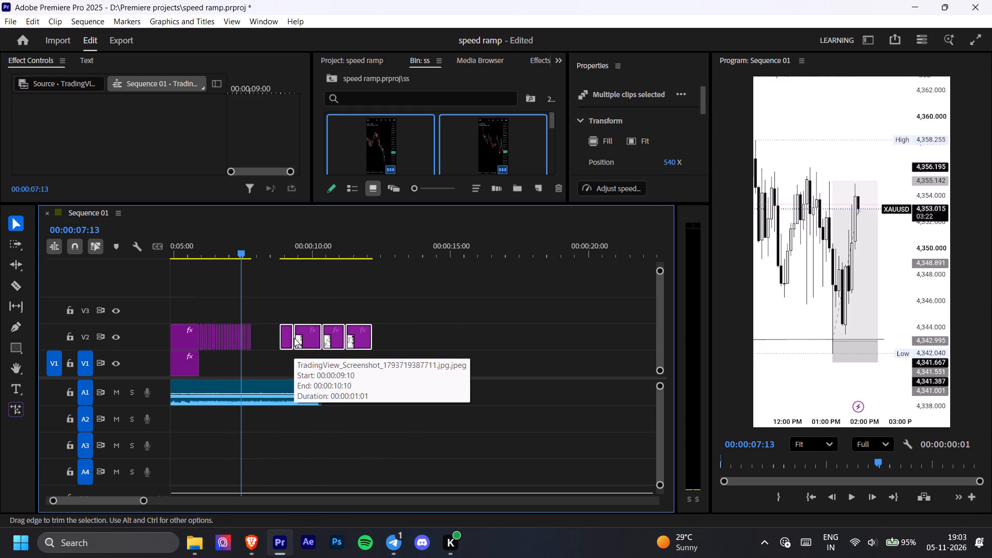
scroll(294, 338, "up", 6, "ctrl")
scroll(237, 370, "up", 5, "ctrl+alt")
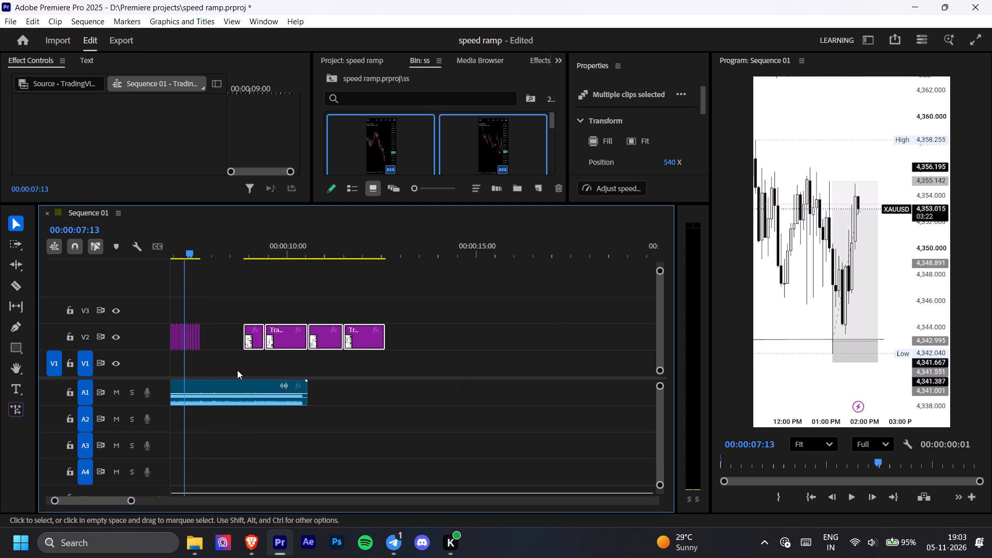
scroll(237, 370, "up", 5, "ctrl+alt")
left_click_drag(139, 502, 121, 506)
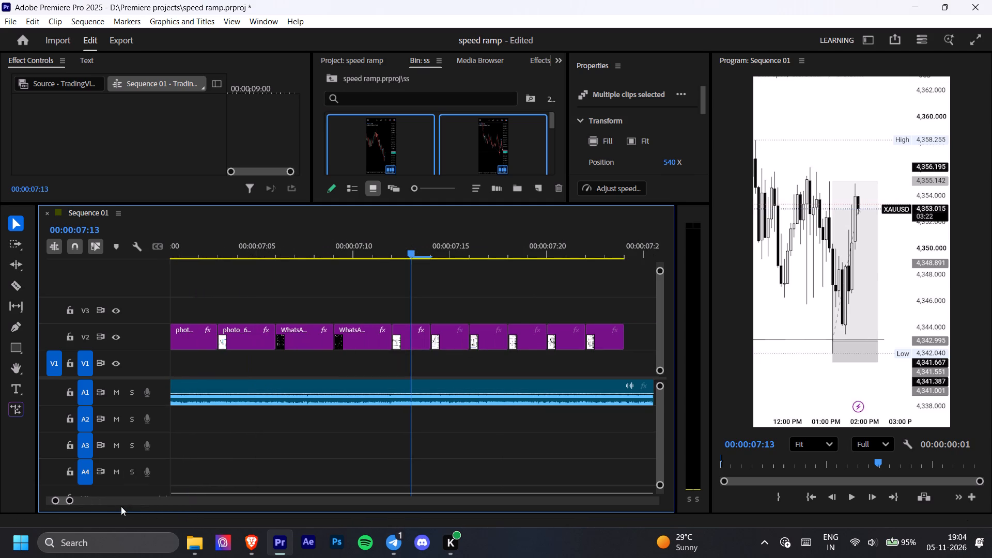
scroll(483, 432, "left", 3)
scroll(483, 432, "down", 2, "ctrl")
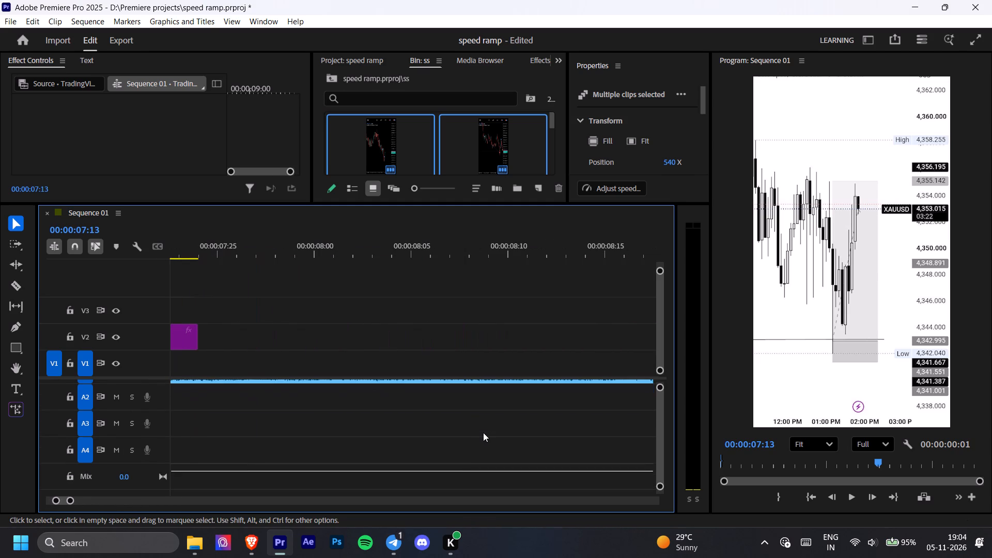
scroll(483, 432, "down", 3, "ctrl")
scroll(483, 432, "up", 7)
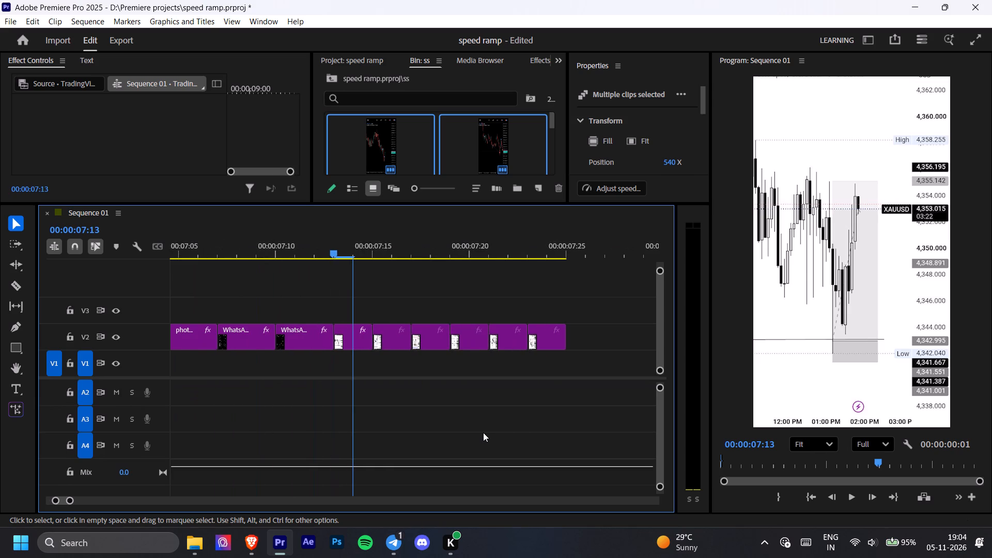
scroll(483, 432, "up", 1)
scroll(483, 432, "up", 3, "ctrl")
scroll(599, 341, "left", 2)
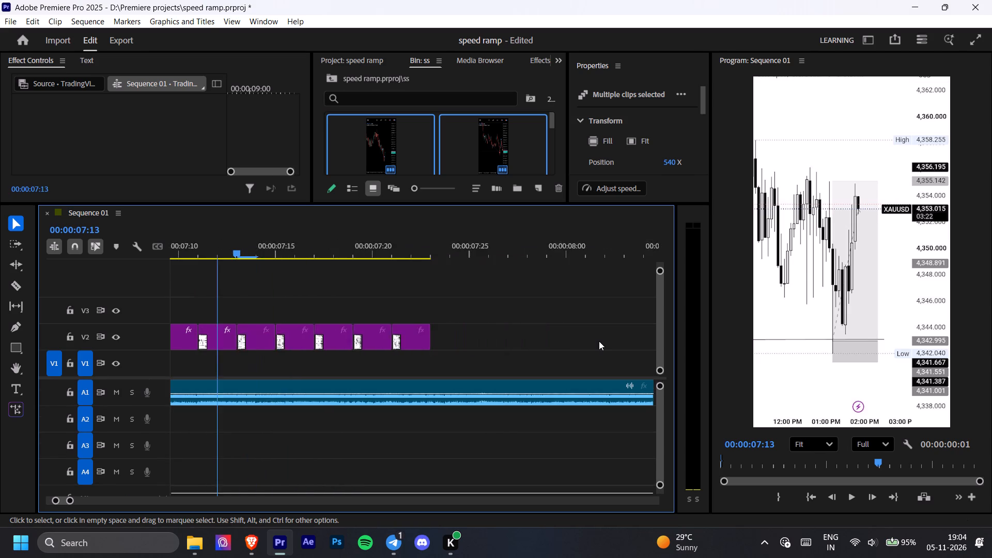
scroll(599, 341, "left", 3)
left_click_drag(571, 338, 366, 371)
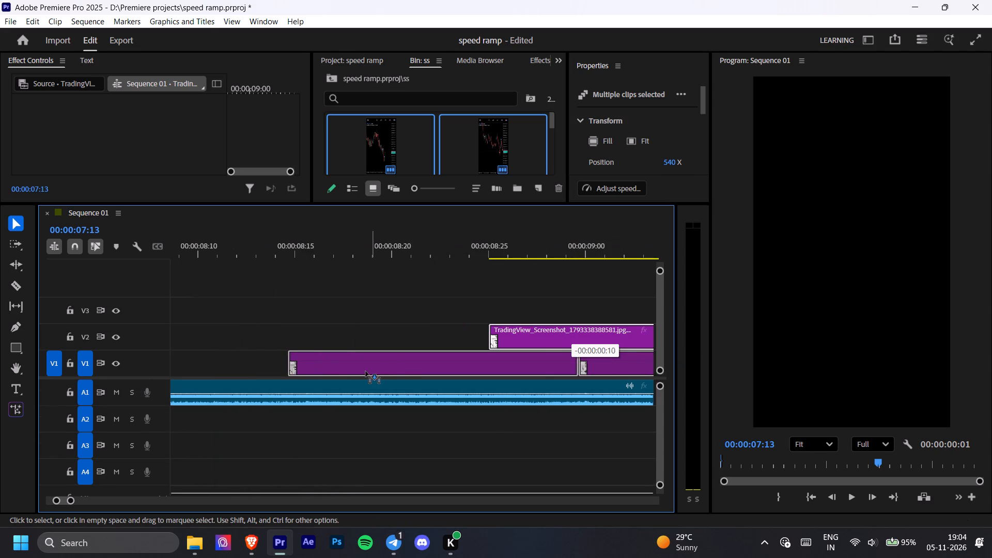
left_click_drag(366, 371, 254, 322)
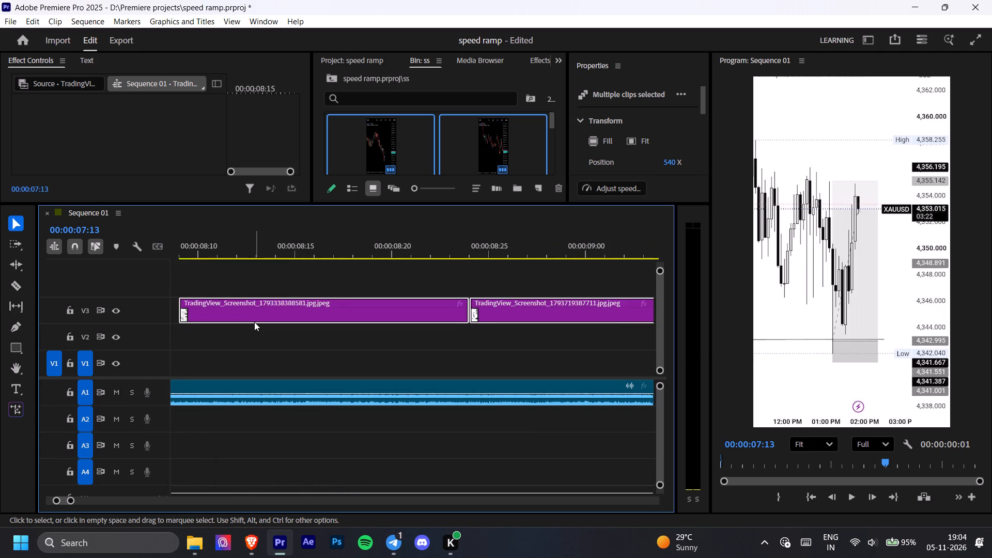
scroll(254, 322, "right", 2)
scroll(330, 326, "right", 1)
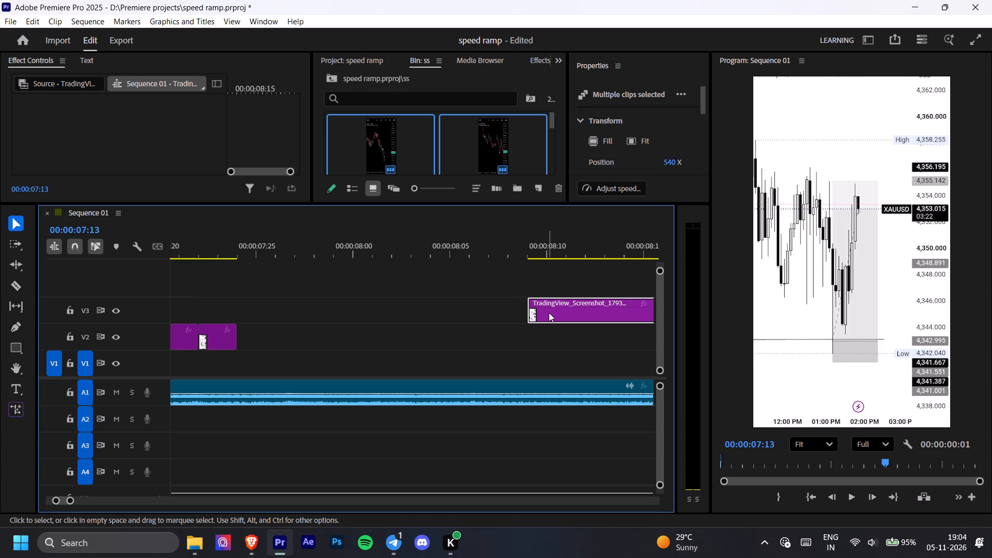
left_click_drag(549, 313, 237, 331)
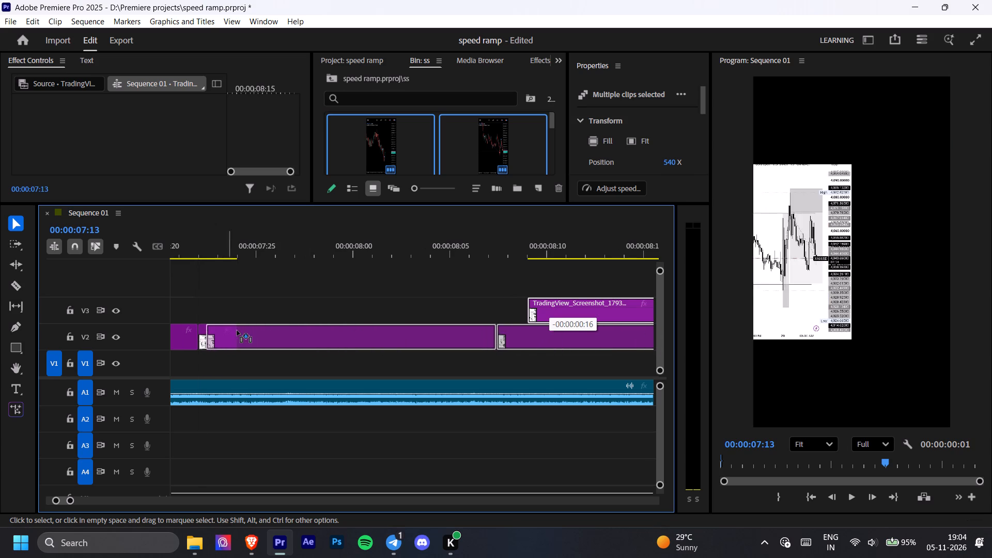
left_click_drag(237, 331, 253, 332)
Trim the first of the four clips to about two frames and move the following clip against it at about 00:00:07:26.
left_click(529, 339)
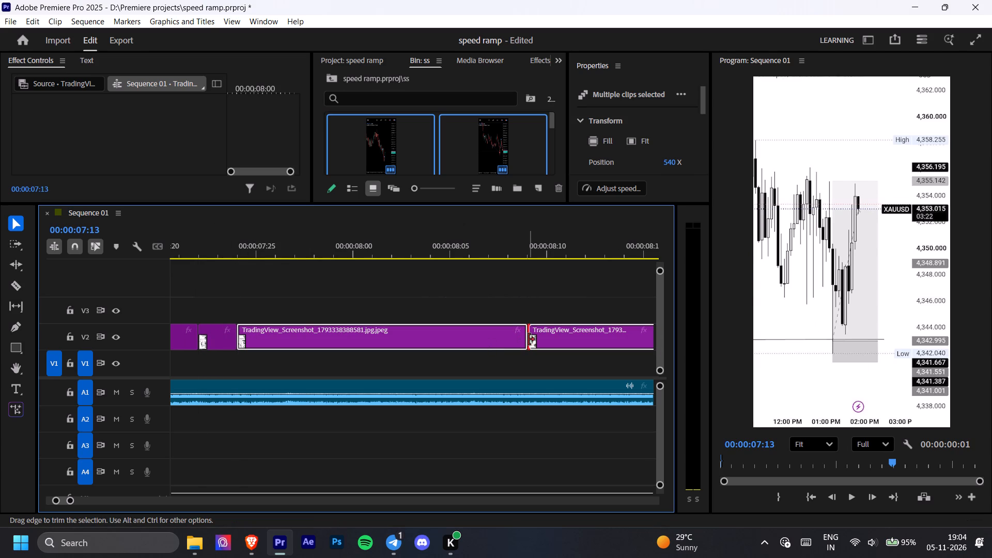
left_click_drag(524, 340, 510, 343)
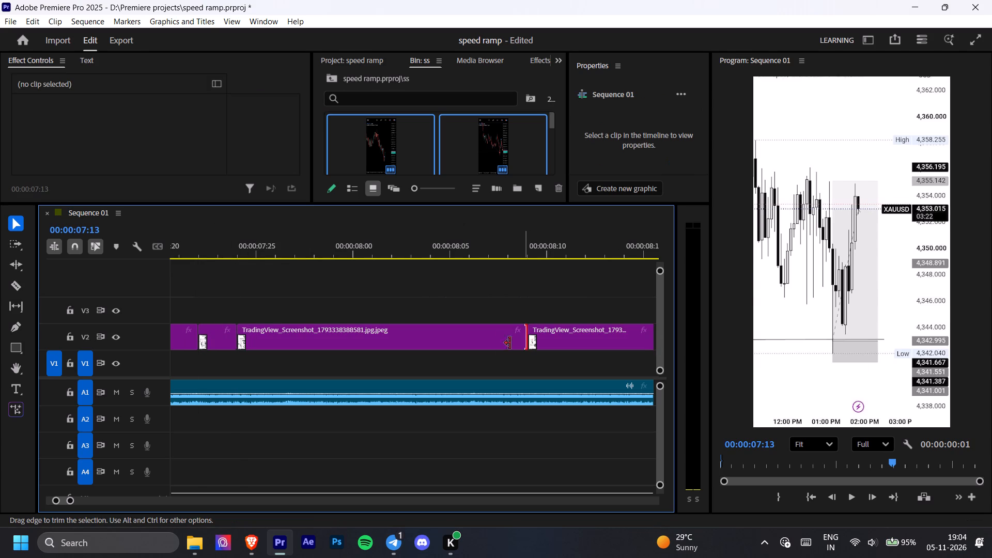
left_click_drag(510, 343, 270, 343)
scroll(439, 354, "left", 1)
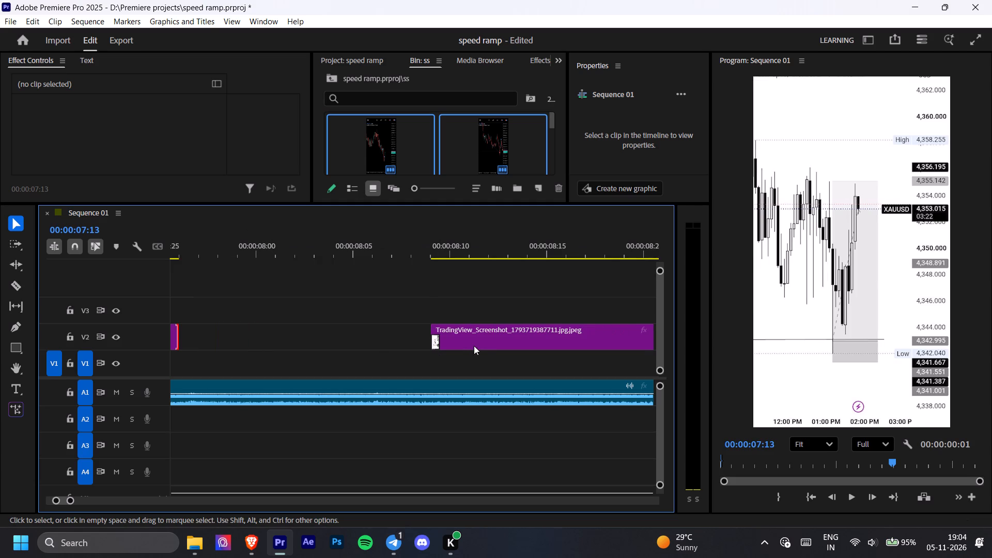
left_click_drag(476, 342, 220, 340)
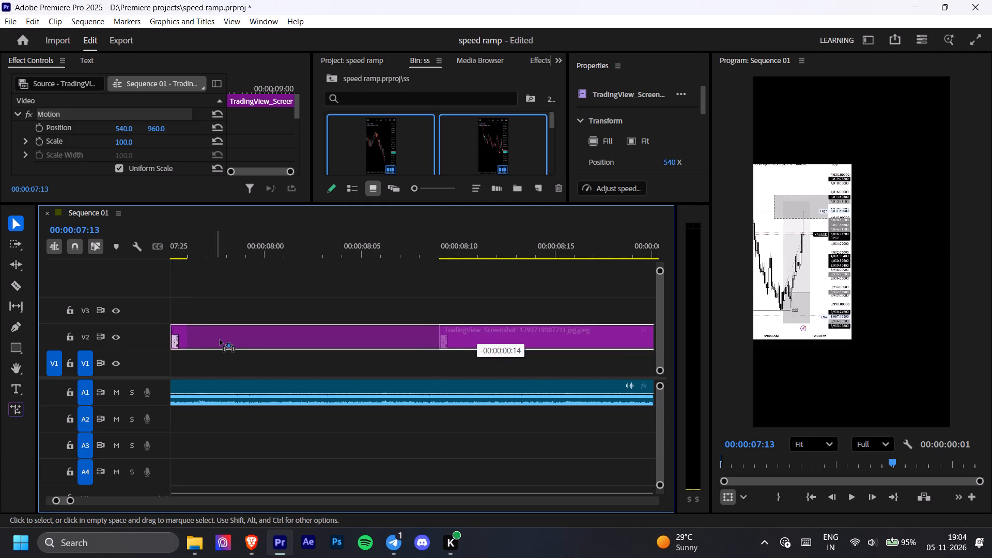
left_click_drag(220, 340, 237, 340)
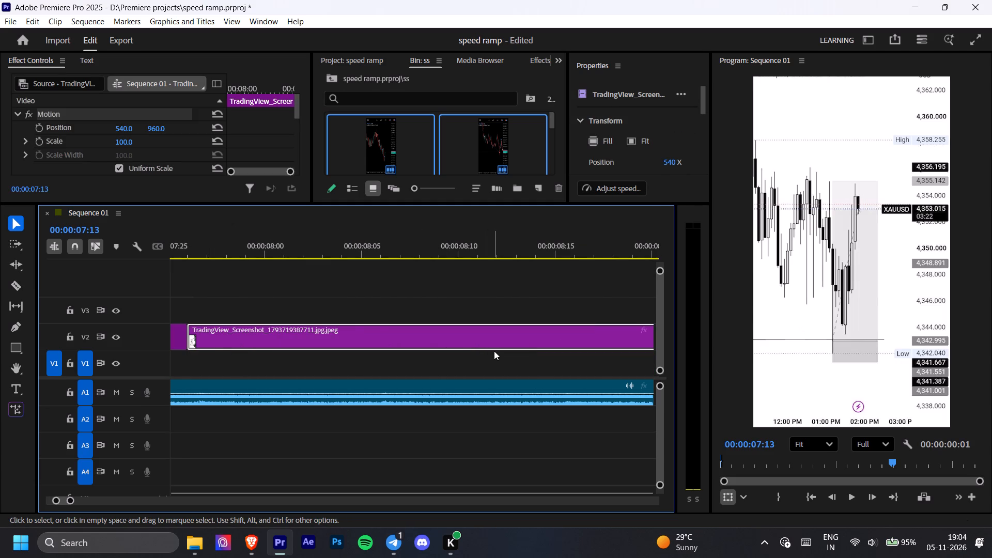
Trim the TradingView clip starting at about 00:00:07:26 on V2 to two frames.
scroll(494, 351, "left", 1)
scroll(494, 351, "down", 5, "ctrl+alt")
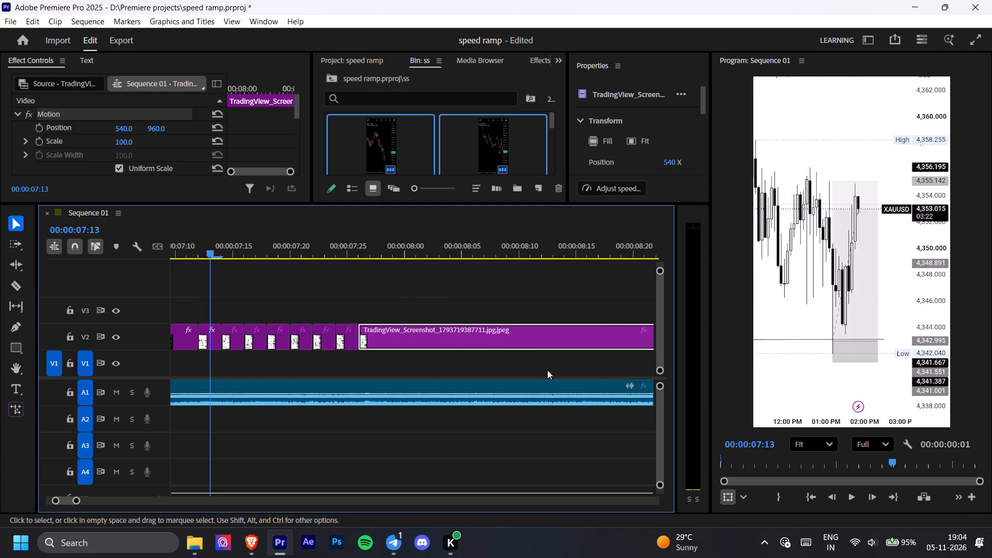
scroll(547, 370, "left", 1)
left_click_drag(616, 342, 361, 343)
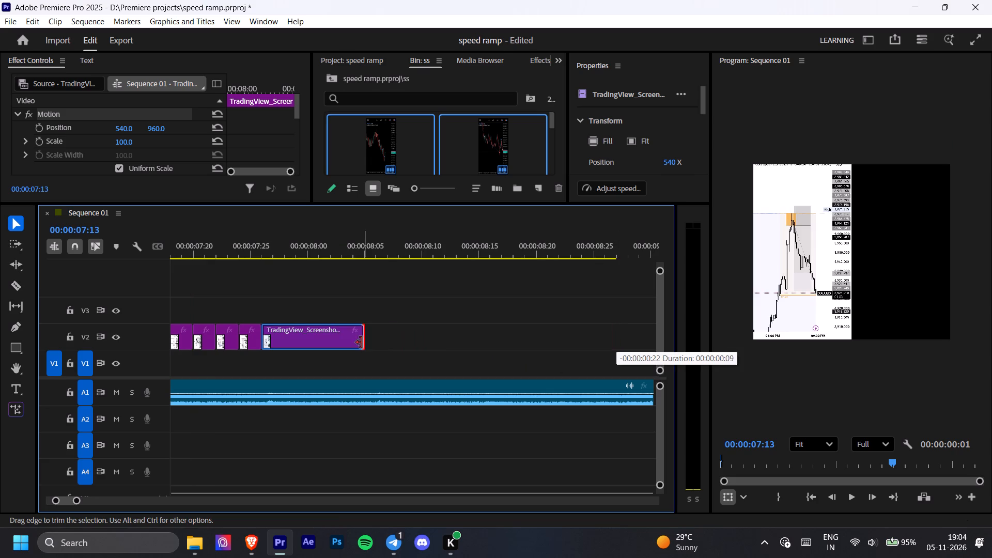
left_click_drag(361, 343, 248, 344)
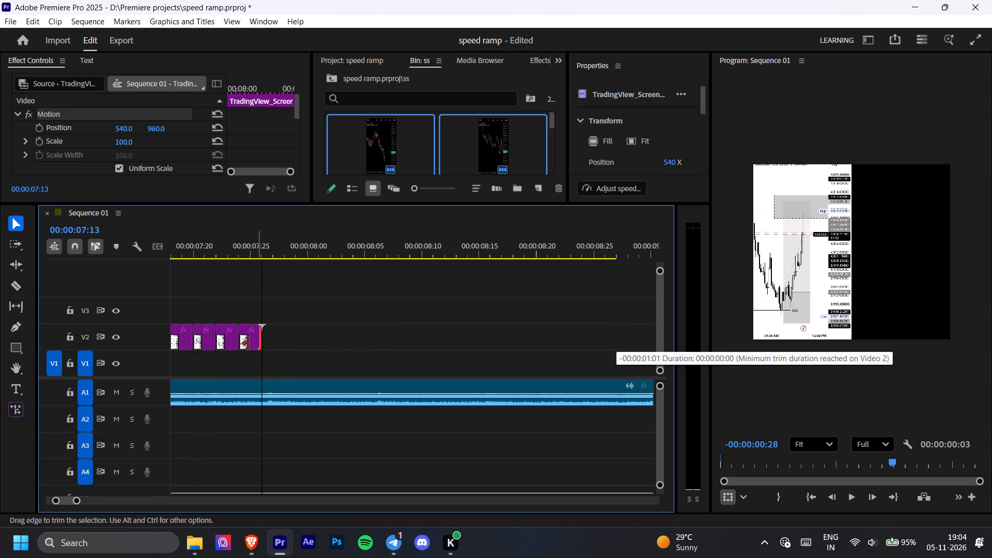
left_click_drag(248, 344, 276, 345)
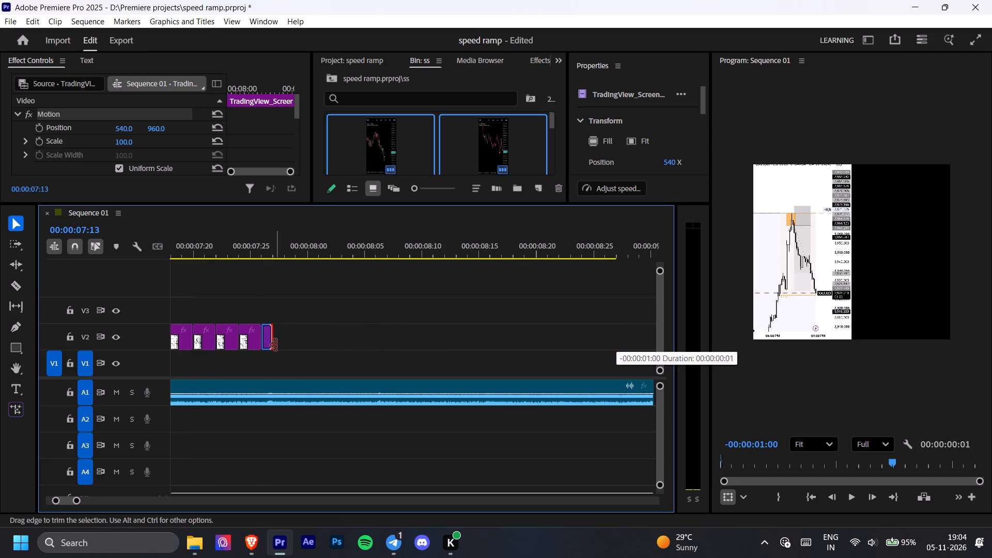
left_click_drag(276, 345, 279, 345)
Review the montage clips on V2 from about 00:00:06:20 to the montage's end, checking their lengths and continuity.
scroll(279, 345, "up", 9, "ctrl+alt")
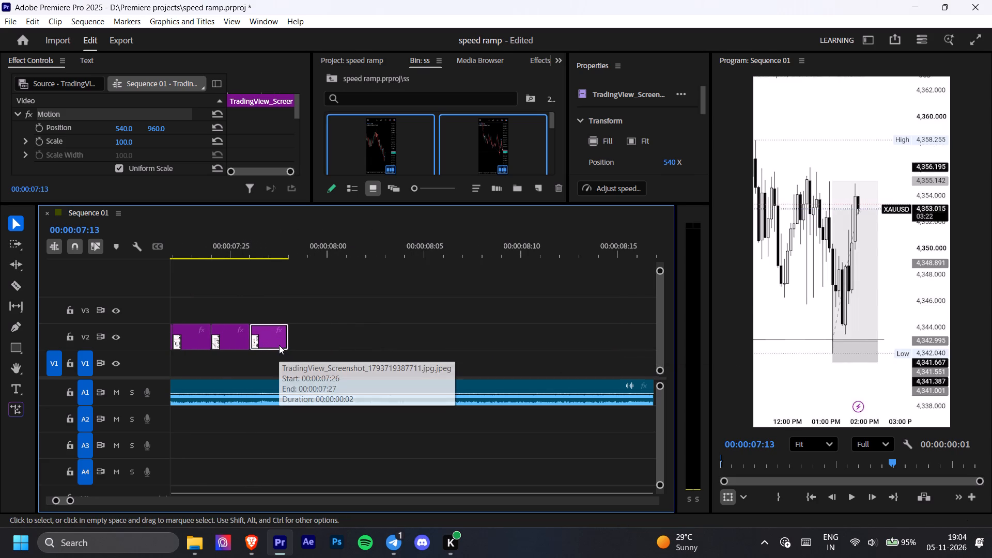
scroll(212, 375, "right", 2)
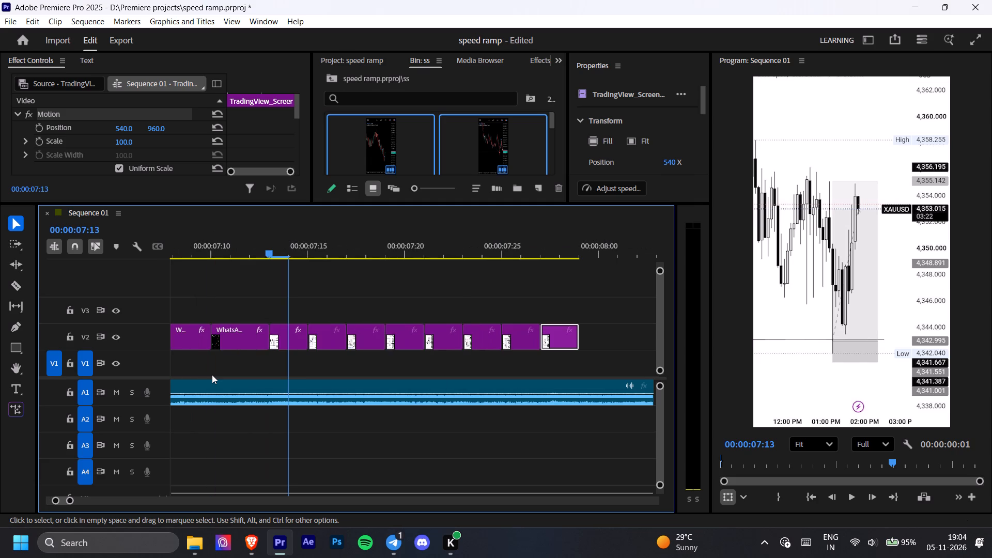
scroll(212, 375, "down", 3, "ctrl")
scroll(212, 375, "down", 3, "ctrl+alt")
scroll(212, 375, "right", 1)
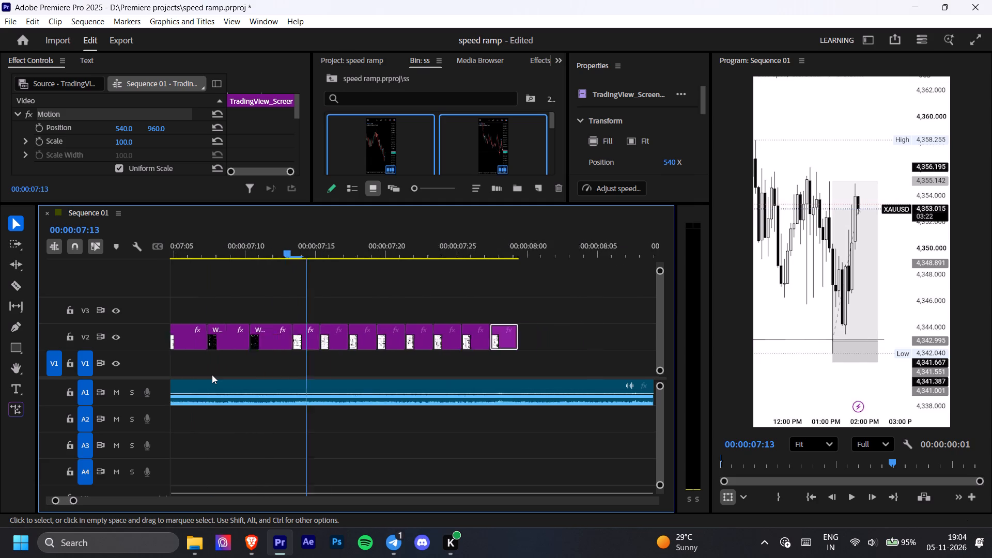
scroll(212, 375, "right", 2)
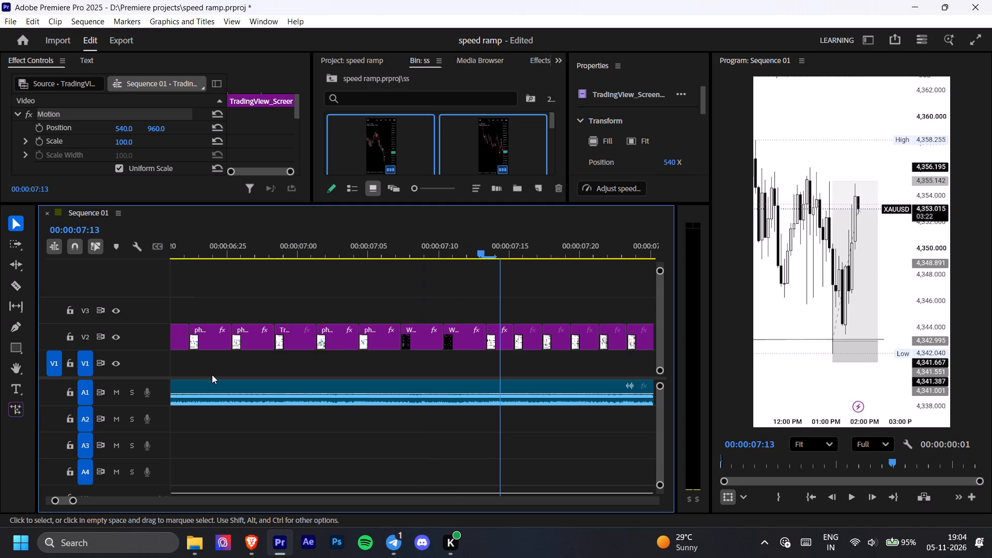
scroll(212, 375, "left", 1)
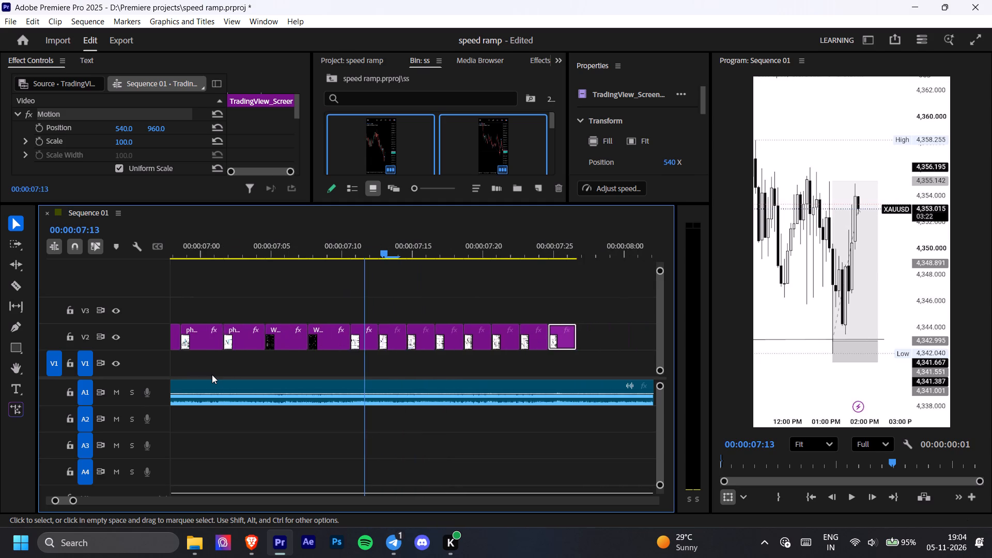
scroll(212, 375, "left", 4)
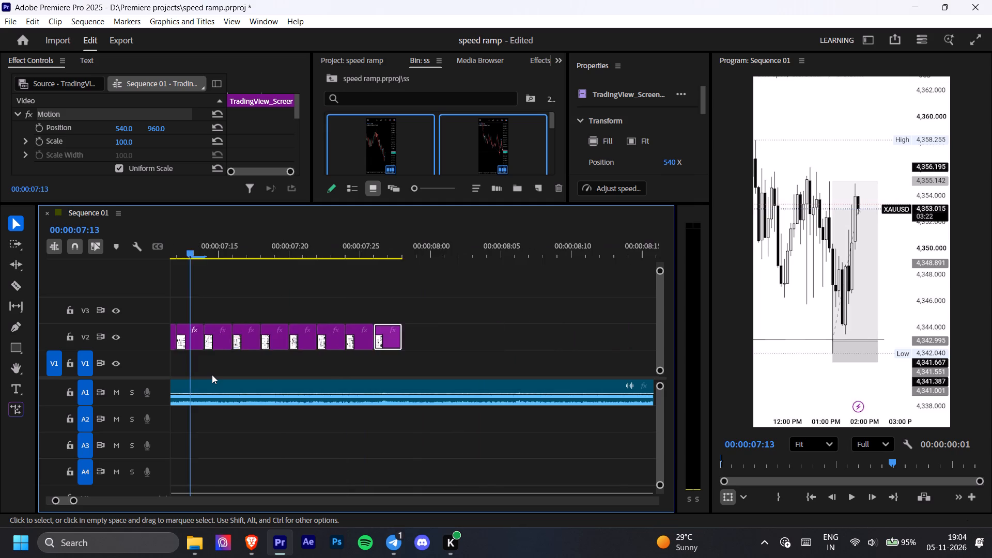
scroll(212, 375, "left", 1)
scroll(212, 375, "down", 3, "ctrl+alt")
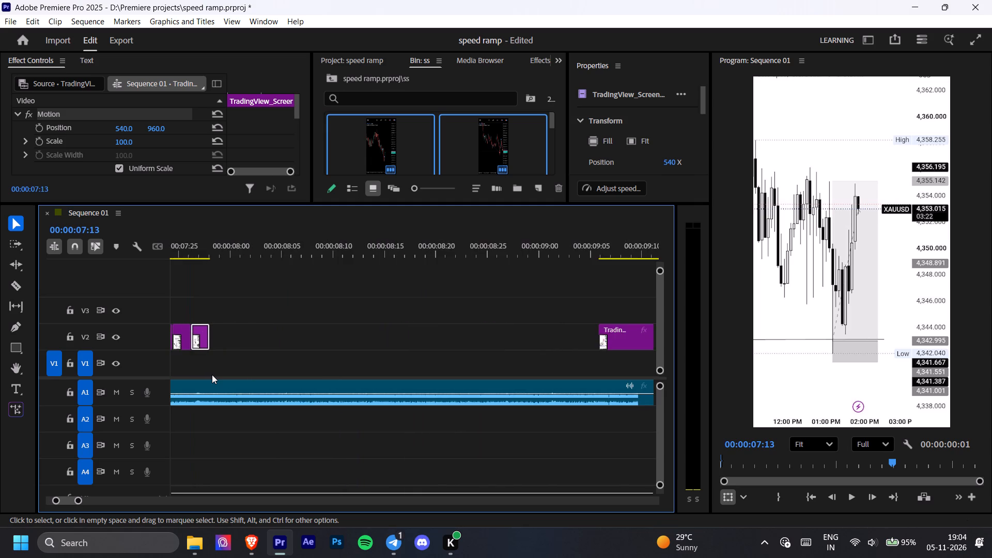
scroll(212, 375, "down", 4, "ctrl+alt")
left_click_drag(533, 348, 454, 361)
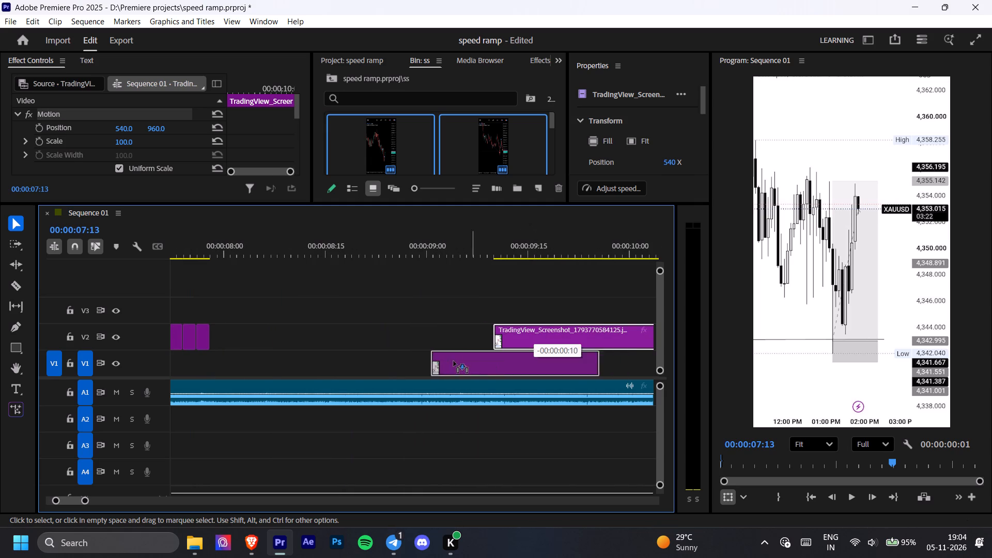
left_click_drag(454, 361, 254, 335)
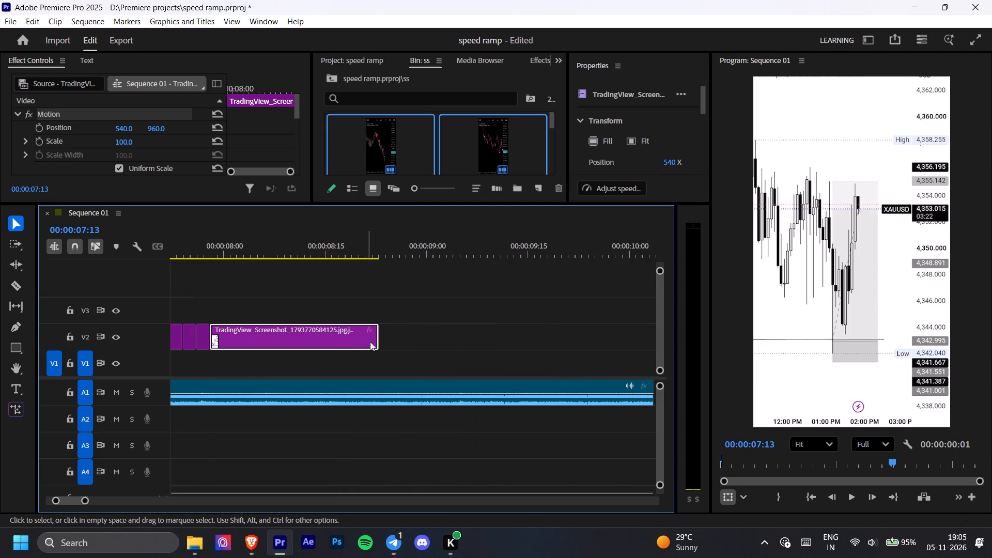
left_click_drag(376, 340, 231, 344)
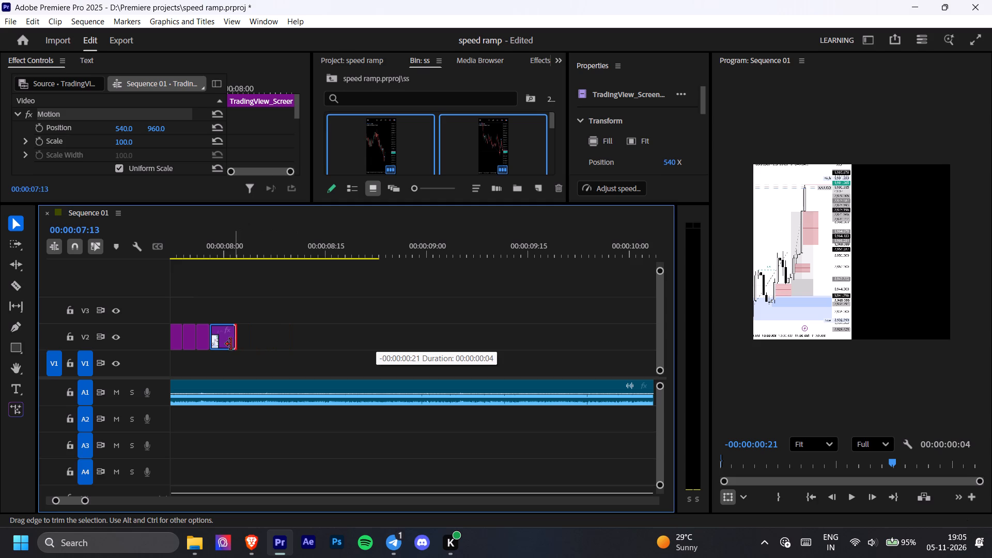
left_click_drag(231, 344, 224, 344)
left_click(287, 352)
scroll(287, 352, "left", 1)
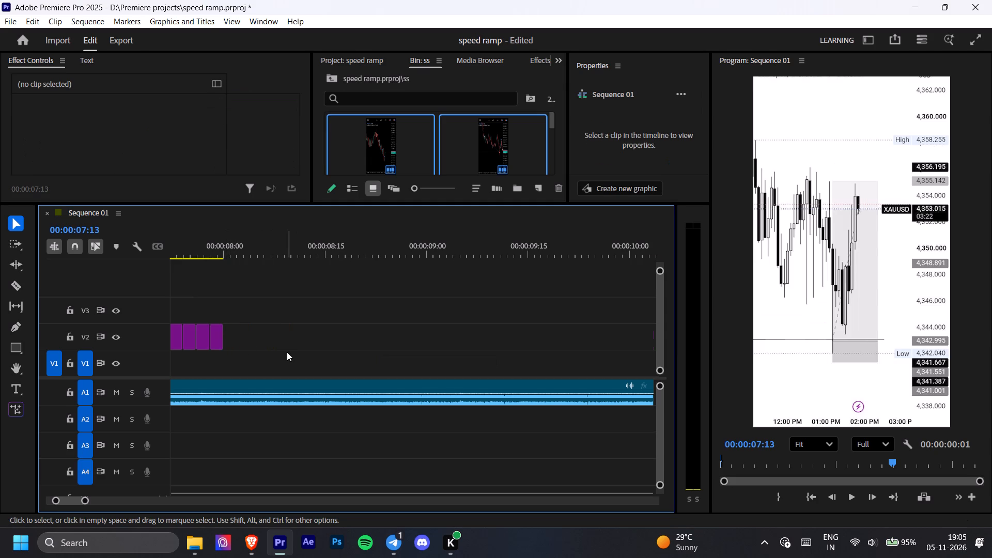
scroll(287, 352, "left", 3)
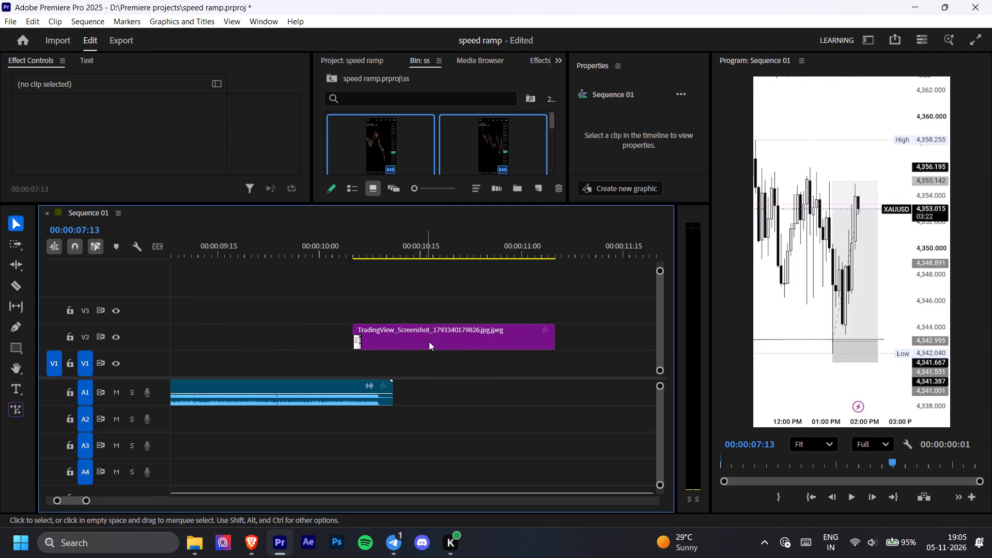
left_click_drag(429, 342, 189, 340)
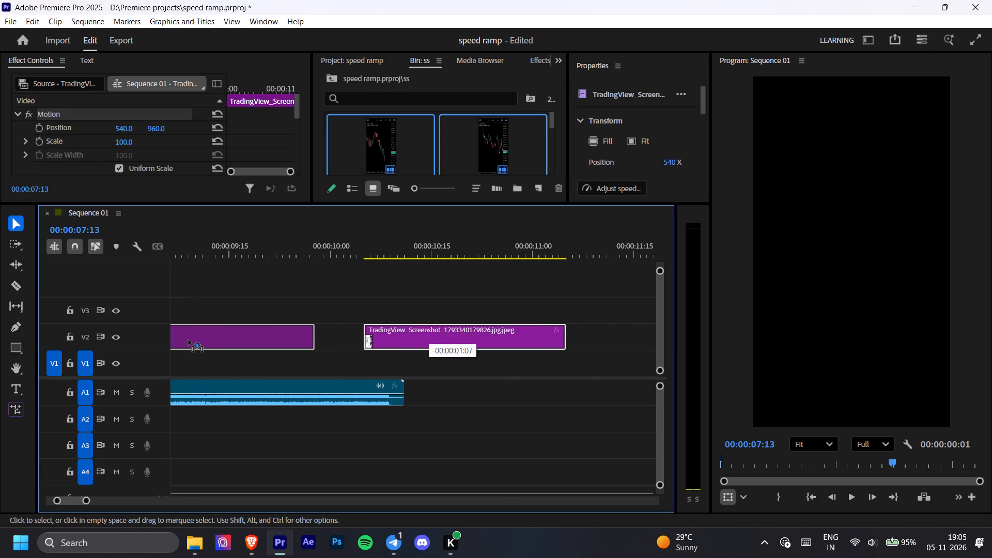
left_click_drag(189, 340, 192, 336)
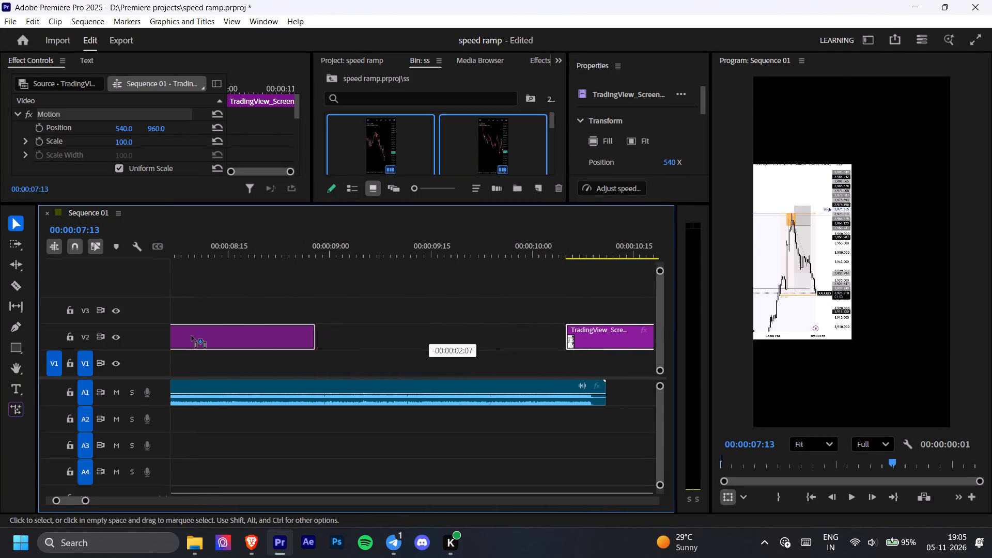
left_click_drag(192, 336, 376, 334)
left_click_drag(493, 339, 269, 344)
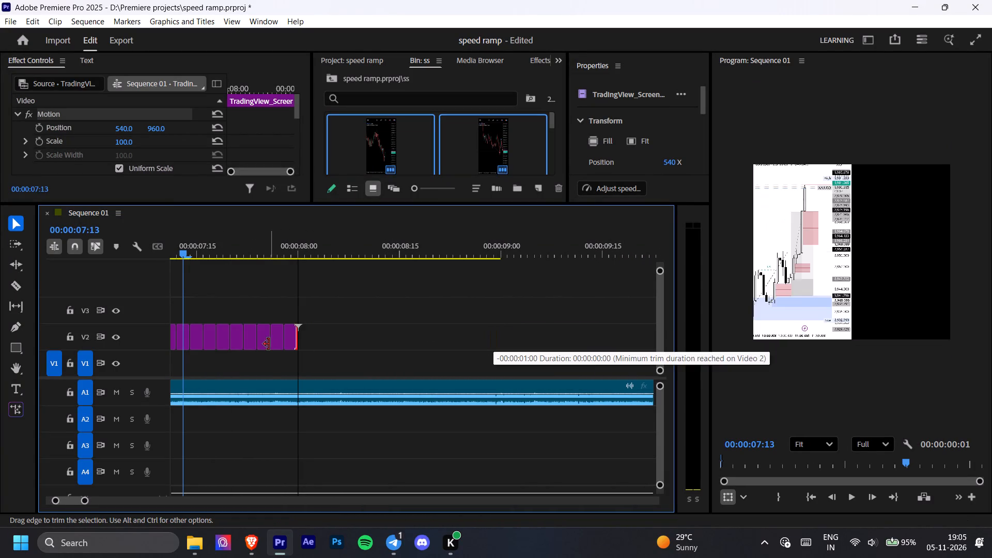
left_click_drag(269, 344, 307, 345)
left_click(361, 357)
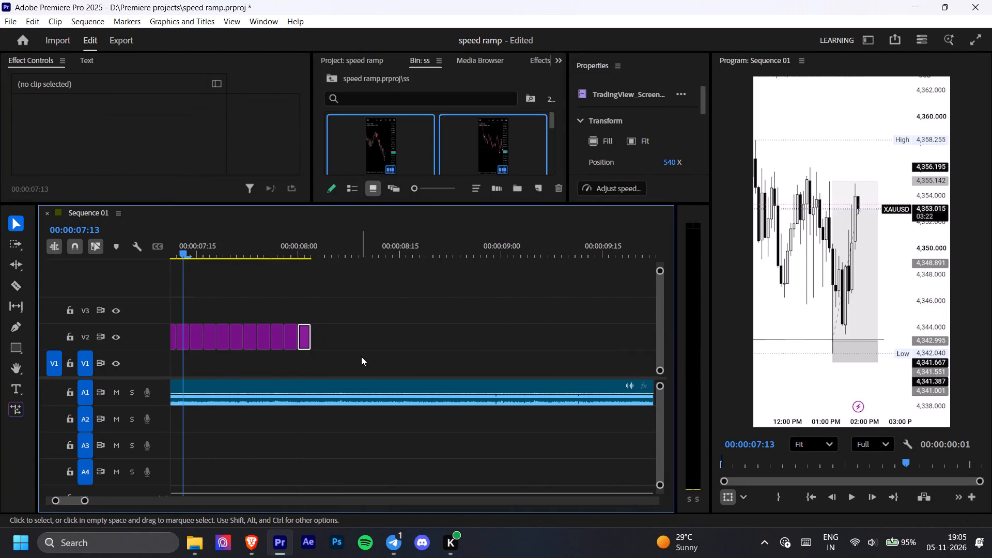
Play back the V2 montage twice, starting shortly before the "POV: His screen time is 10 hours" title ends, to check its pacing.
scroll(361, 357, "right", 1)
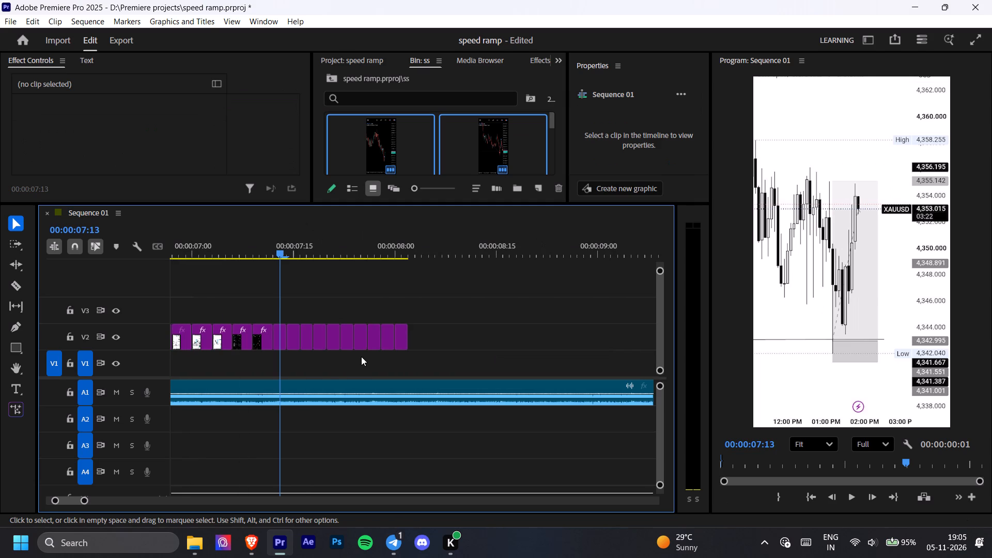
scroll(361, 357, "right", 1)
scroll(429, 358, "right", 2)
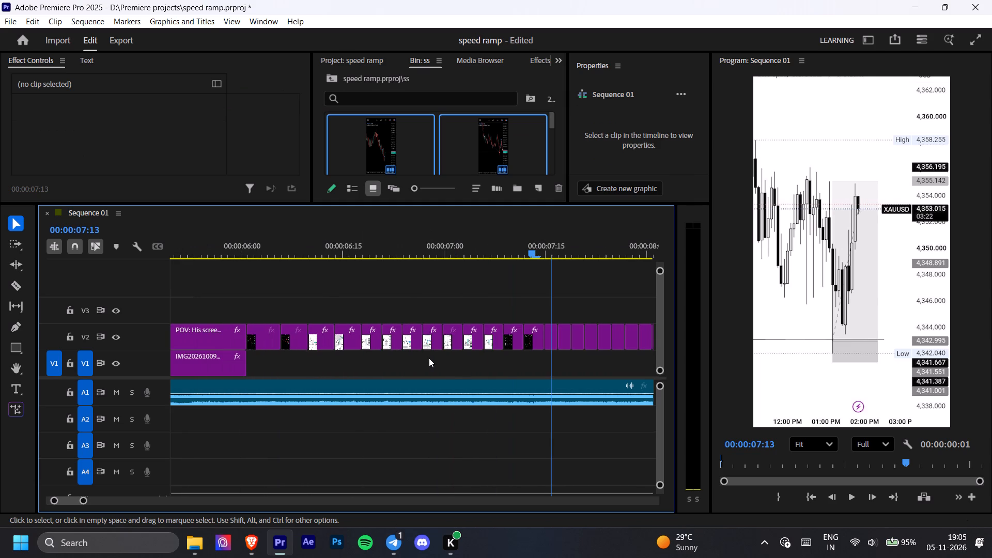
scroll(429, 358, "right", 1)
scroll(429, 358, "down", 5, "ctrl+alt")
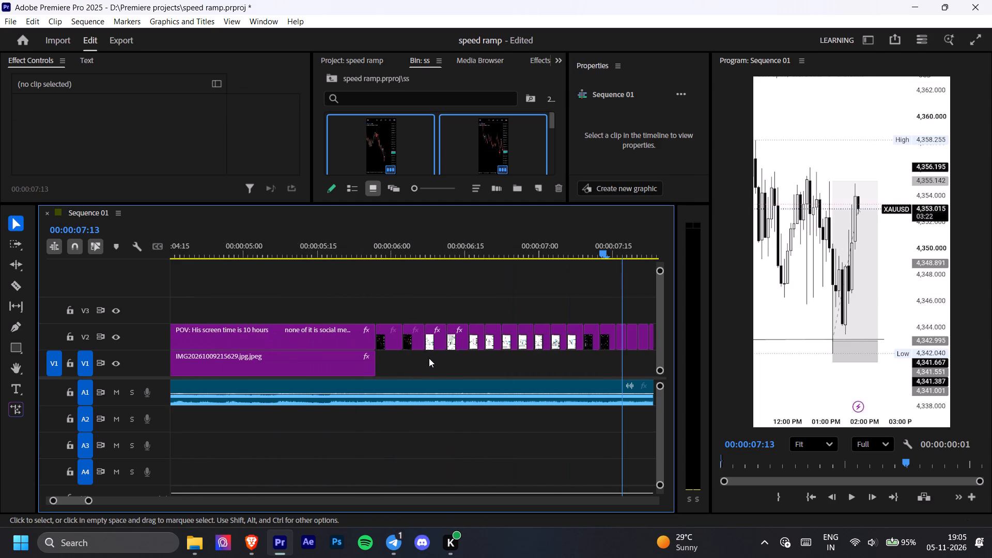
scroll(429, 358, "down", 14, "ctrl+alt")
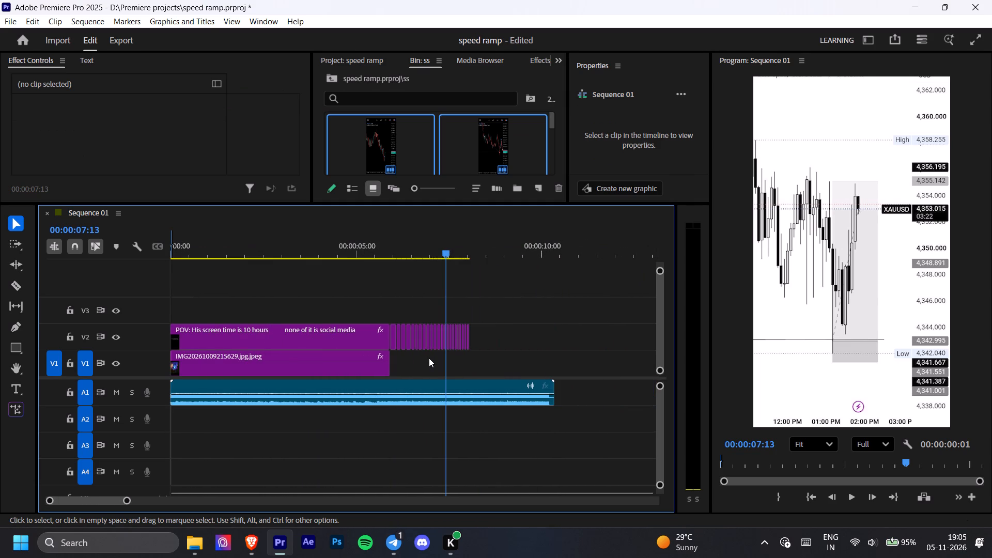
scroll(429, 358, "right", 1)
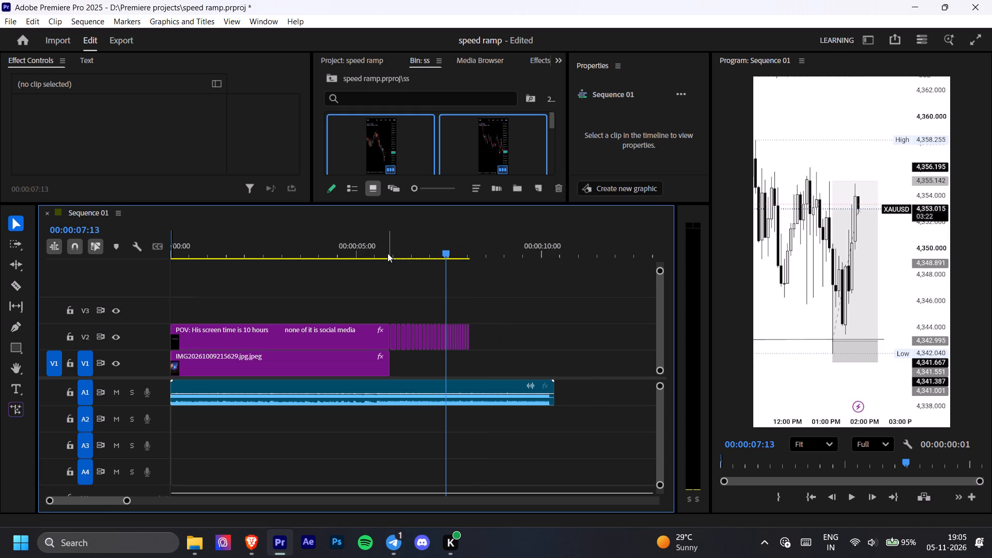
left_click_drag(388, 253, 368, 255)
key("space")
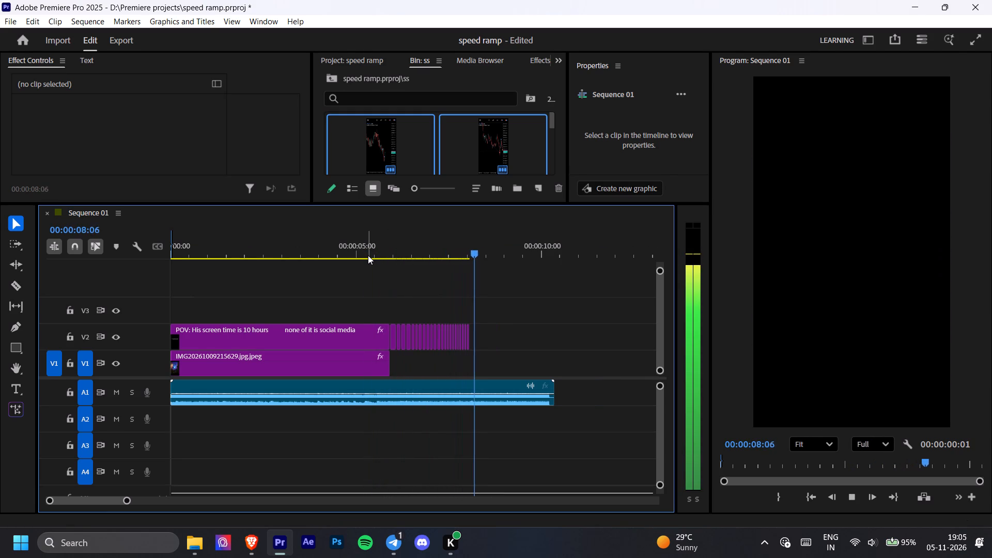
key("space")
left_click_drag(398, 257, 393, 257)
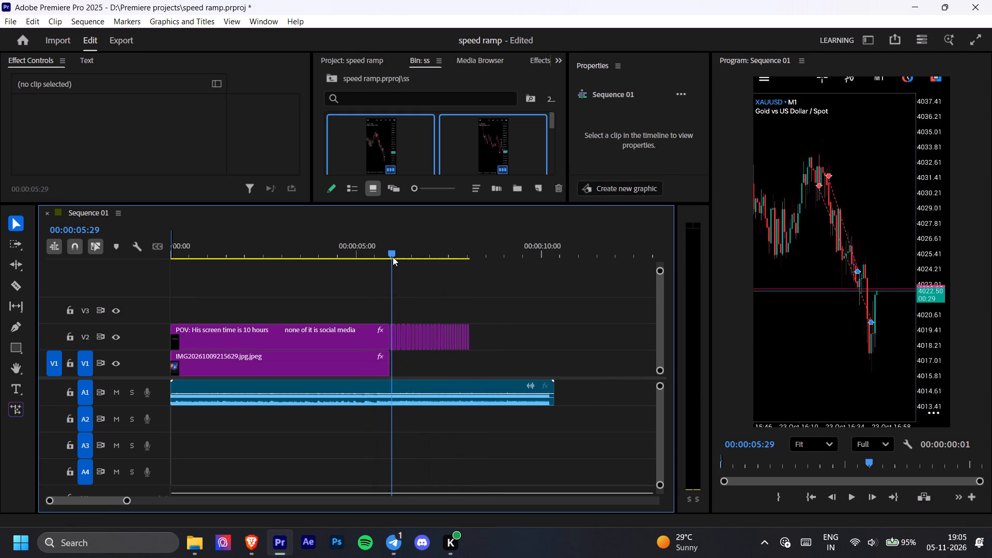
left_click_drag(393, 257, 382, 257)
key("space")
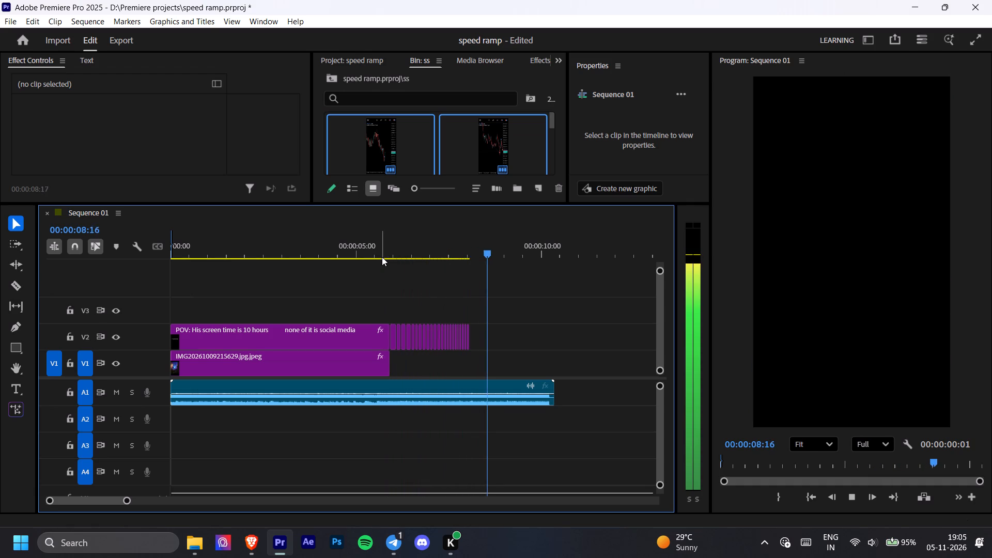
key("space")
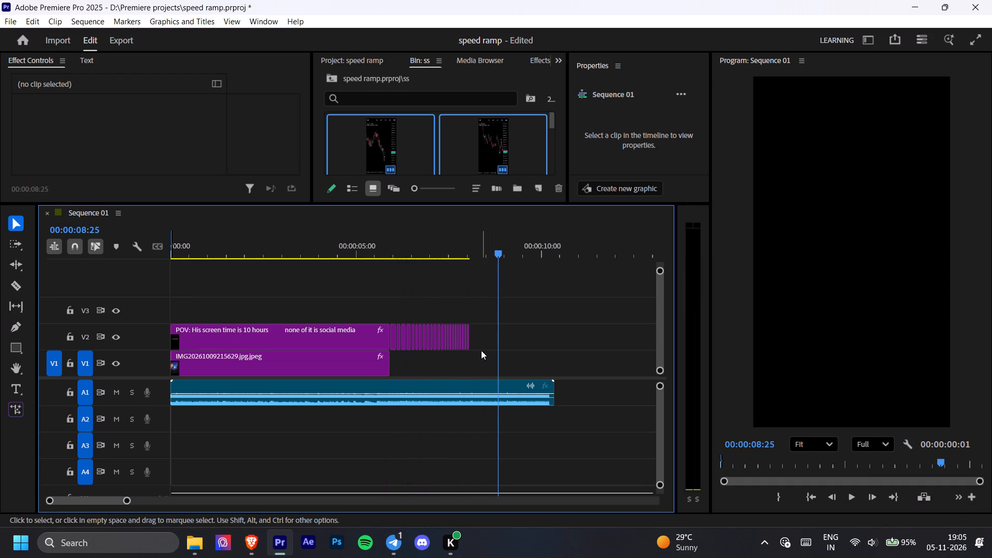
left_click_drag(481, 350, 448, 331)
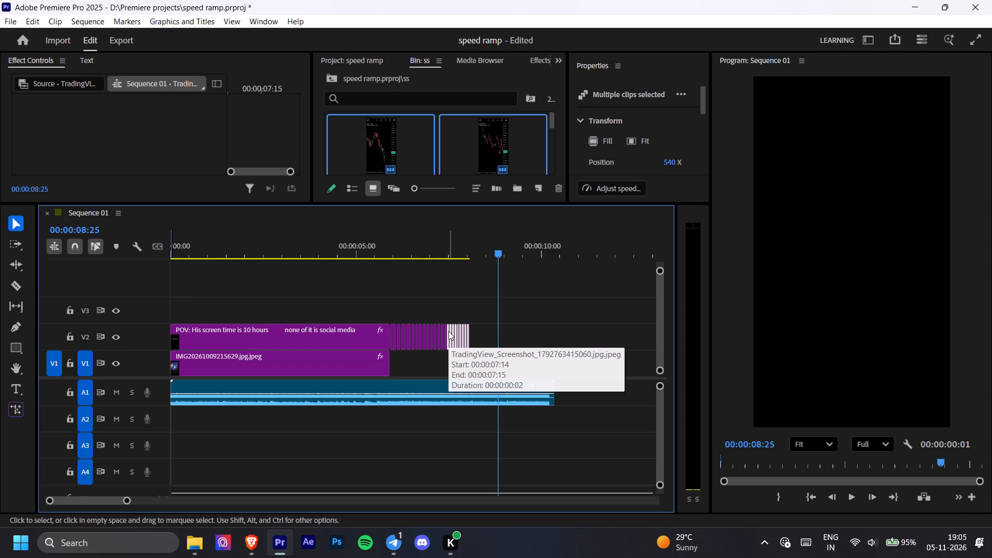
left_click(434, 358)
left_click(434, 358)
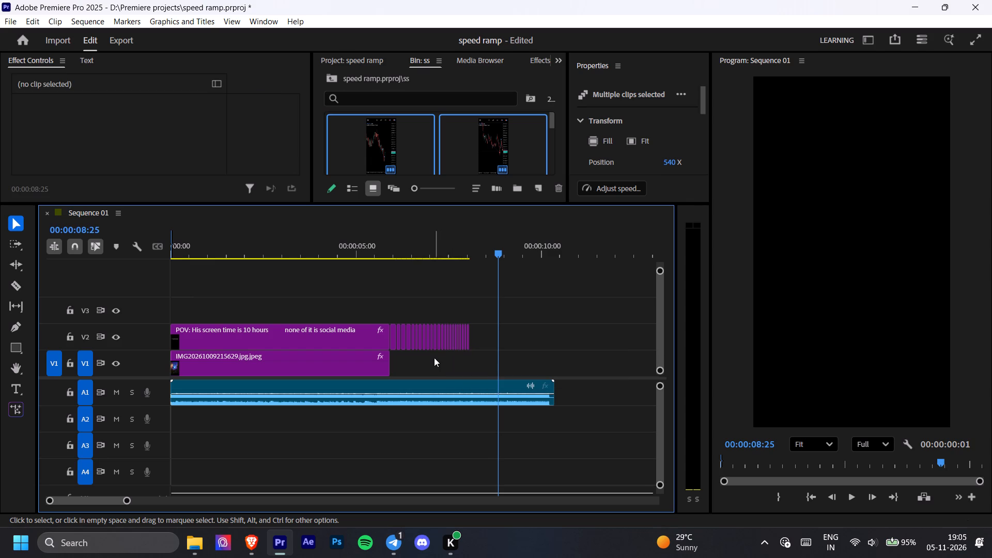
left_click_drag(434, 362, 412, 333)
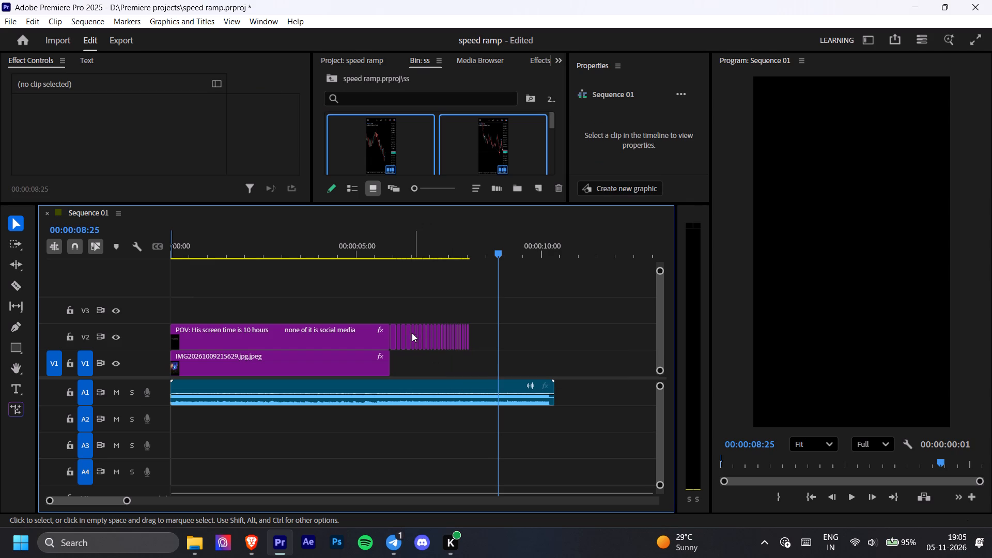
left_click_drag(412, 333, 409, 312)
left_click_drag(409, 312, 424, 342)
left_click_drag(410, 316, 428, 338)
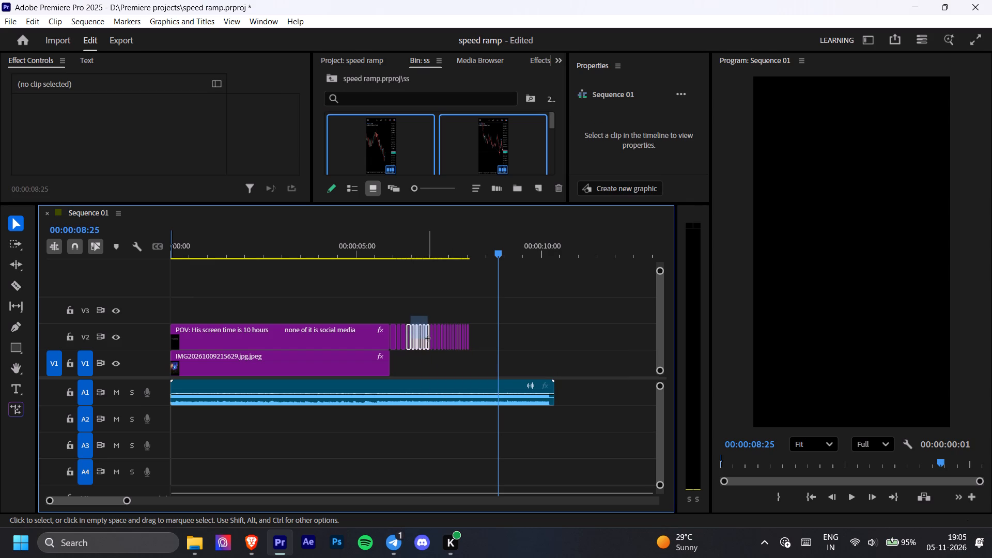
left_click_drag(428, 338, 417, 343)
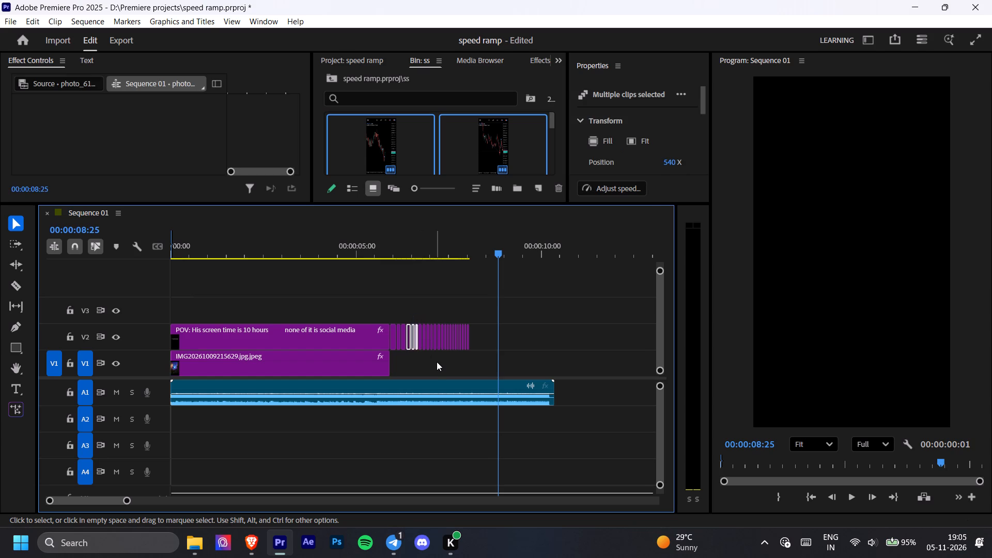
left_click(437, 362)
Copy the V2 montage clips from about 00:00:07:00 to 00:00:07:11 and paste them on V2 at 00:00:08:25.
left_click_drag(443, 352, 420, 336)
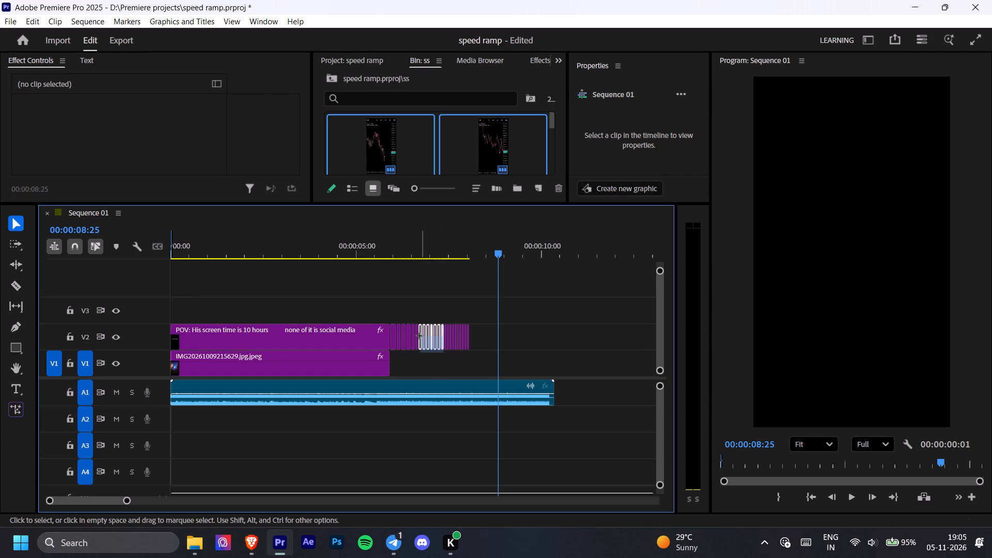
left_click_drag(420, 336, 431, 338)
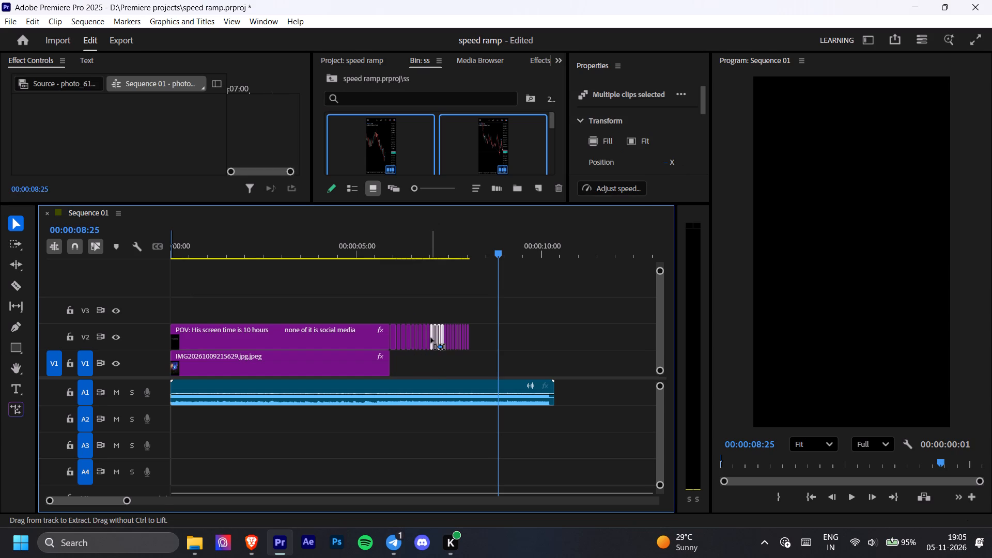
key("ctrl+c")
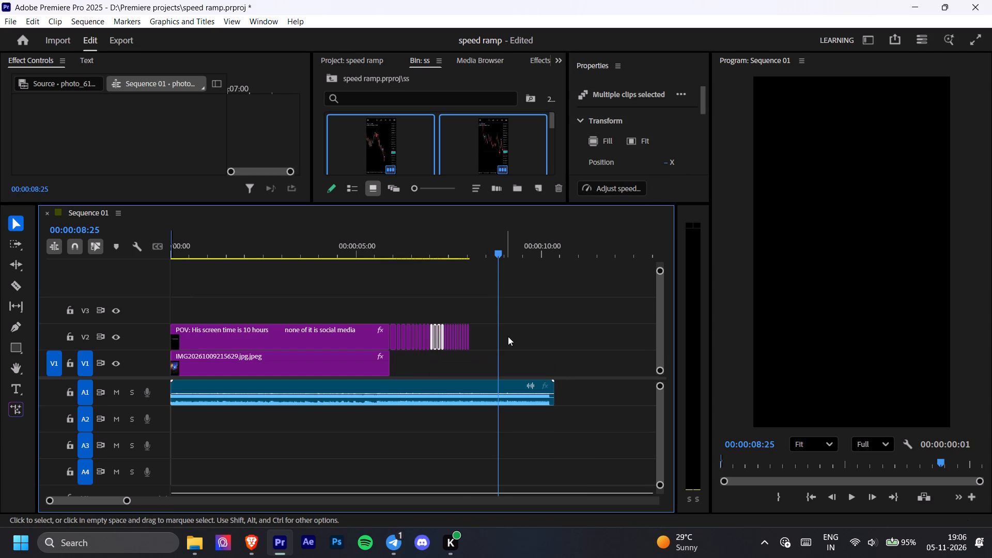
key("ctrl+v")
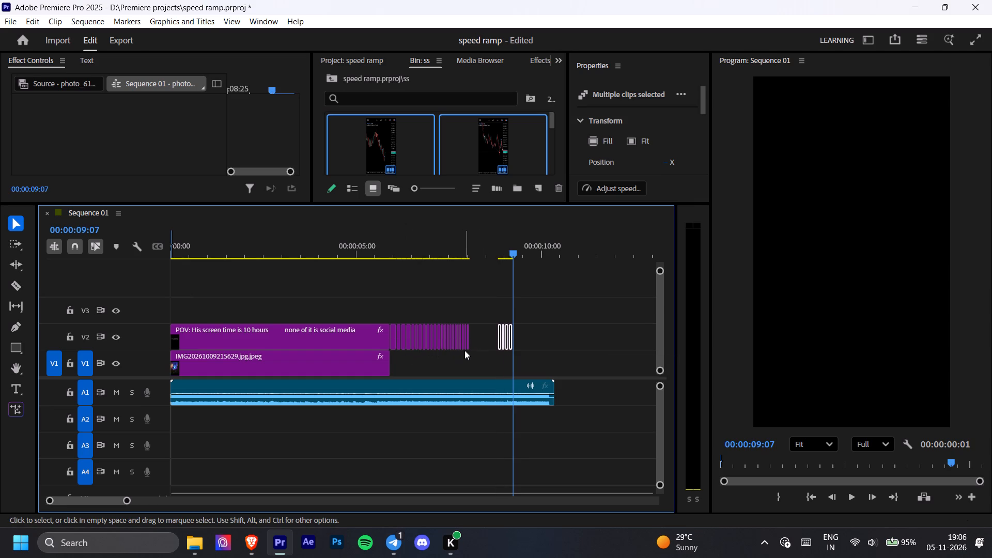
Copy the V2 montage clips from about 00:00:07:11 to 00:00:07:23 and paste them at 00:00:09:07, right after the previously pasted group.
left_click_drag(446, 317, 458, 339)
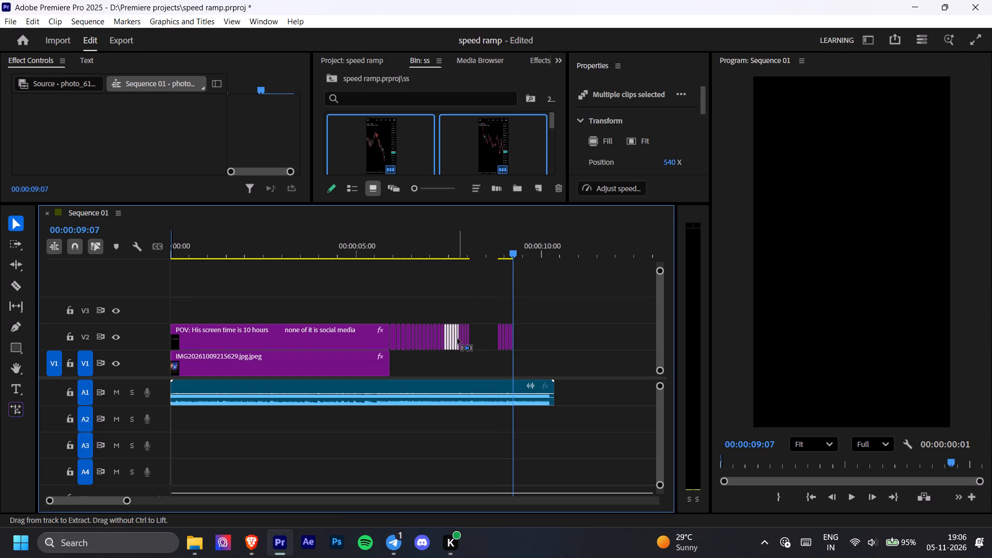
key("ctrl+c")
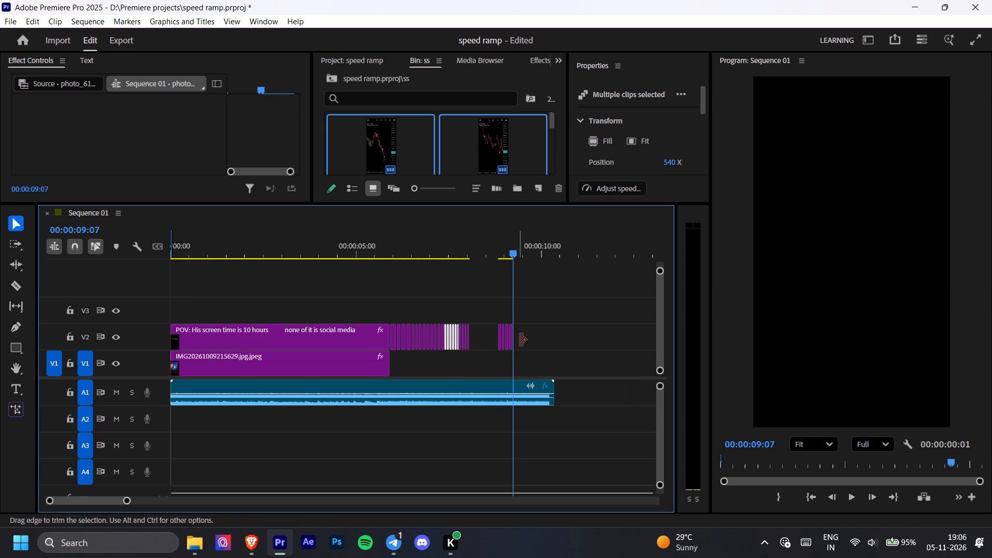
key("ctrl+v")
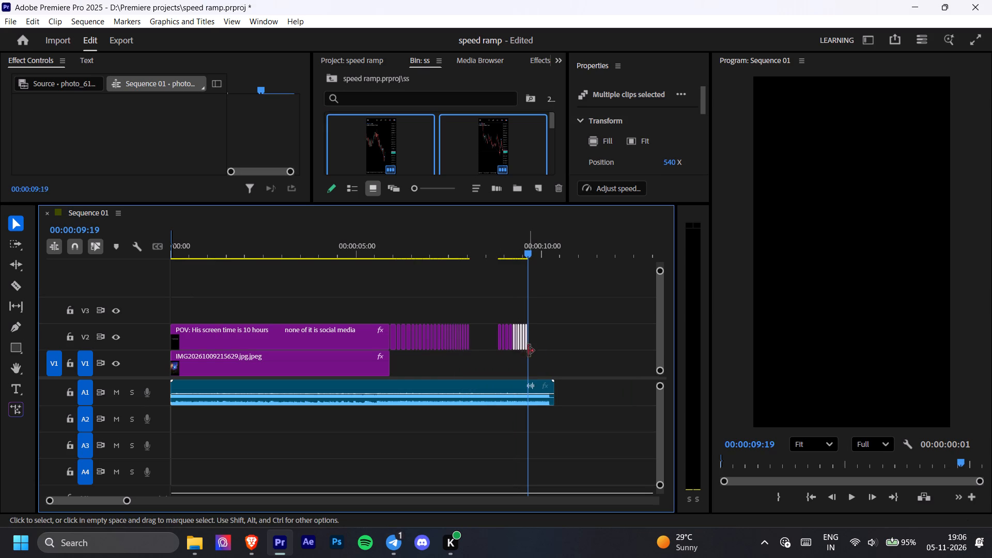
Copy the V2 montage clips from about 00:00:06:07 to 00:00:06:17 and paste them at 00:00:09:19, after the last pasted group.
left_click(407, 356)
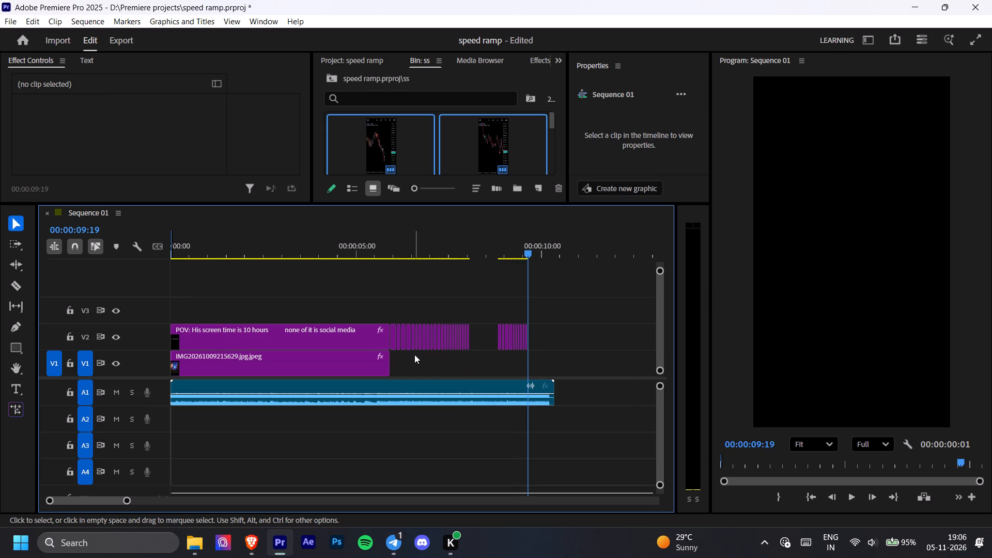
left_click_drag(414, 354, 405, 329)
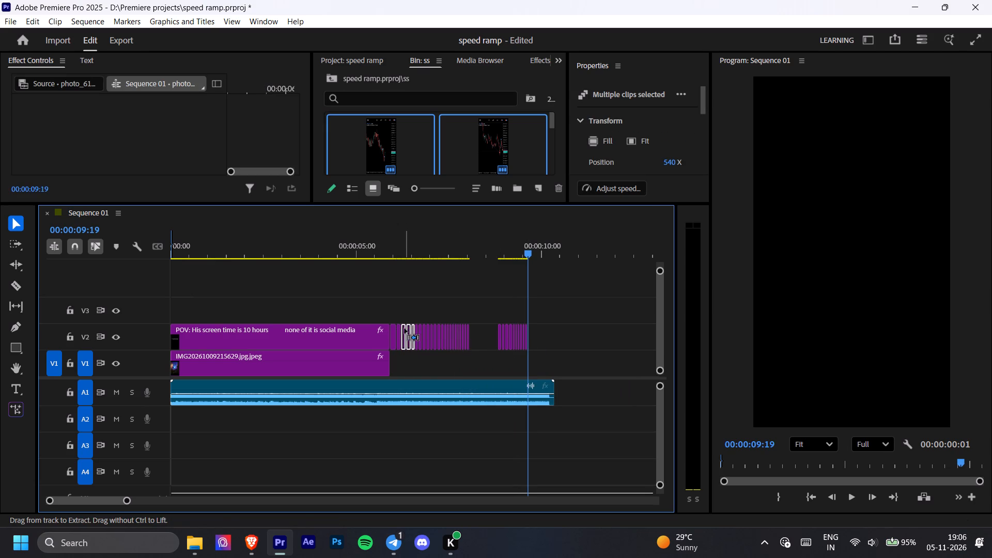
key("ctrl+c")
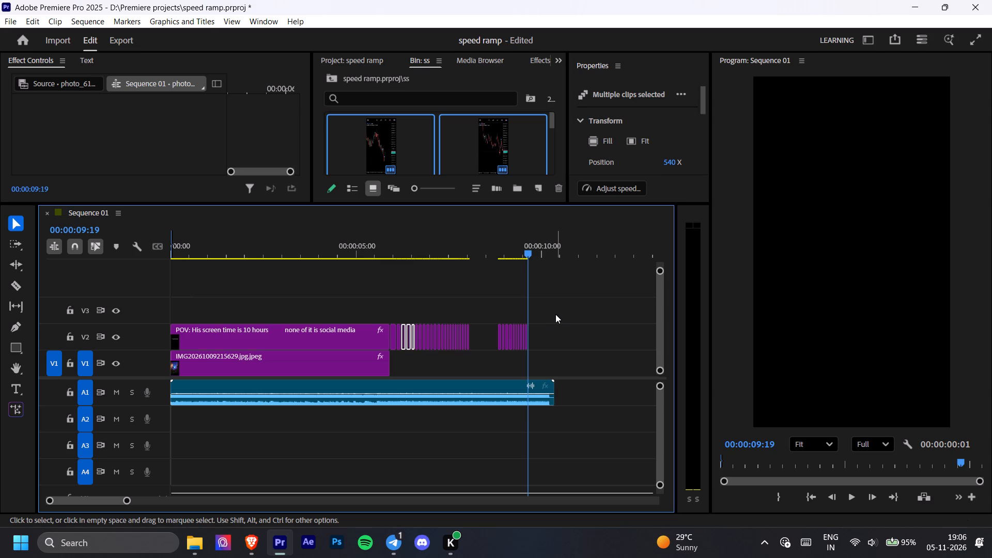
key("ctrl+v")
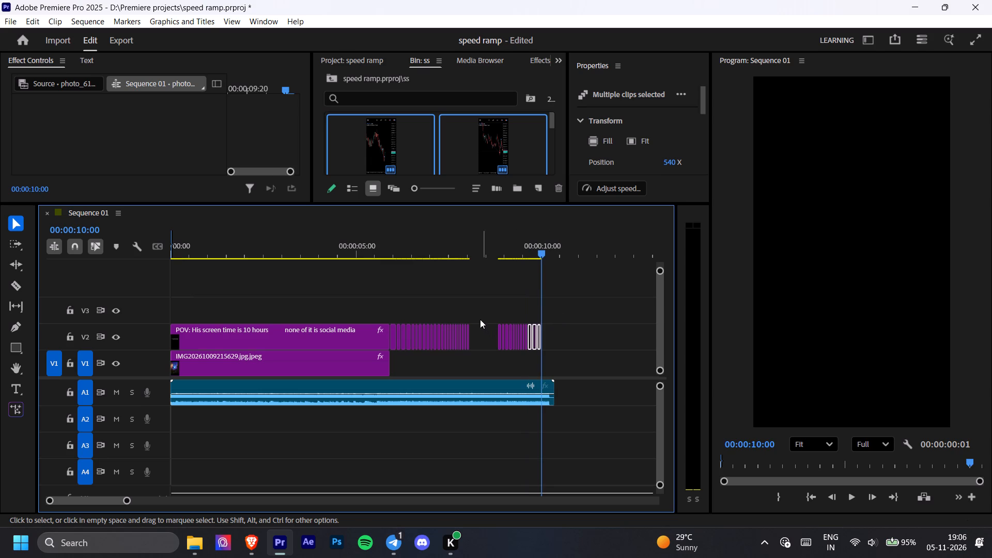
Copy the V2 clips just before the gap, from about 00:00:07:23 to 00:00:08:01, and paste them at 00:00:10:00.
left_click(464, 318)
left_click_drag(462, 318, 472, 337)
key("ctrl+c")
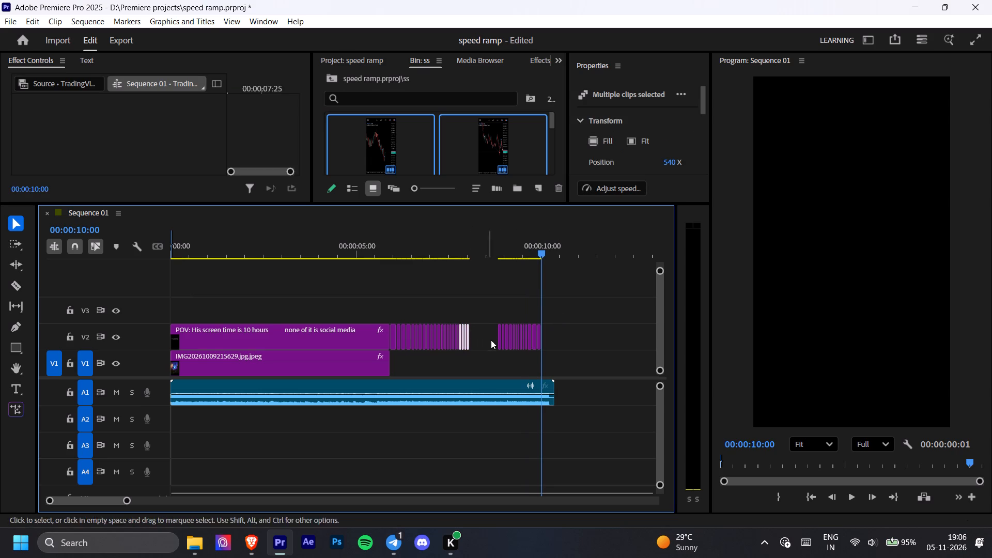
key("ctrl+v")
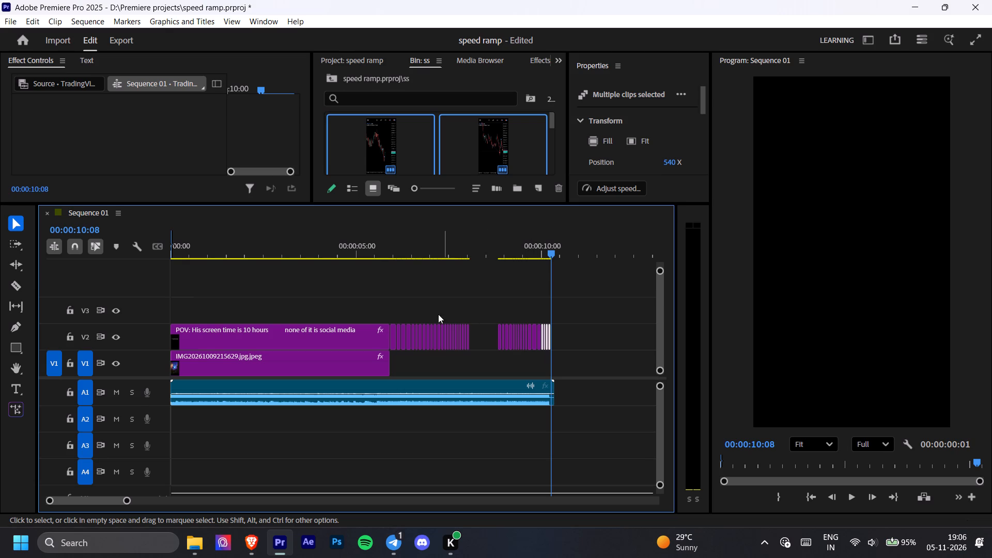
Copy the V2 montage clips from about 00:00:06:11 to 00:00:07:02 and paste them into the gap starting at about 00:00:08:02.
left_click_drag(407, 319, 431, 342)
key("ctrl+c")
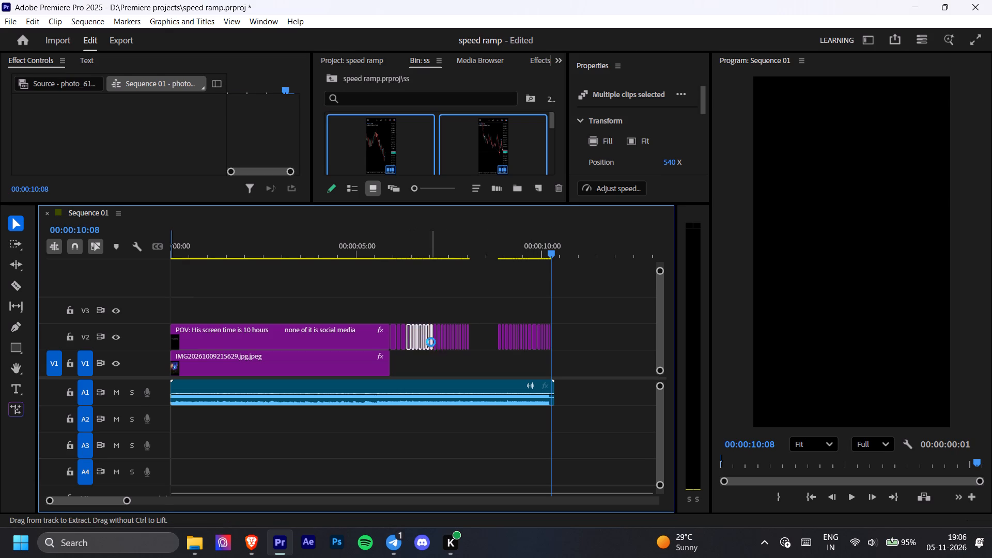
left_click(467, 256)
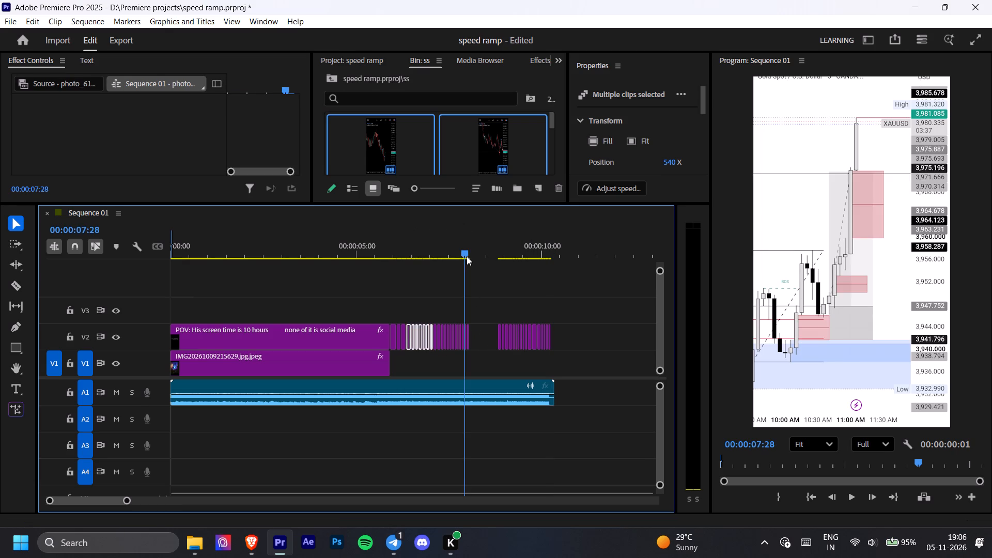
left_click_drag(464, 252, 469, 255)
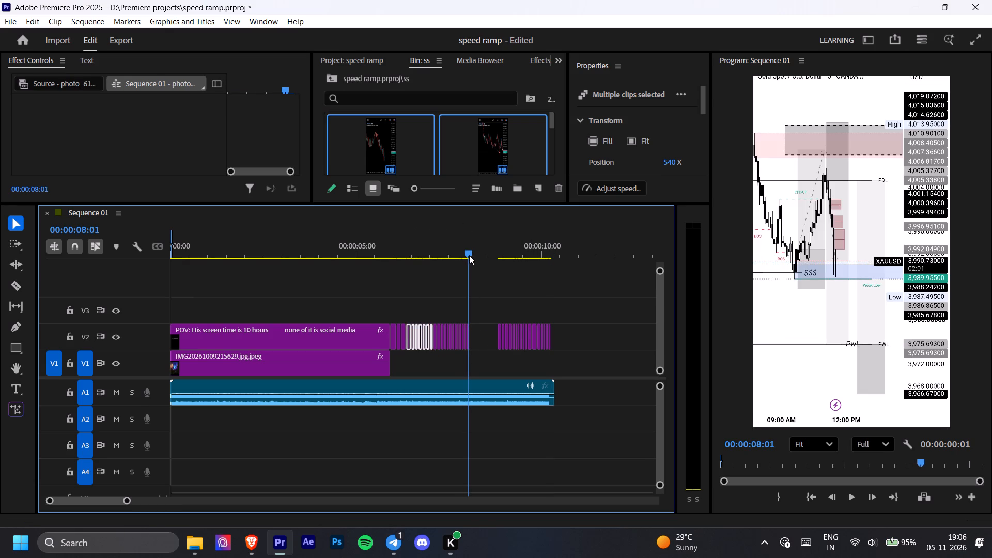
left_click_drag(469, 255, 470, 255)
key("ctrl+v")
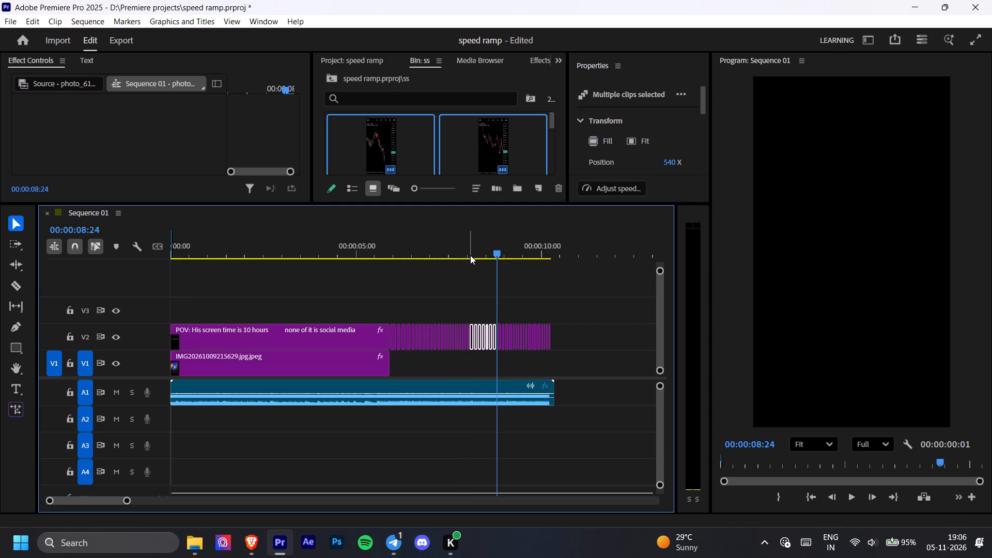
left_click(548, 377)
left_click(556, 362)
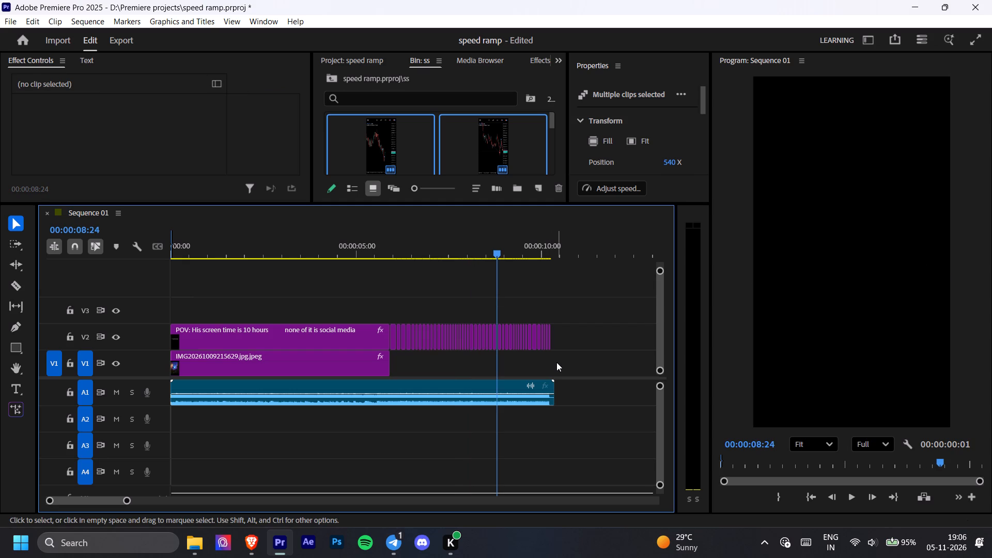
Play back the extended V2 montage several times, starting shortly before the title clip ends, to check its pacing.
left_click_drag(499, 251, 498, 262)
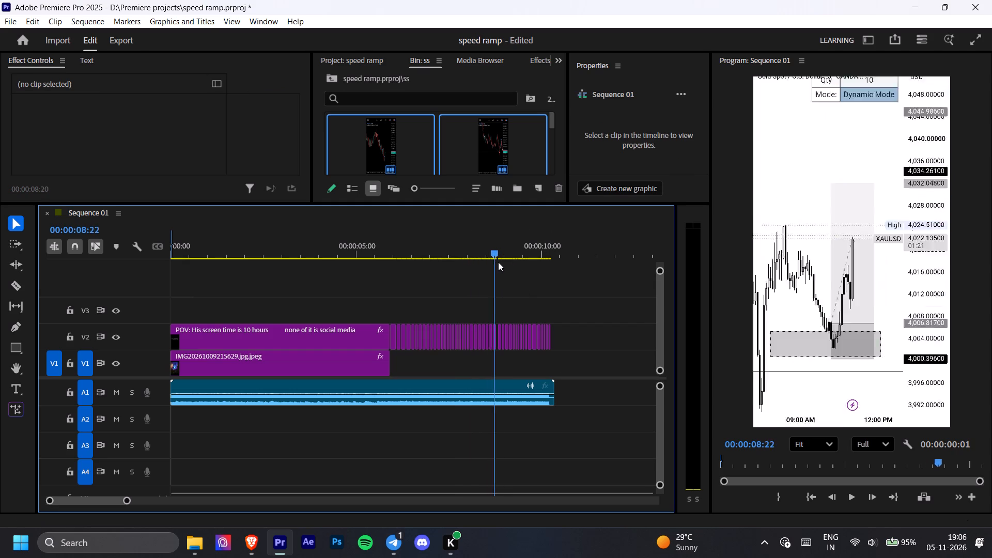
left_click_drag(498, 262, 382, 300)
key("space")
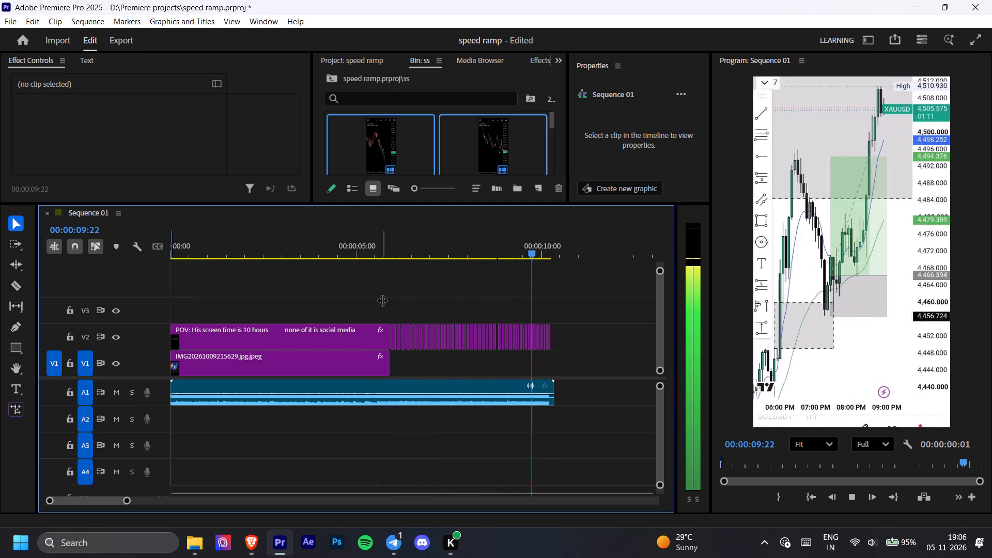
key("space")
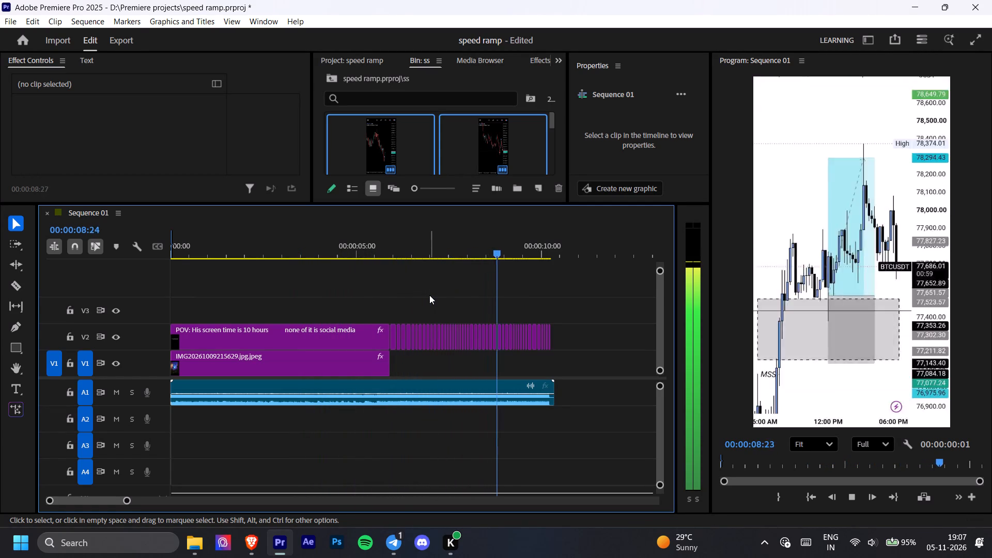
key("space")
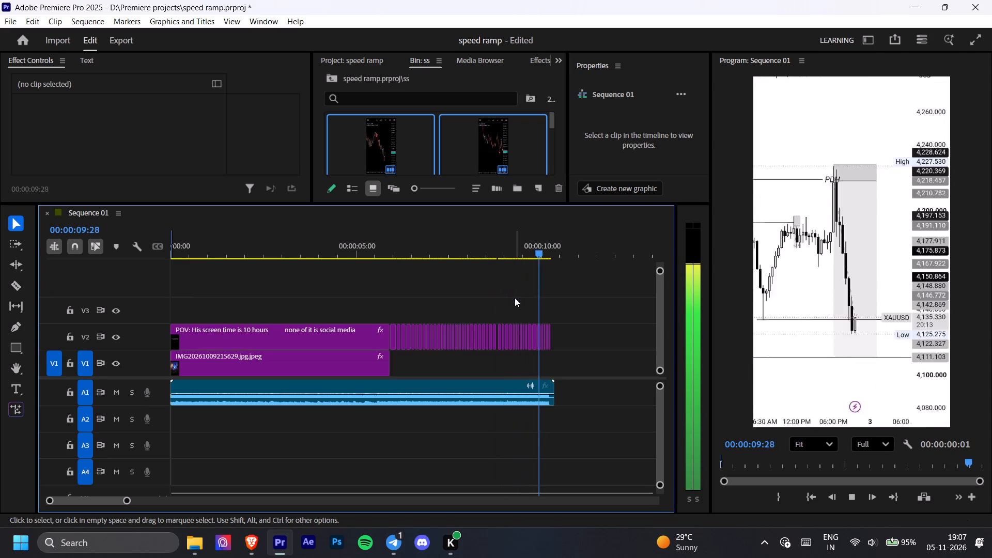
key("space")
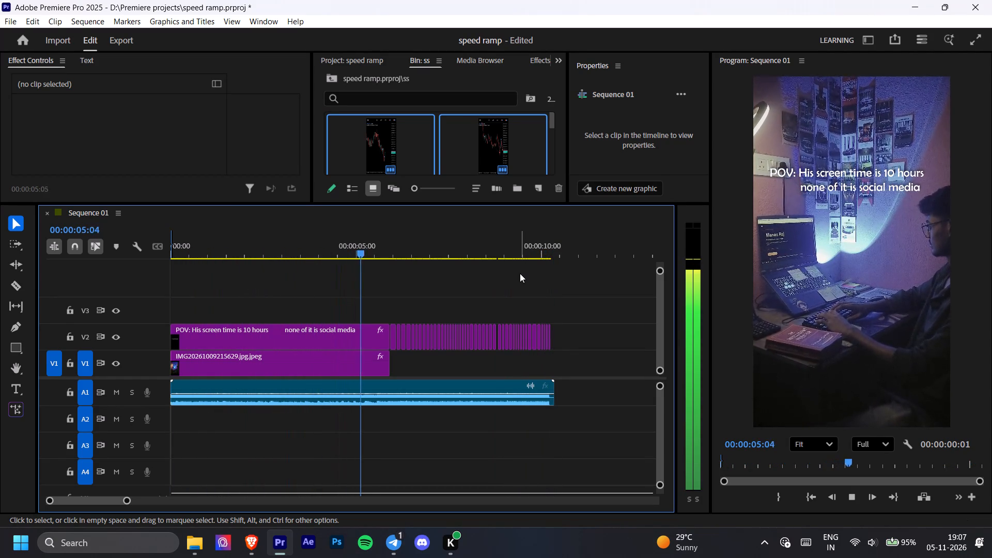
key("space")
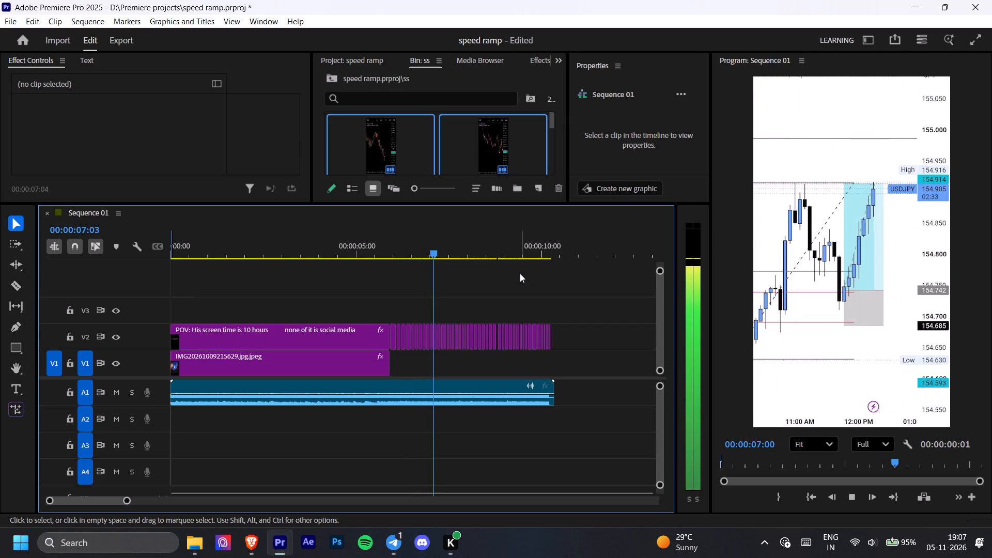
Shift the V2 clips after the small gap 3 frames later and paste a copy of the montage's first clip, IMG_20261023_192048, at 00:00:08:24.
scroll(518, 344, "up", 2, "ctrl+alt")
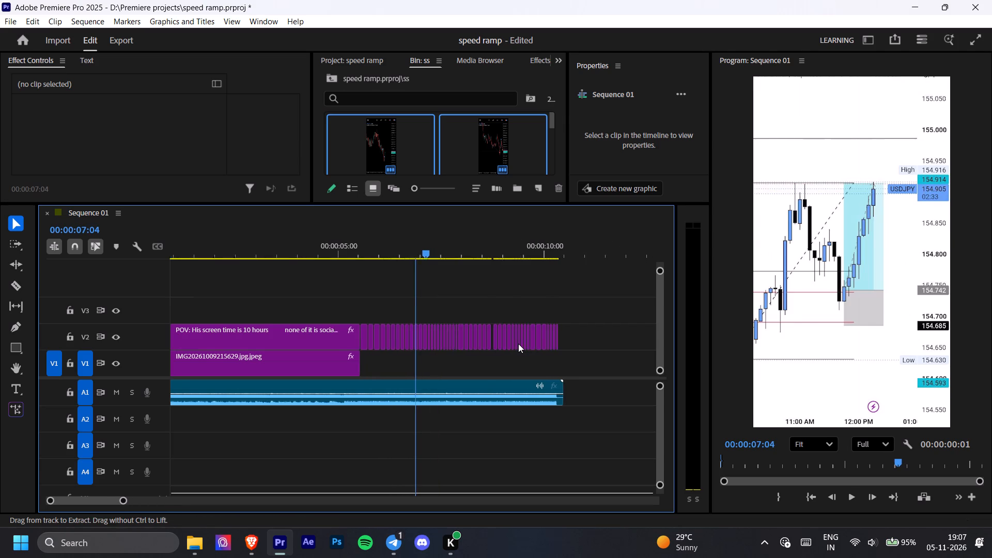
scroll(518, 344, "up", 7, "ctrl+alt")
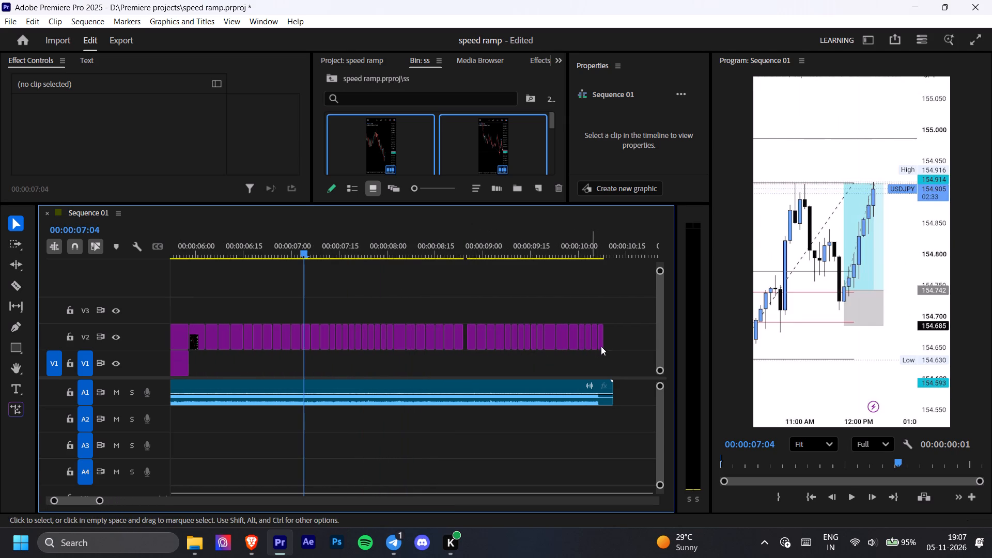
left_click(199, 338)
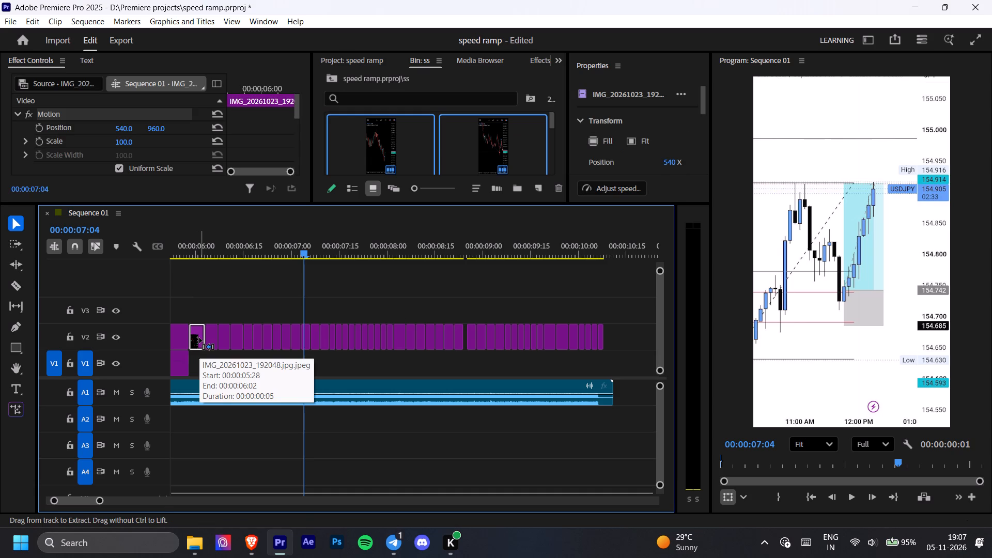
key("ctrl+c")
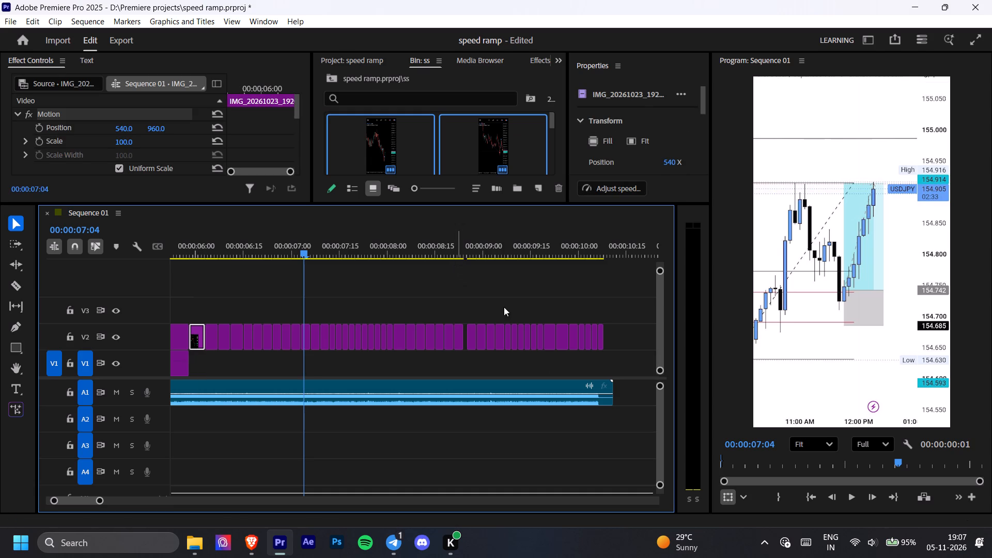
left_click_drag(609, 358, 473, 329)
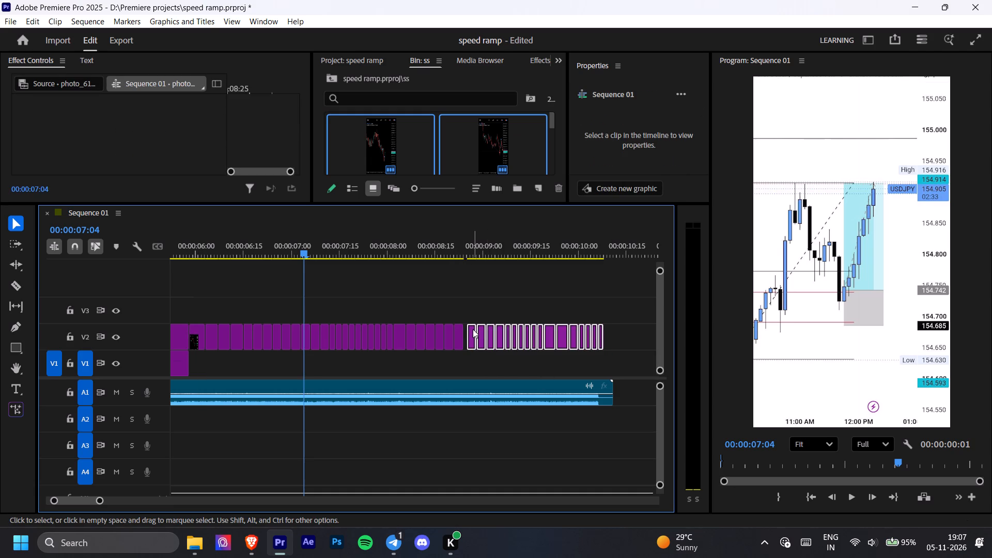
left_click_drag(473, 330, 481, 331)
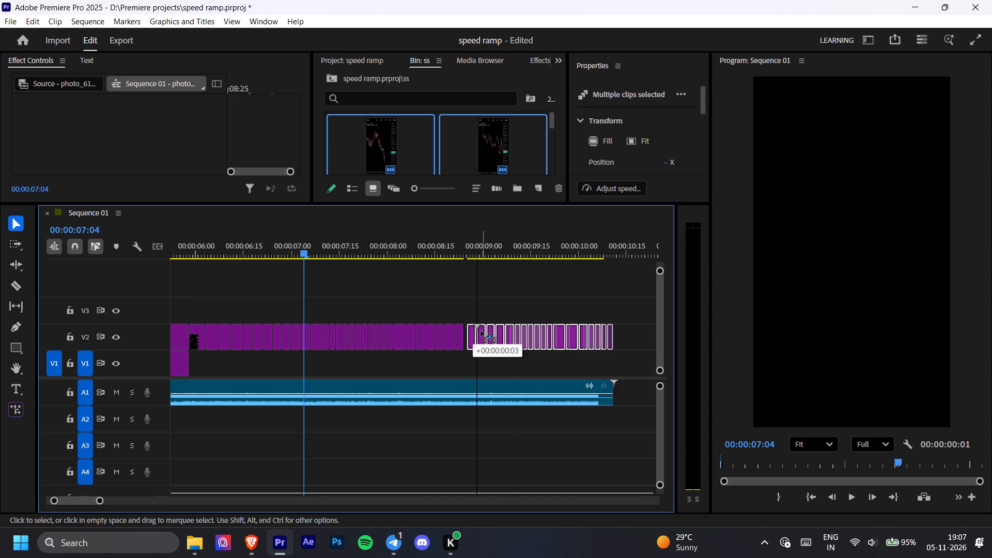
left_click_drag(481, 331, 482, 331)
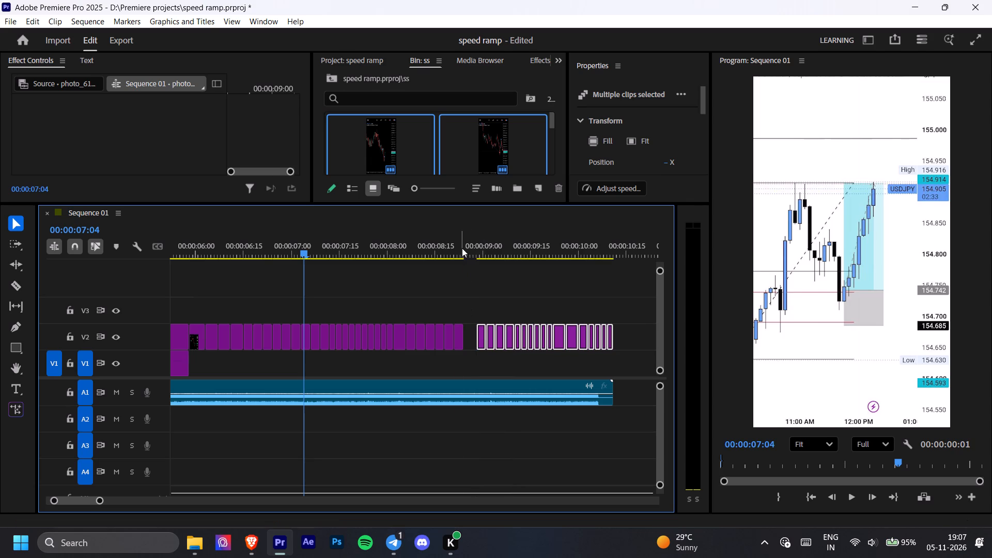
left_click(462, 248)
left_click_drag(462, 248, 466, 254)
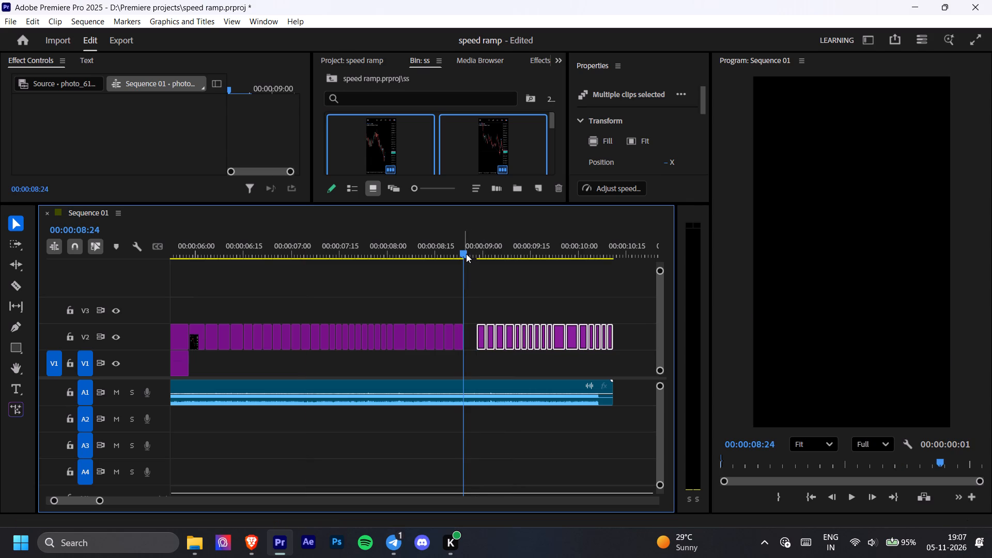
key("ctrl+v")
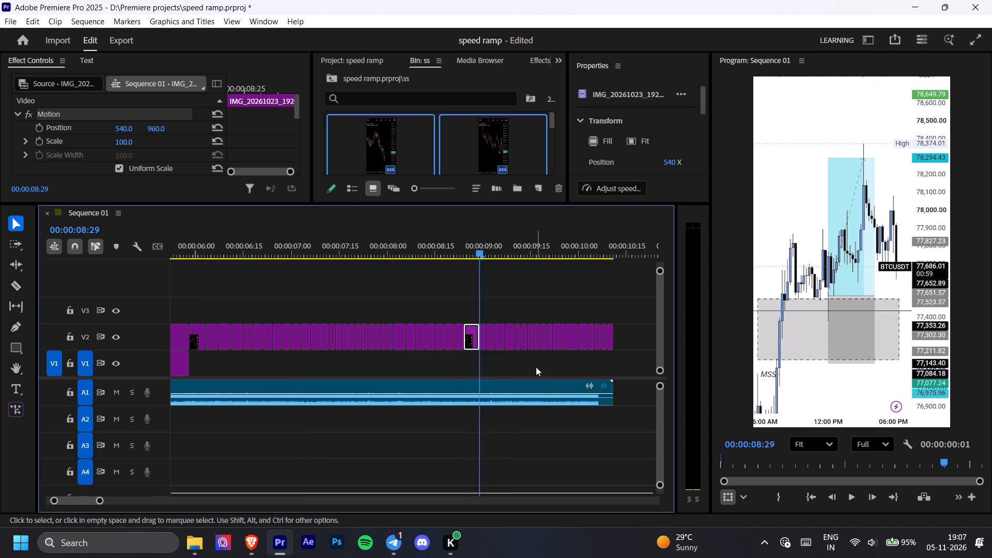
left_click(536, 367)
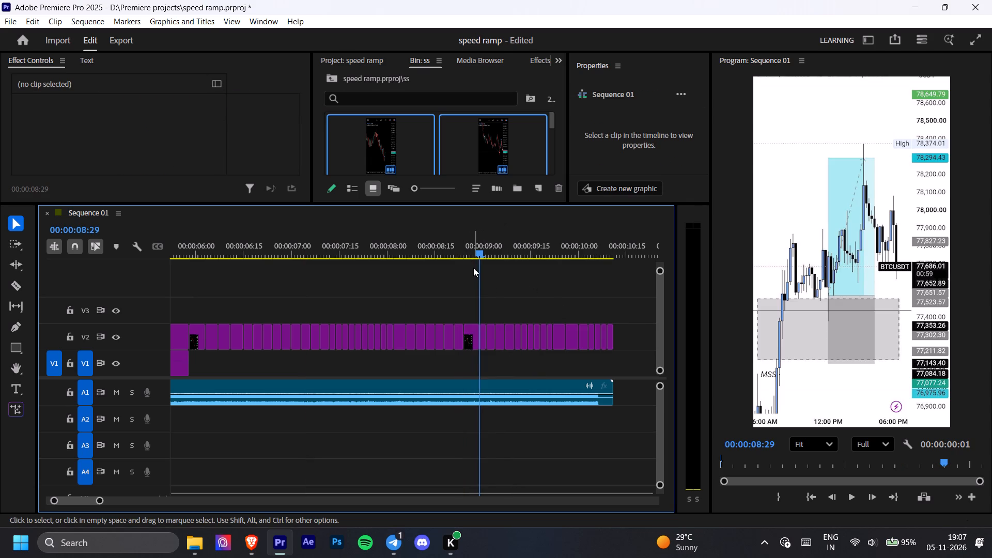
Play back the sequence from its beginning to review the title and the extended montage.
left_click_drag(478, 258, 351, 280)
scroll(257, 252, "down", 12, "ctrl")
scroll(257, 252, "down", 3, "ctrl+alt")
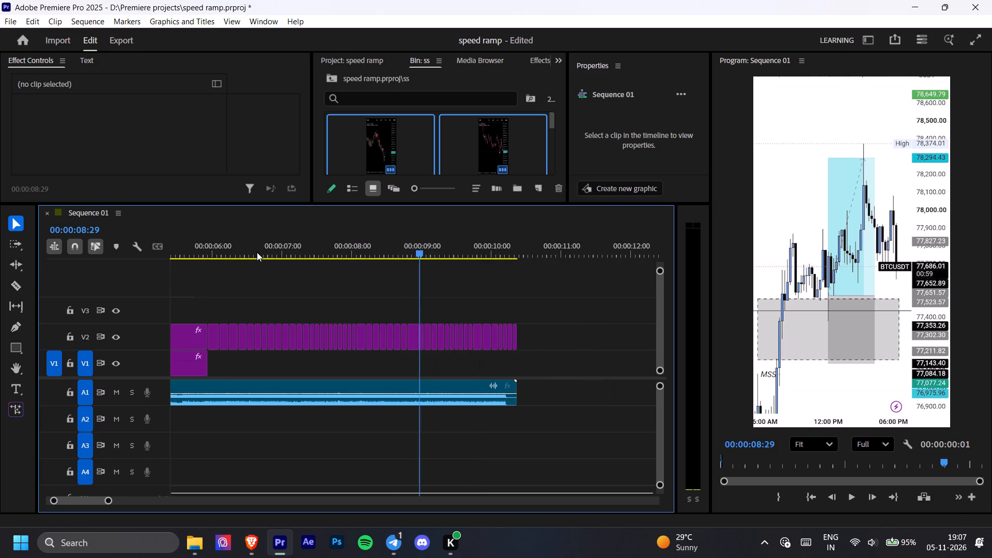
scroll(257, 252, "down", 6, "ctrl+alt")
left_click_drag(259, 251, 0, 314)
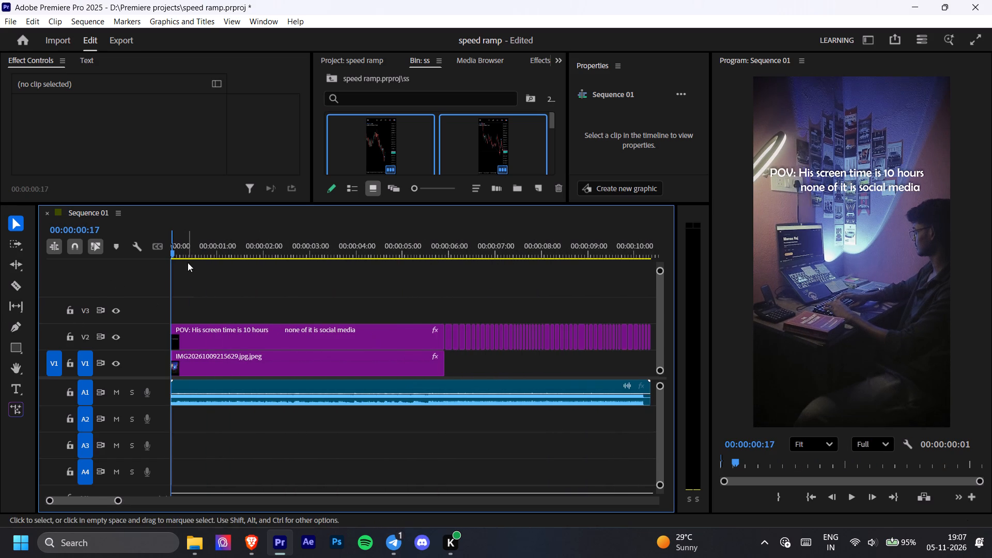
left_click_drag(188, 255, 88, 266)
key("space")
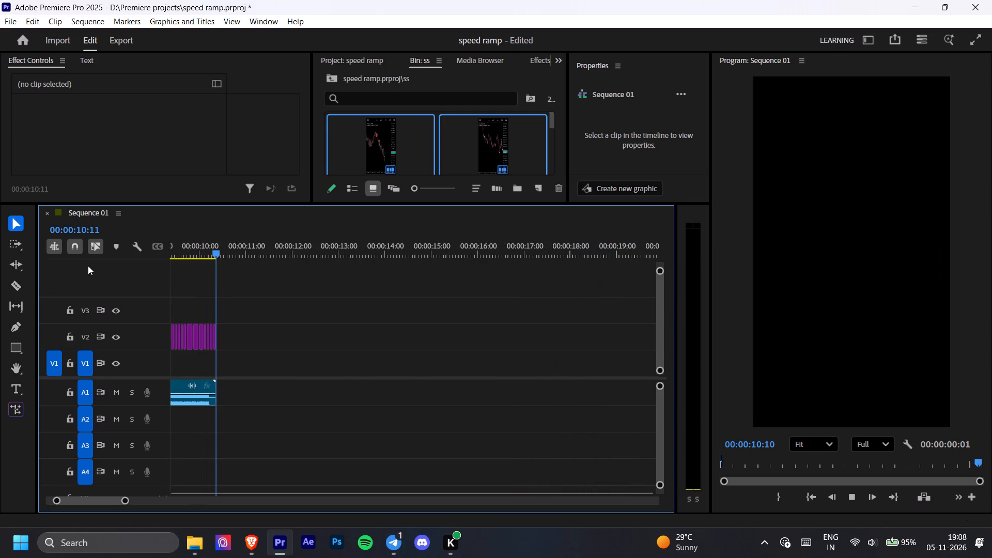
Move the playhead back to 00:00:05:29, where the V2 montage begins after the title clip.
scroll(88, 266, "right", 2)
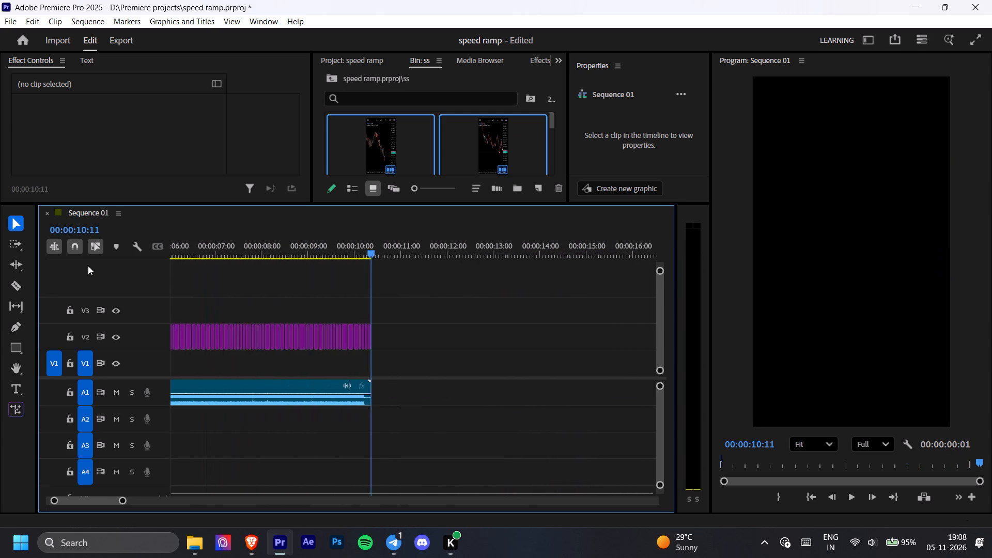
scroll(88, 266, "right", 2)
left_click_drag(407, 254, 401, 260)
scroll(401, 260, "right", 1)
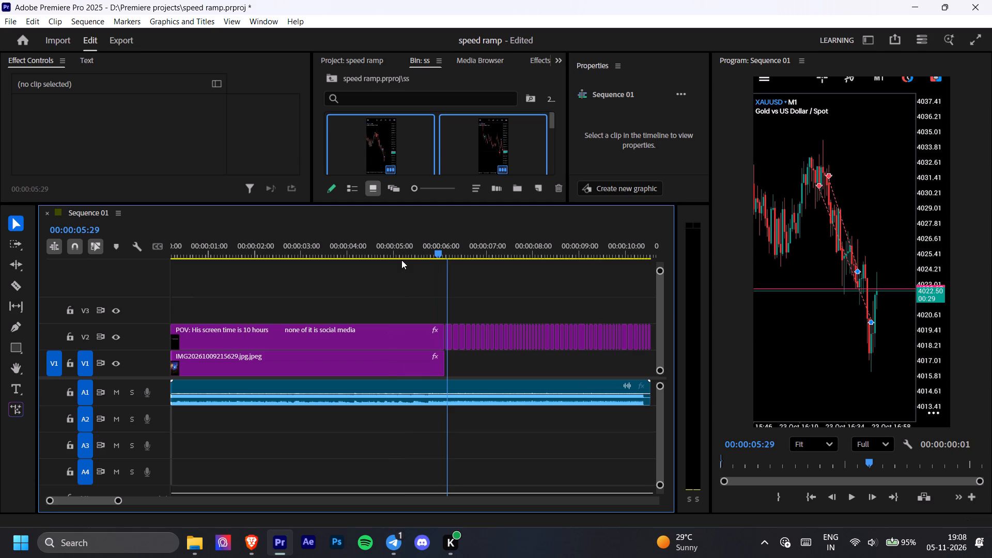
scroll(401, 260, "right", 2)
Make the ss bin's display area taller and wider to look through its trading screenshots.
scroll(476, 123, "down", 1)
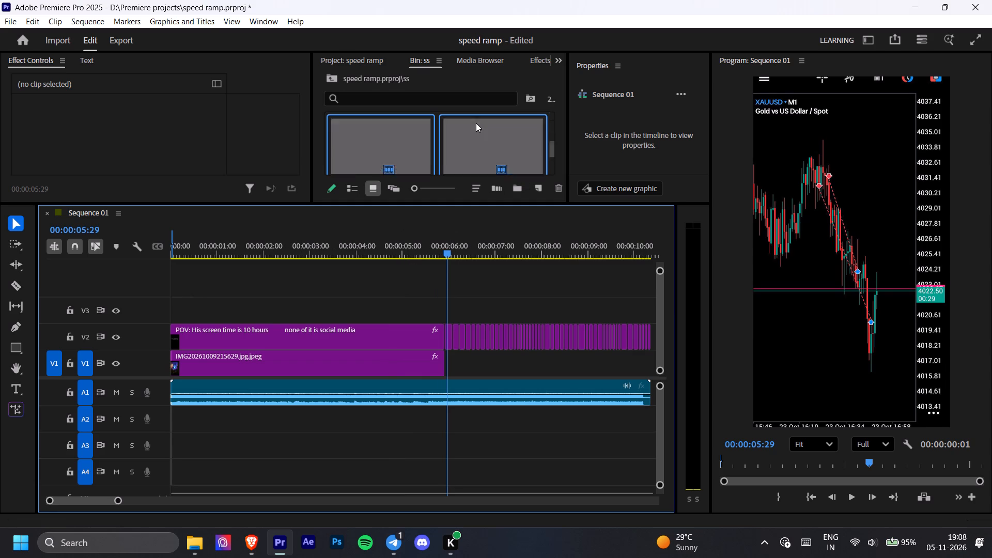
scroll(476, 123, "down", 3)
left_click_drag(509, 204, 537, 283)
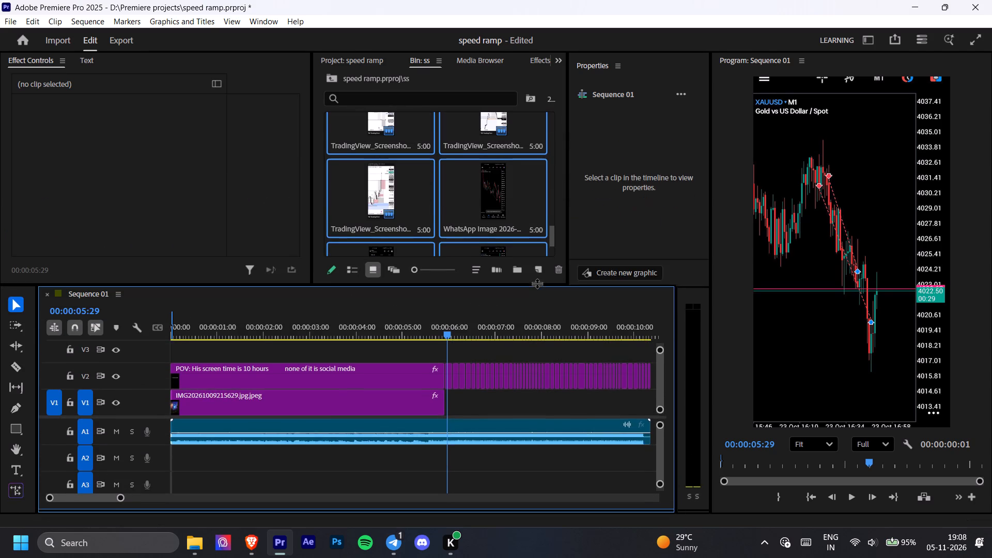
left_click_drag(537, 283, 532, 265)
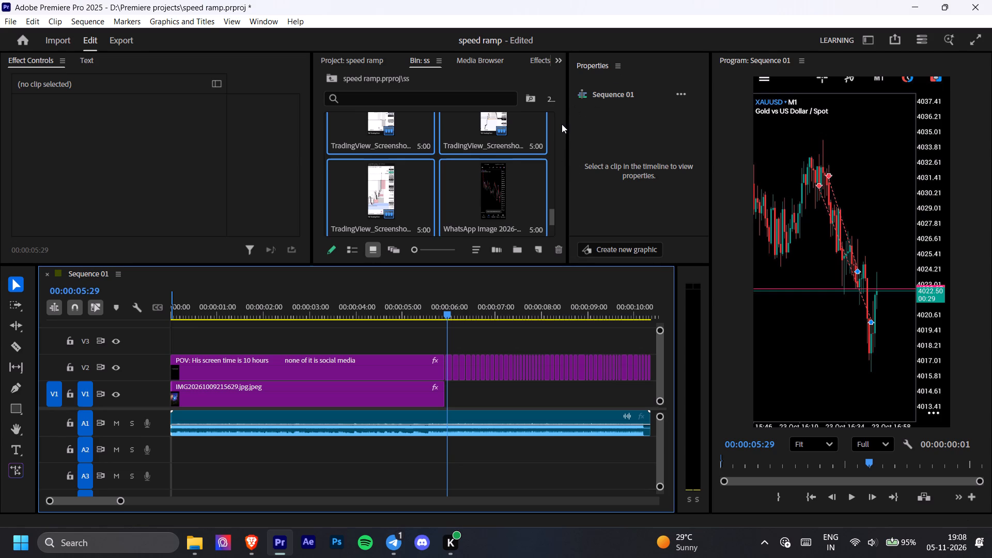
left_click_drag(568, 132, 615, 146)
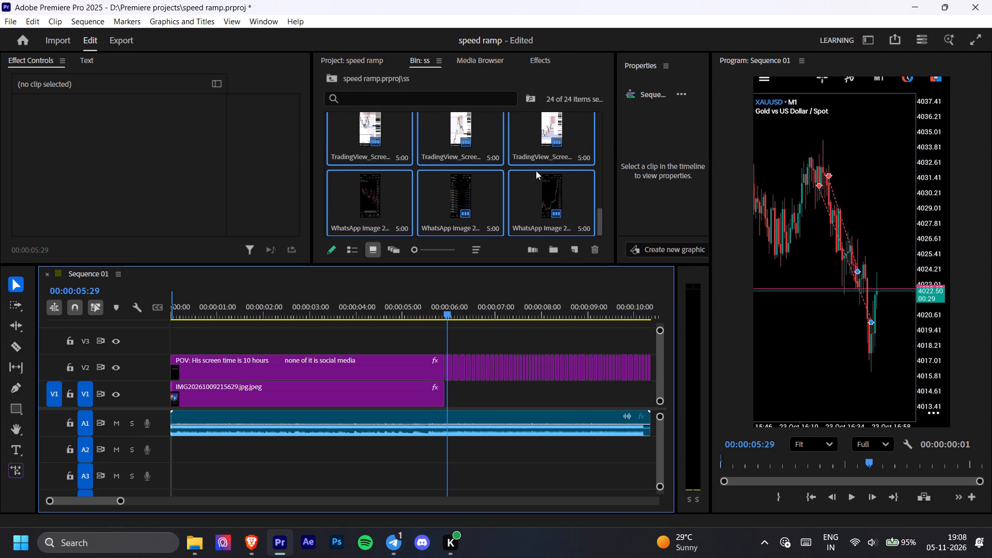
scroll(536, 171, "down", 3)
left_click(601, 185)
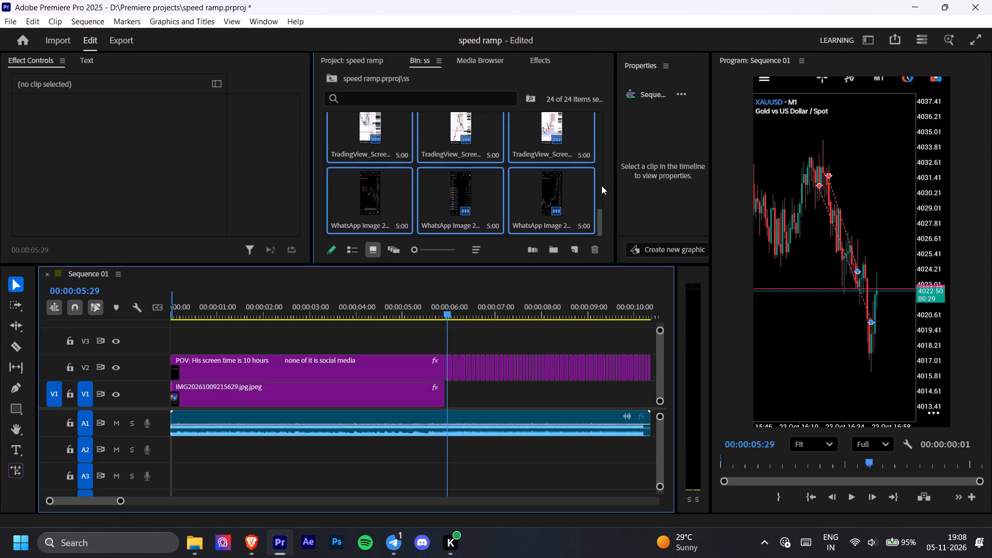
left_click_drag(600, 196, 595, 121)
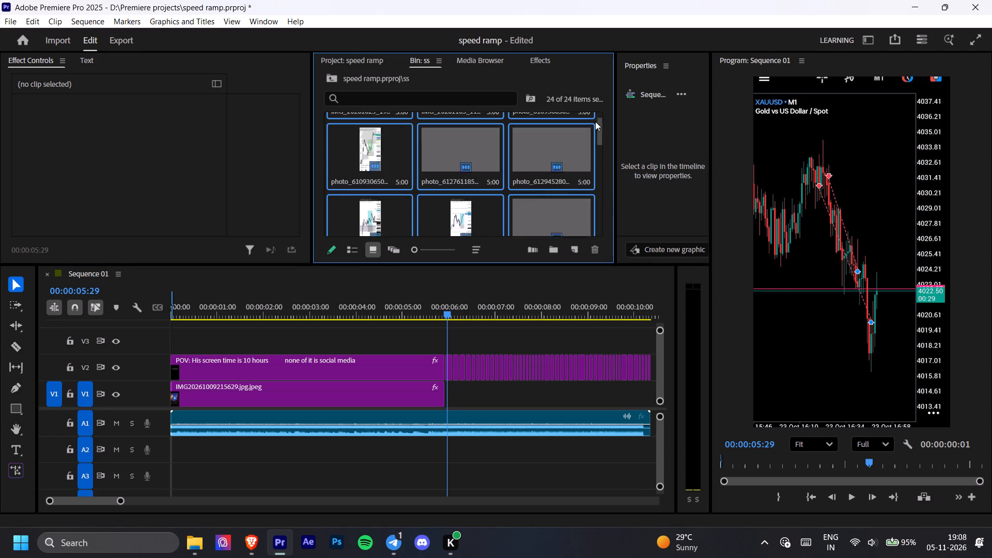
left_click_drag(595, 121, 594, 79)
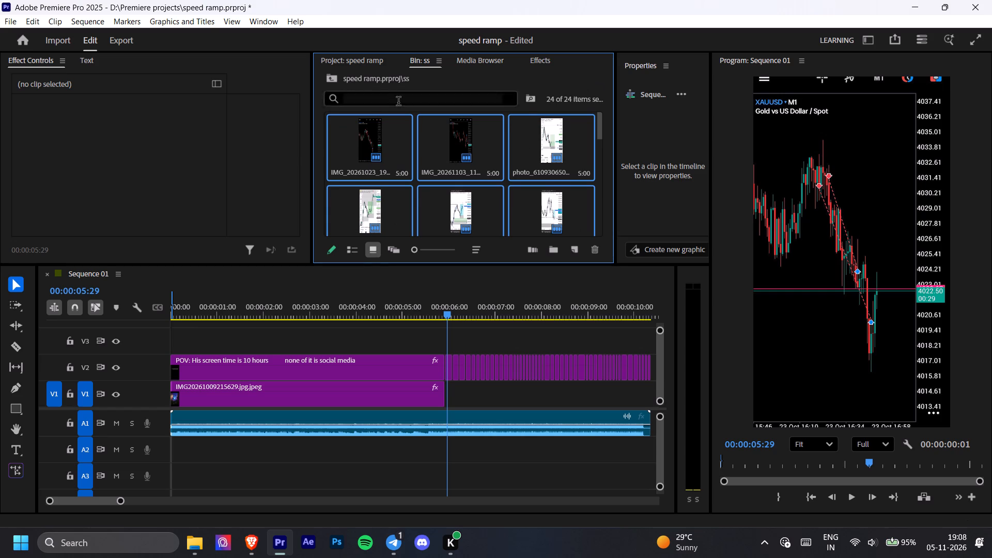
Return to the speed ramp project's top level and start creating a new search bin there.
left_click(378, 76)
left_click(368, 59)
right_click(556, 202)
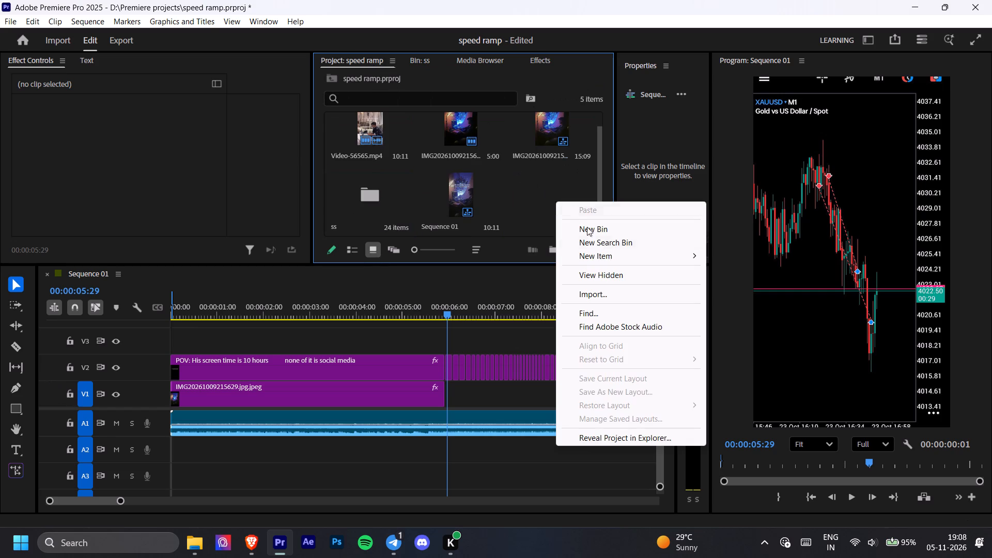
left_click(645, 245)
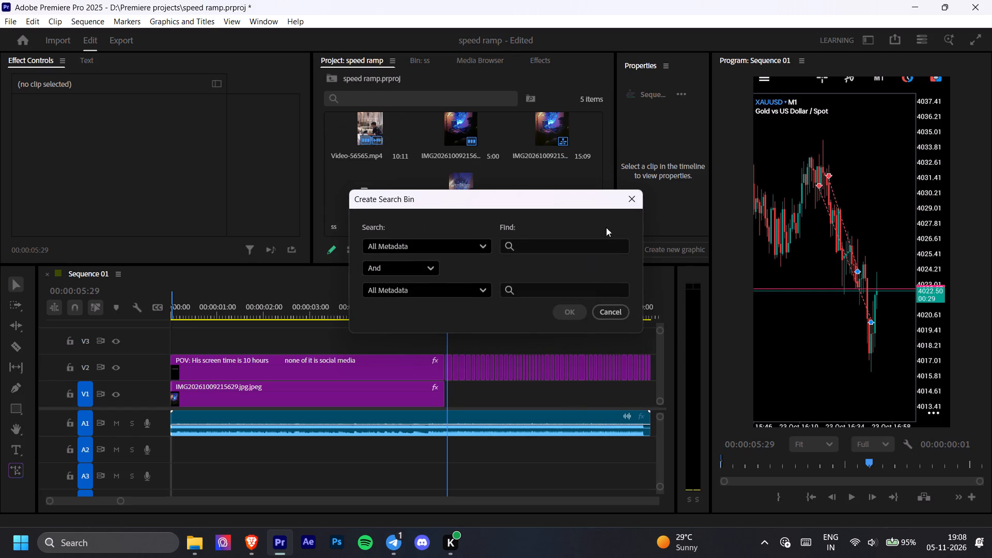
Dismiss the search bin dialog and create a 1080 × 1920 adjustment layer at 30 fps in the project.
left_click(626, 202)
right_click(497, 177)
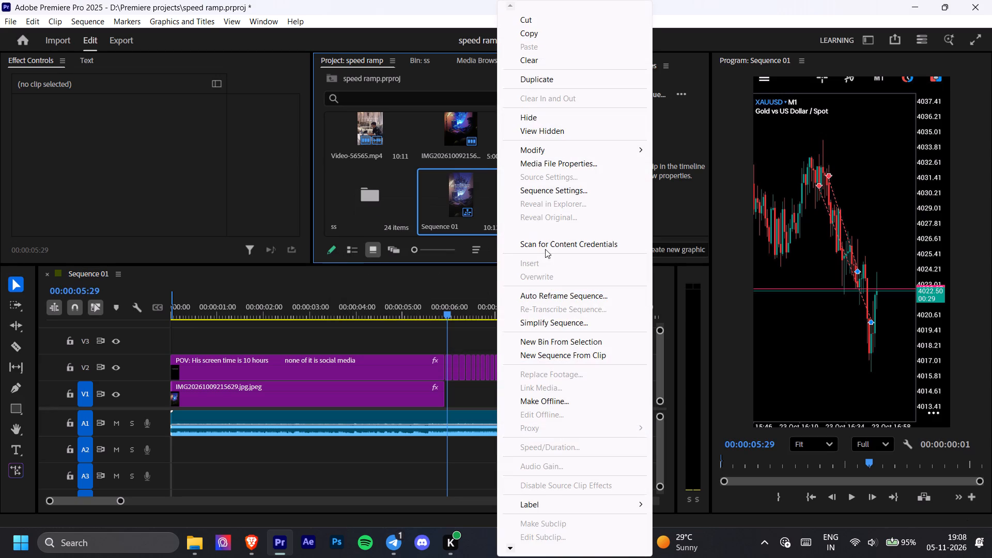
left_click(434, 251)
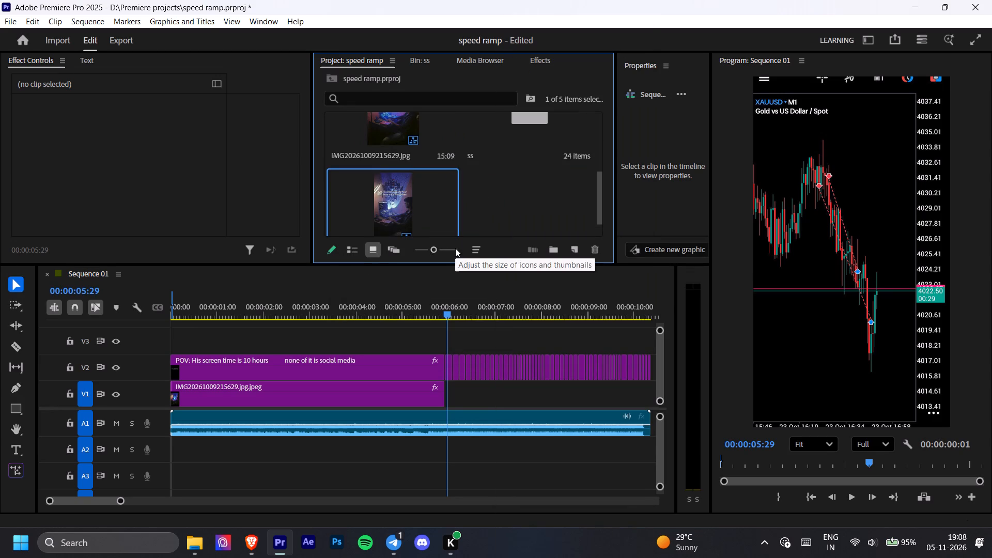
left_click_drag(435, 248, 428, 249)
right_click(504, 199)
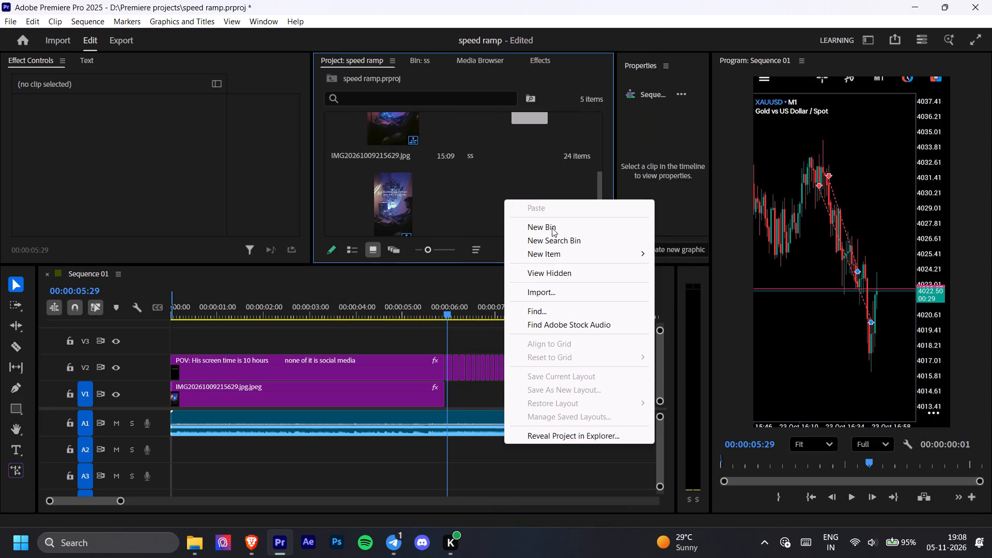
left_click(596, 249)
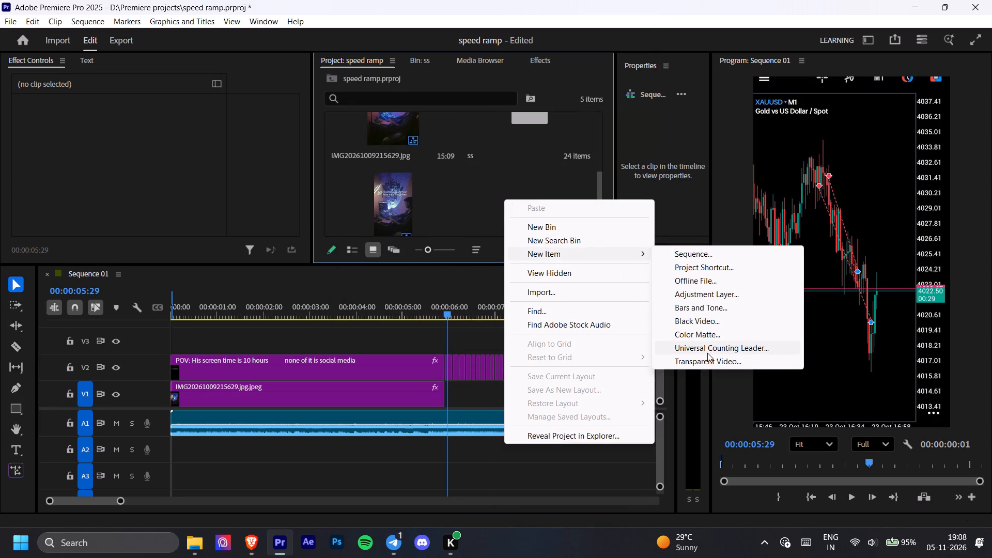
left_click(712, 298)
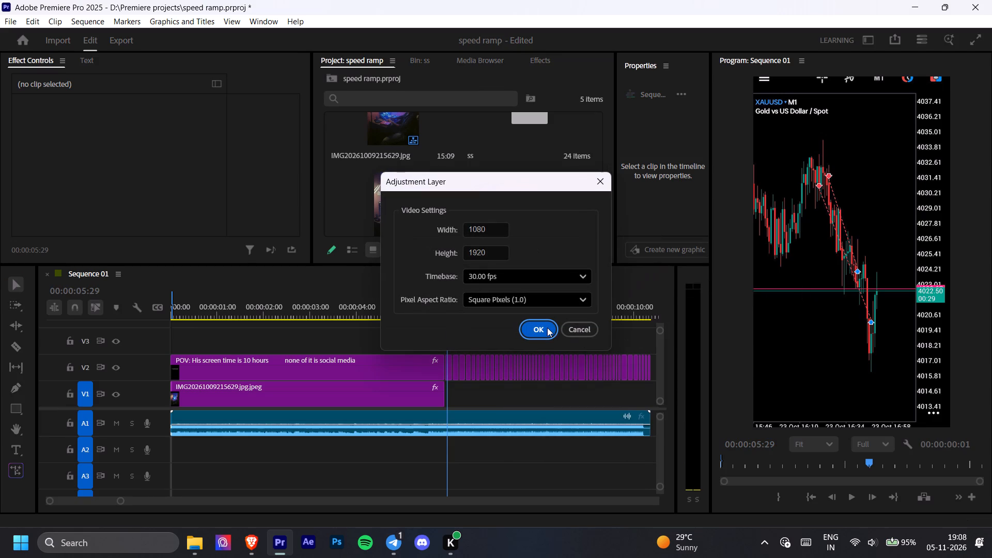
left_click(547, 328)
Place the adjustment layer on V3 where the title clip ends and trim its end to the end of the montage.
left_click_drag(512, 193, 512, 198)
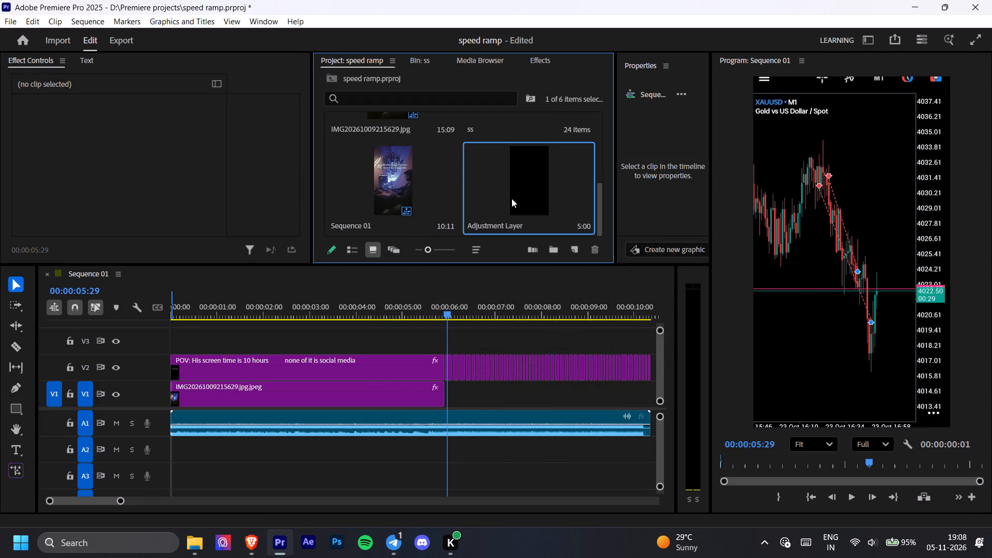
left_click_drag(512, 198, 447, 342)
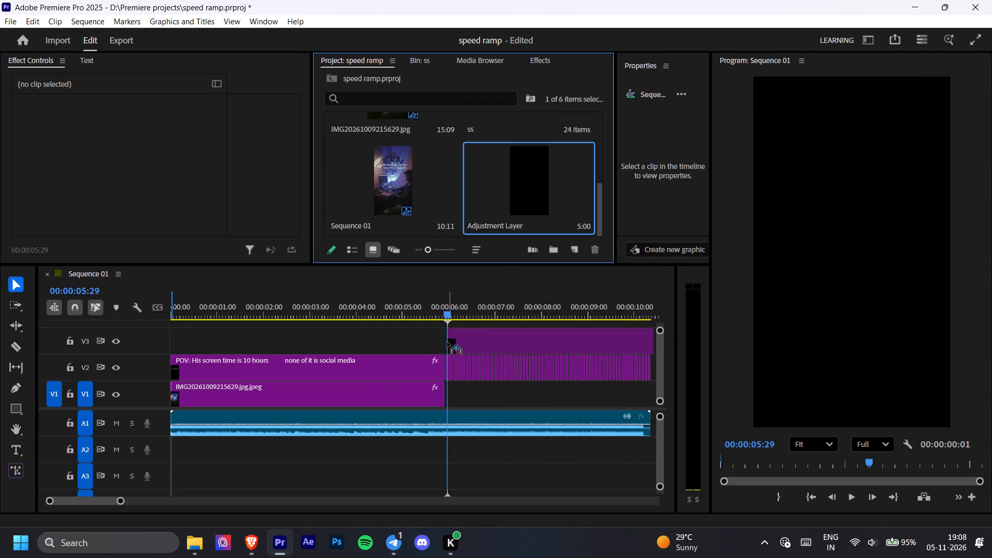
left_click_drag(447, 342, 443, 343)
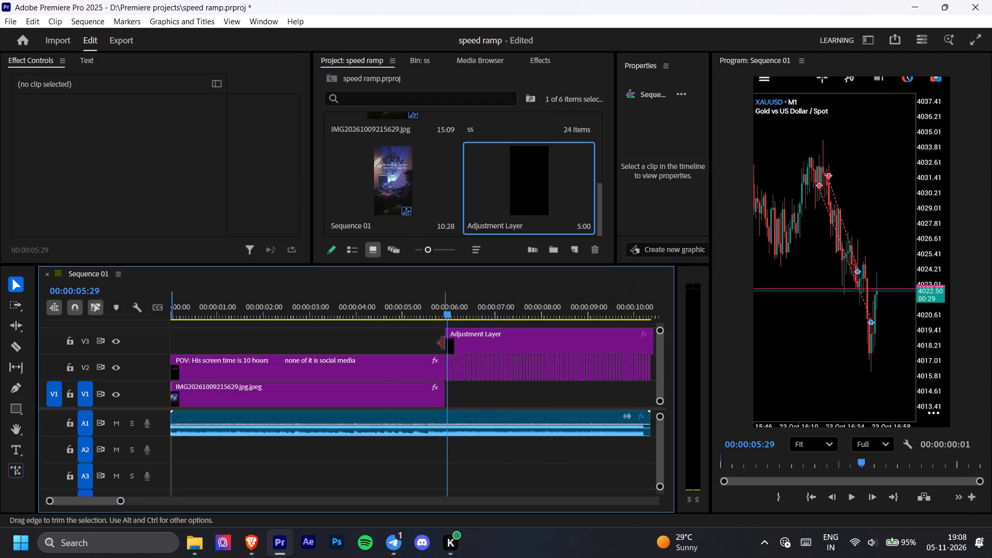
scroll(529, 393, "left", 2)
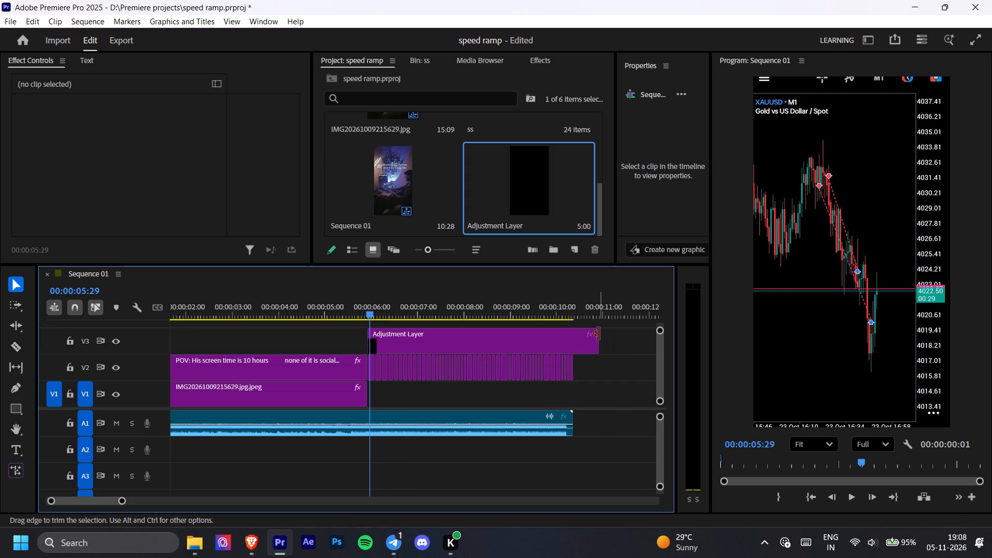
left_click_drag(599, 334, 577, 352)
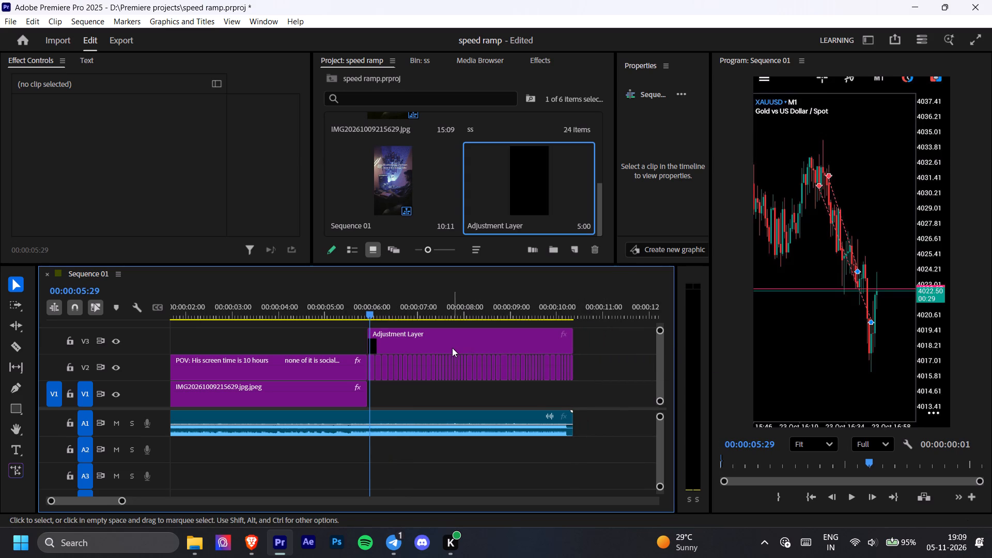
Find the FI: Vignette FX effect and apply it to the V3 adjustment layer, previewing the frame at 00:00:07:18.
left_click(452, 346)
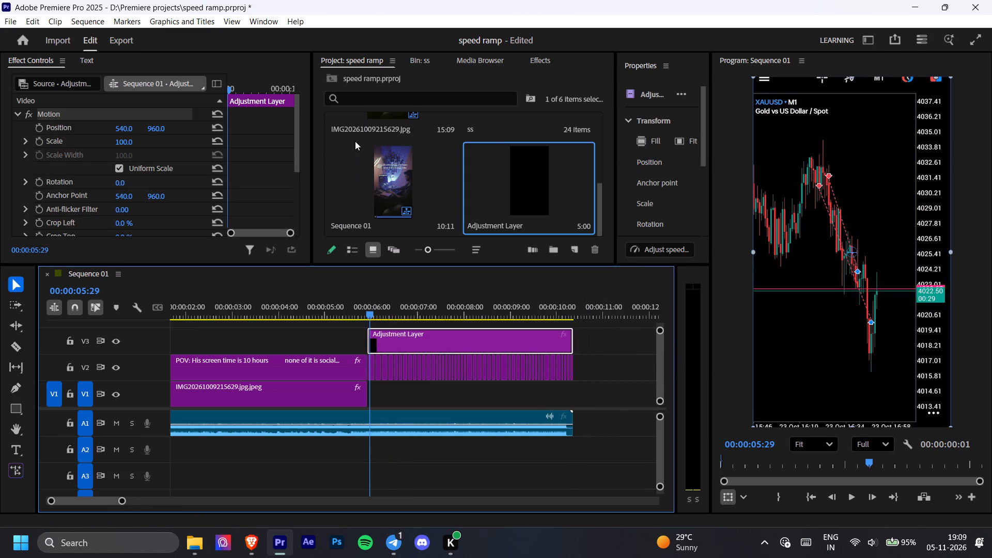
left_click(547, 61)
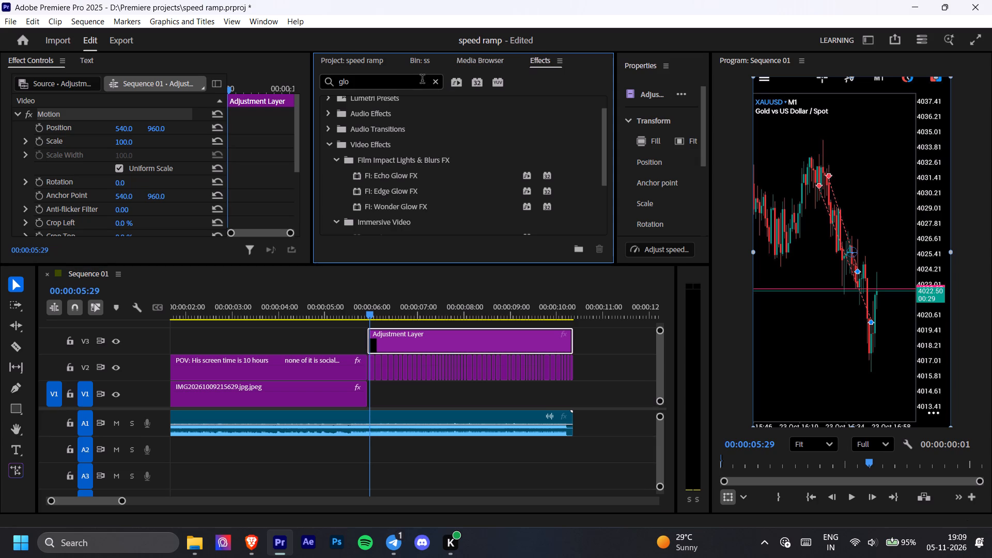
left_click_drag(406, 80, 339, 92)
type("vig")
left_click(396, 195)
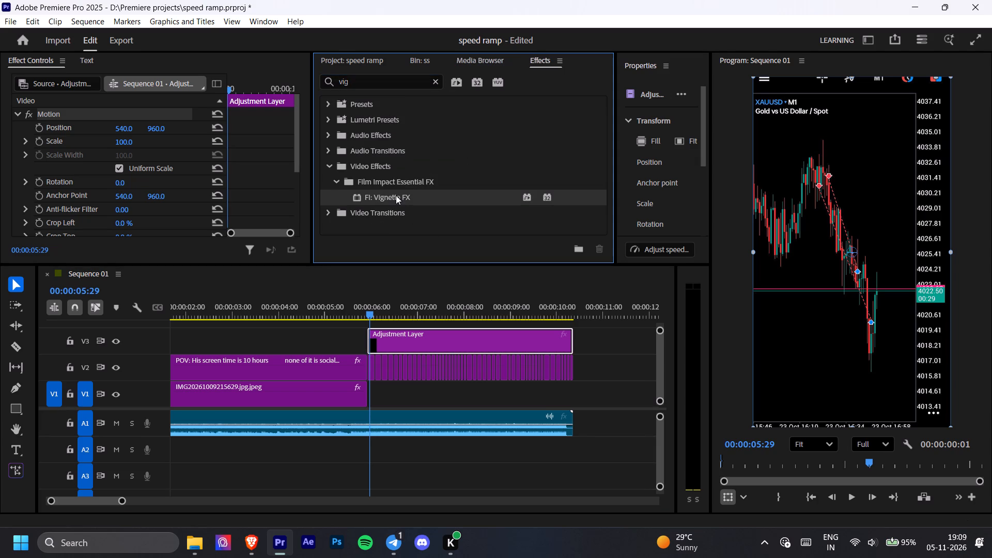
left_click_drag(396, 195, 424, 332)
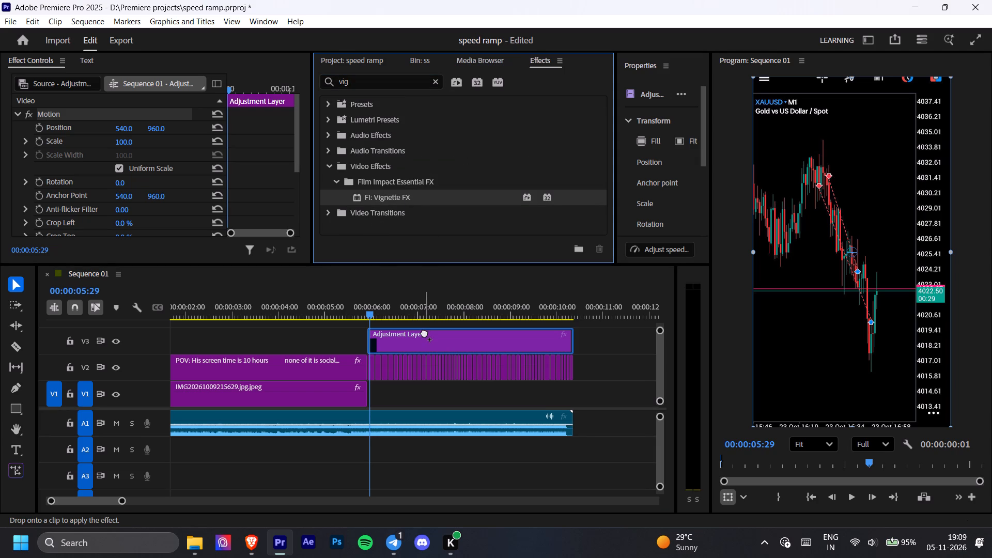
left_click(450, 312)
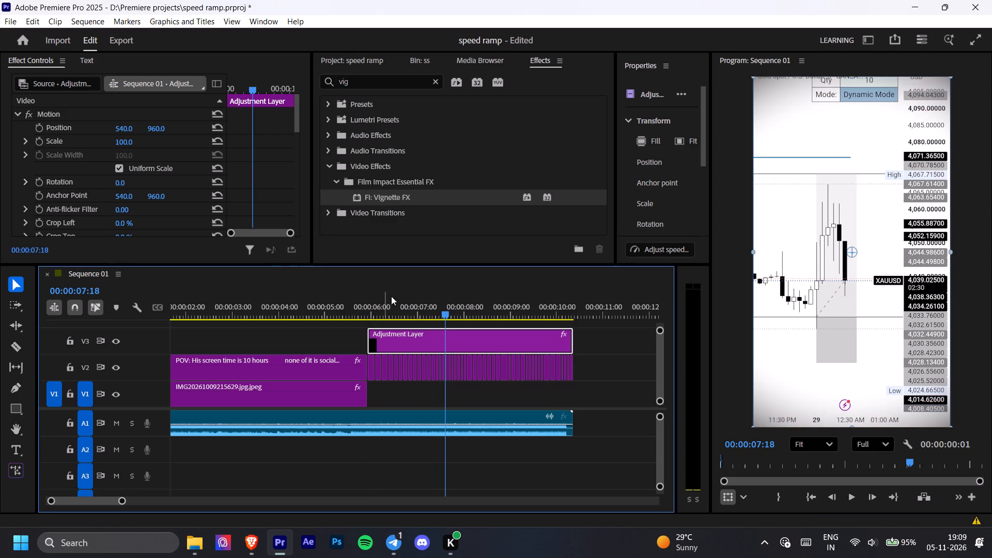
Review the details of the Film Impact entry in the Events log, then close the log.
left_click(972, 519)
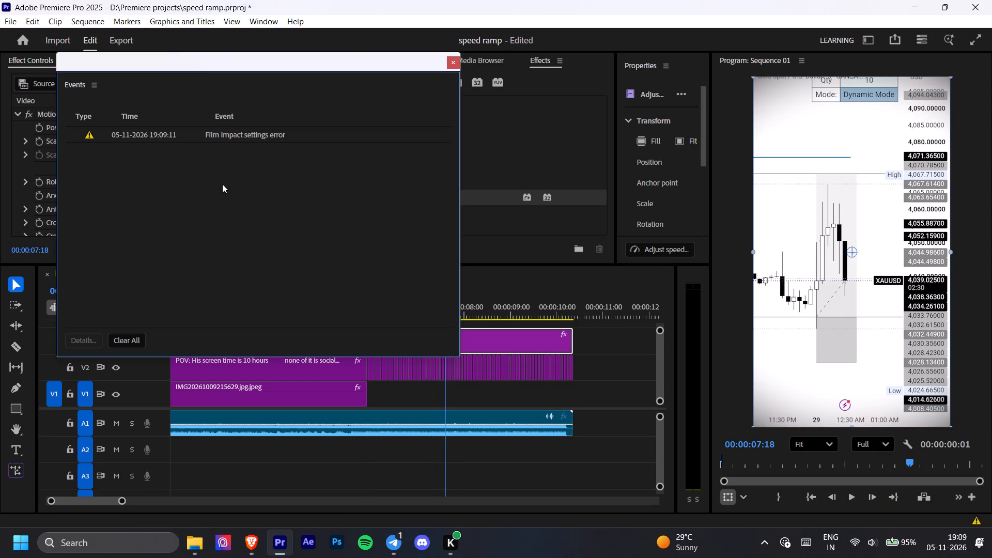
left_click(258, 137)
double_click(258, 137)
right_click(258, 137)
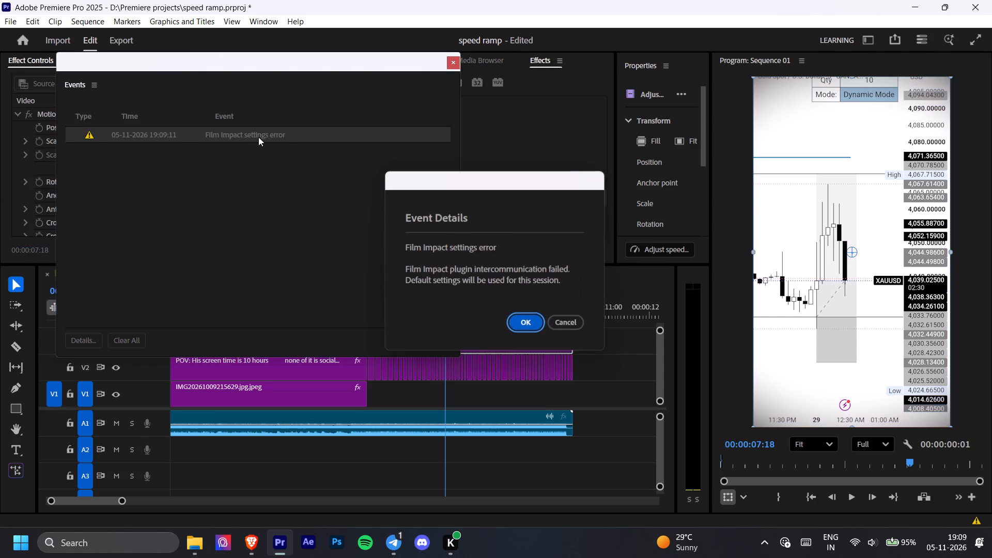
left_click(533, 324)
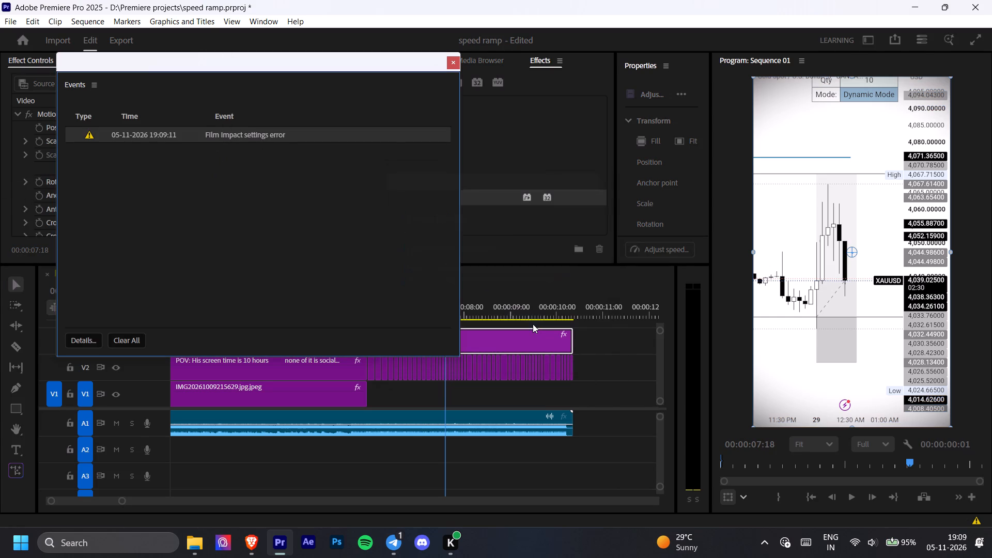
left_click(454, 64)
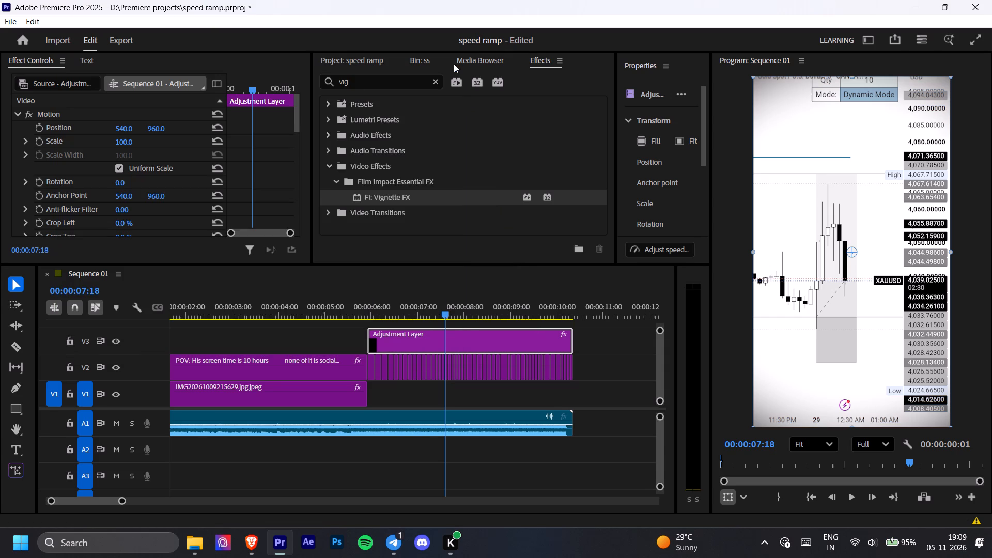
Examine the Vignette effect's parameters and play back the sequence to check the vignette over the montage.
scroll(52, 170, "down", 3)
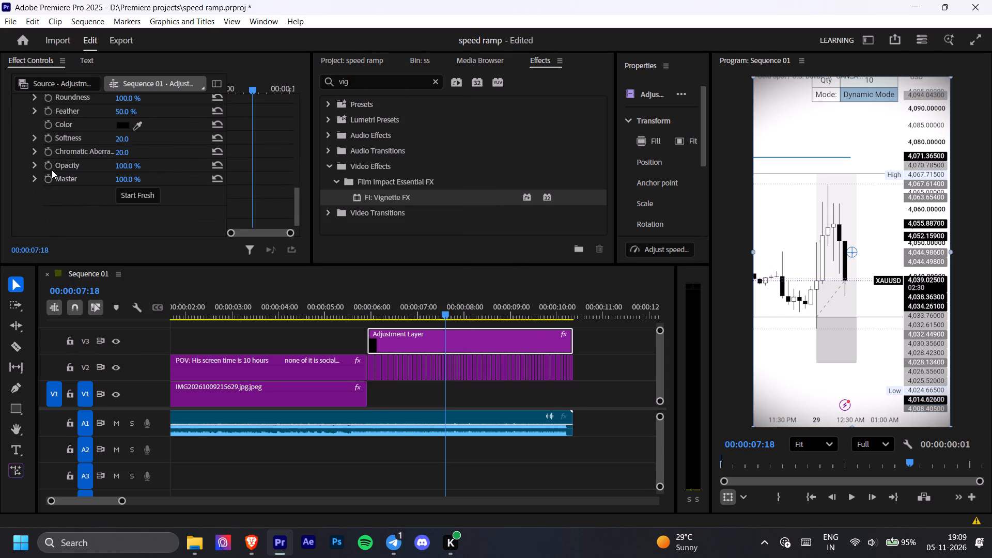
left_click(27, 126)
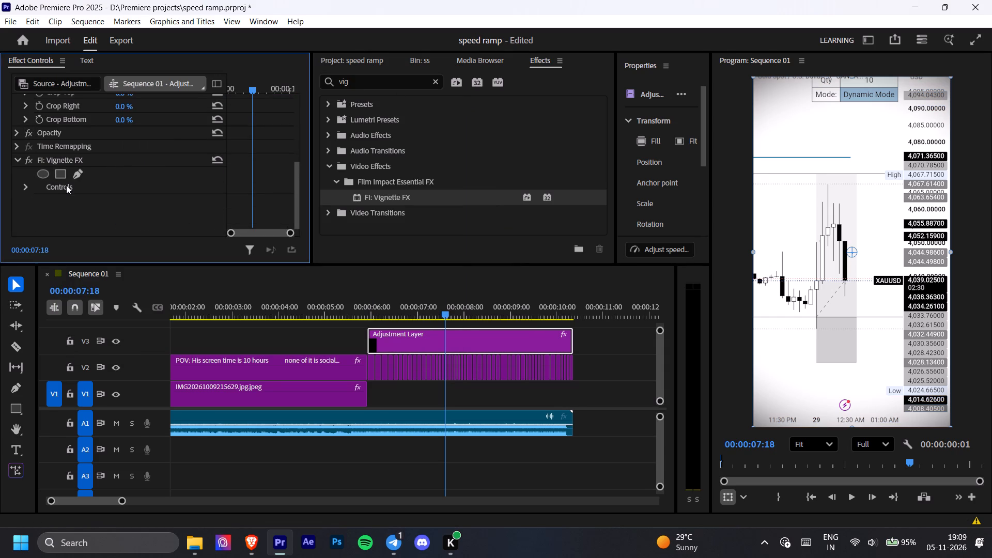
left_click(58, 189)
left_click(27, 189)
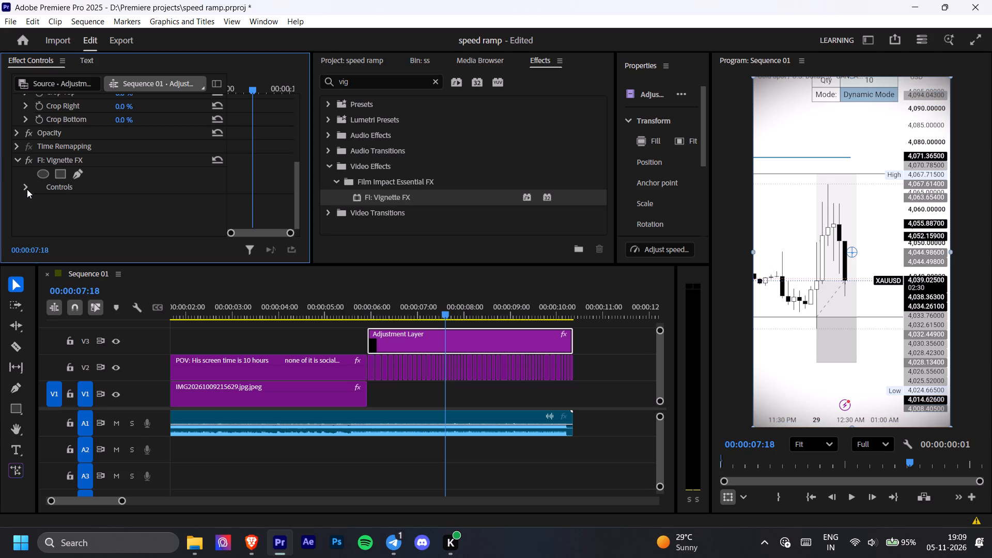
scroll(89, 206, "down", 1)
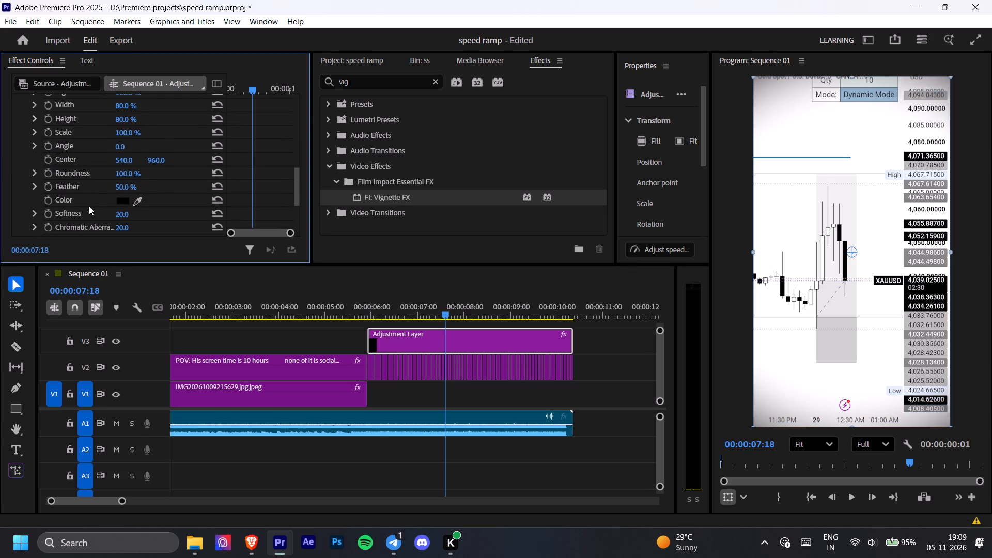
left_click_drag(440, 315, 431, 315)
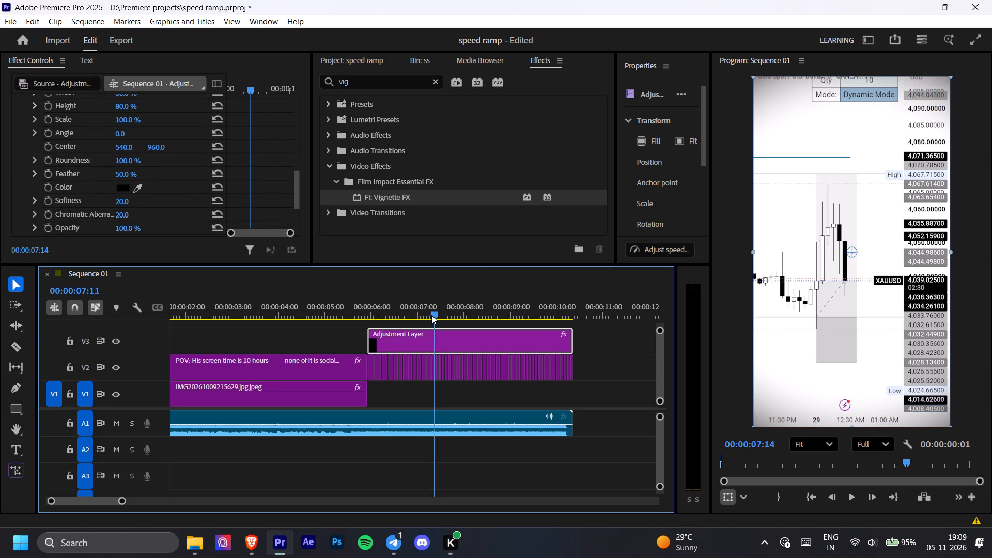
left_click_drag(431, 315, 365, 323)
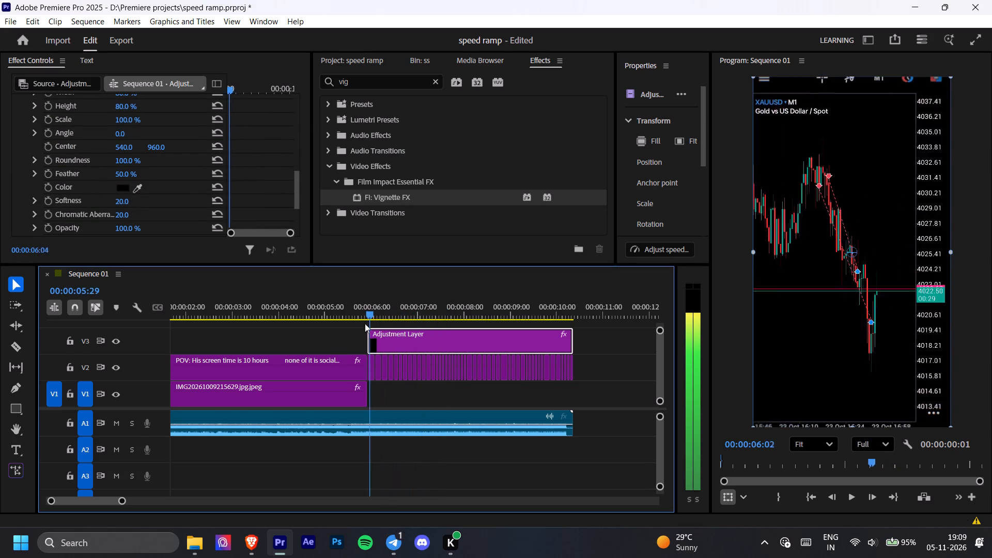
left_click_drag(365, 323, 225, 329)
key("space")
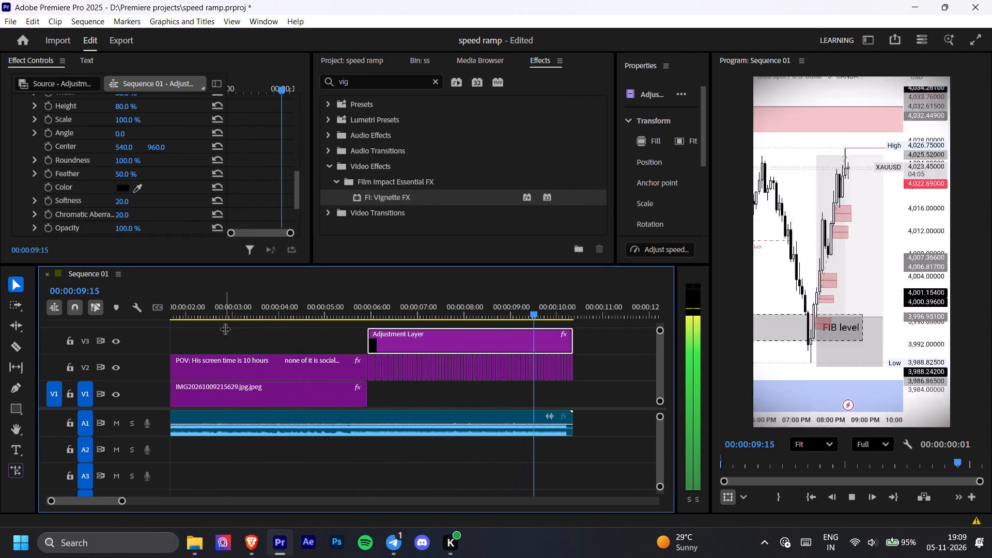
key("space")
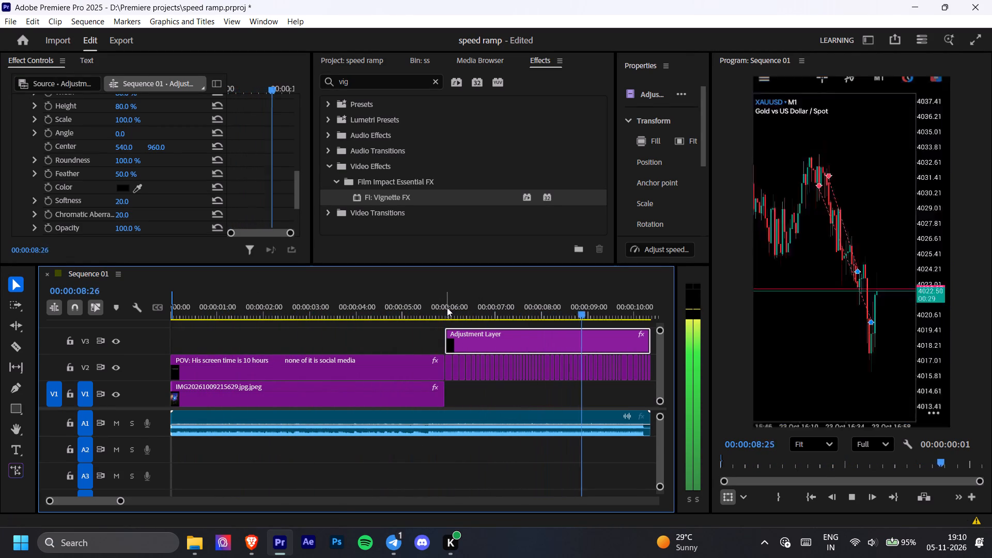
key("space")
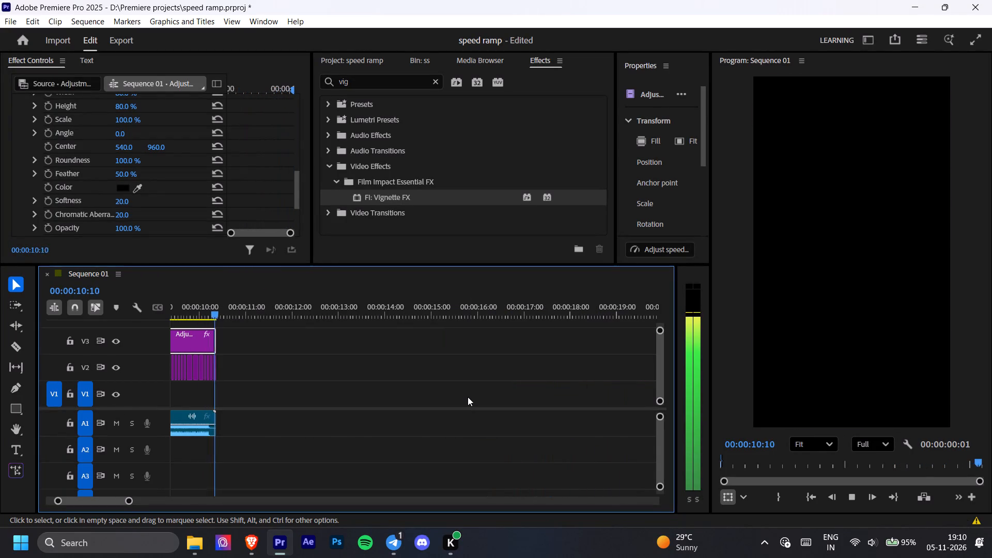
key("space")
key("space")
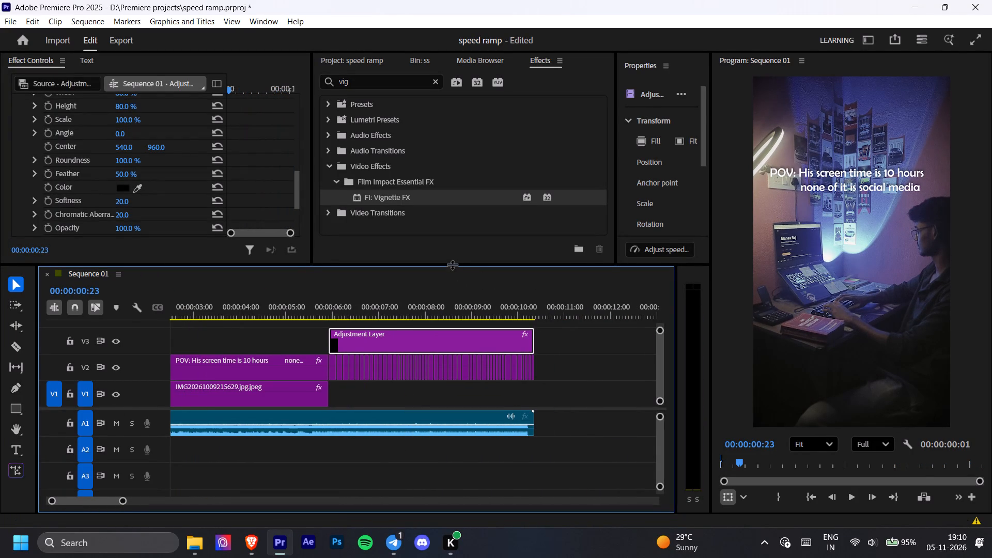
Add a new text layer on the upper part of the frame at 00:00:05:28, where the montage begins.
left_click_drag(452, 265, 453, 237)
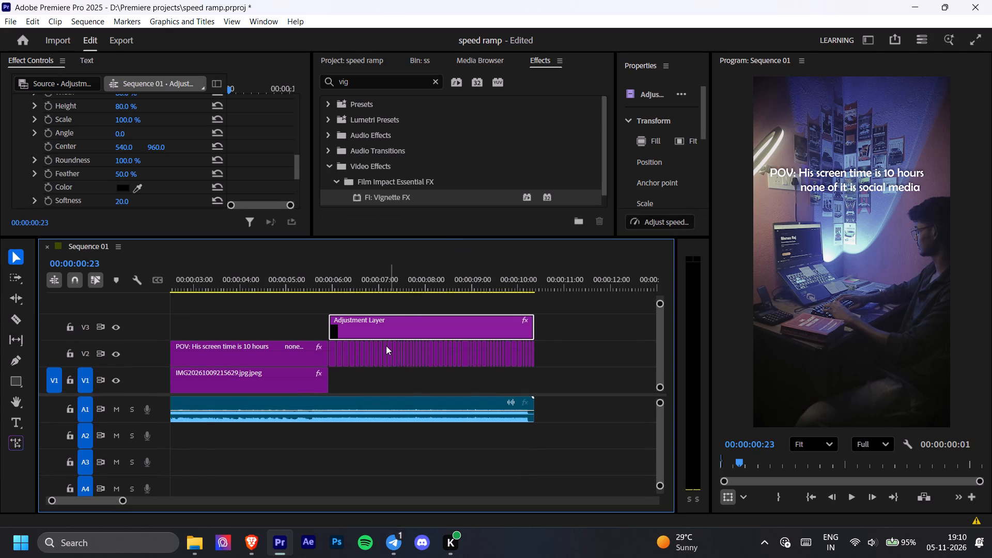
scroll(386, 346, "right", 2)
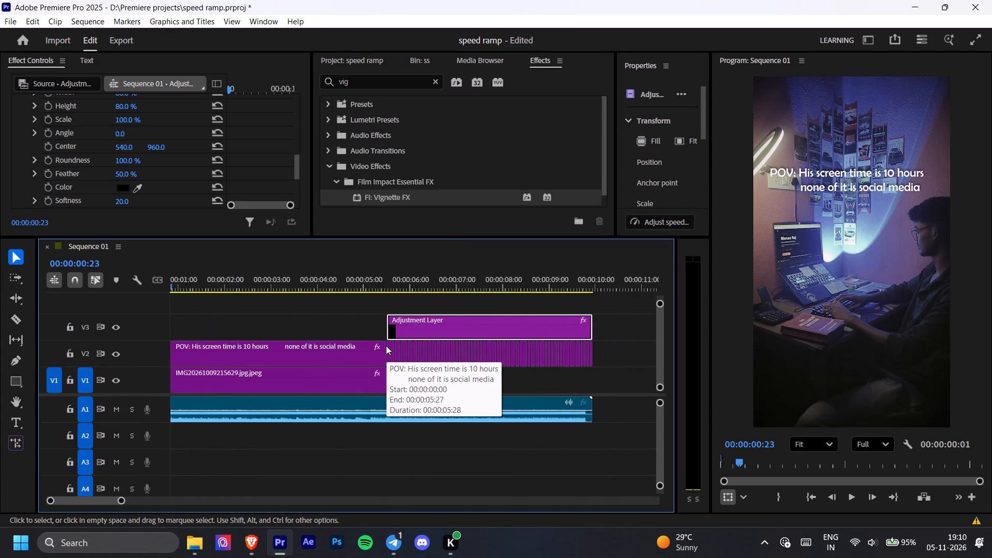
left_click(250, 301)
left_click(250, 286)
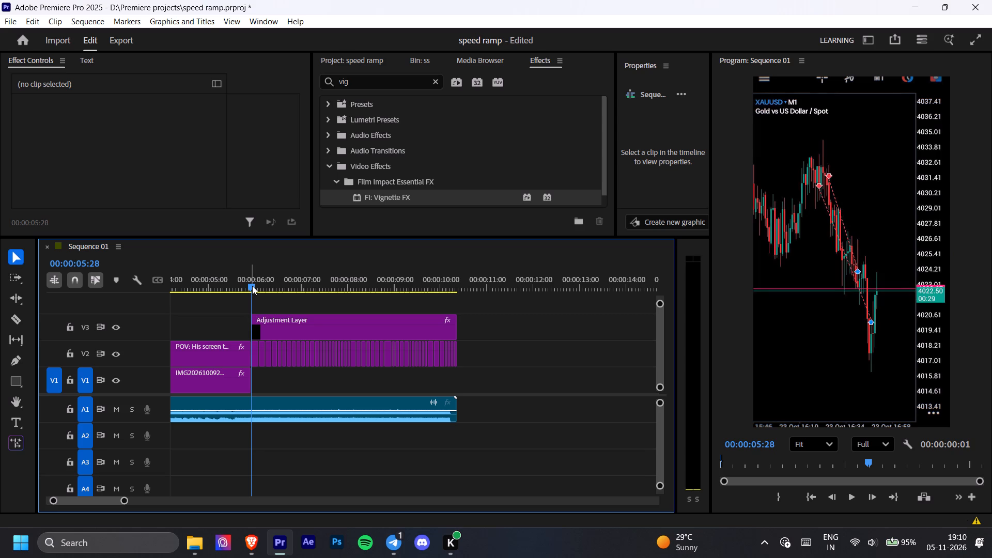
key("t")
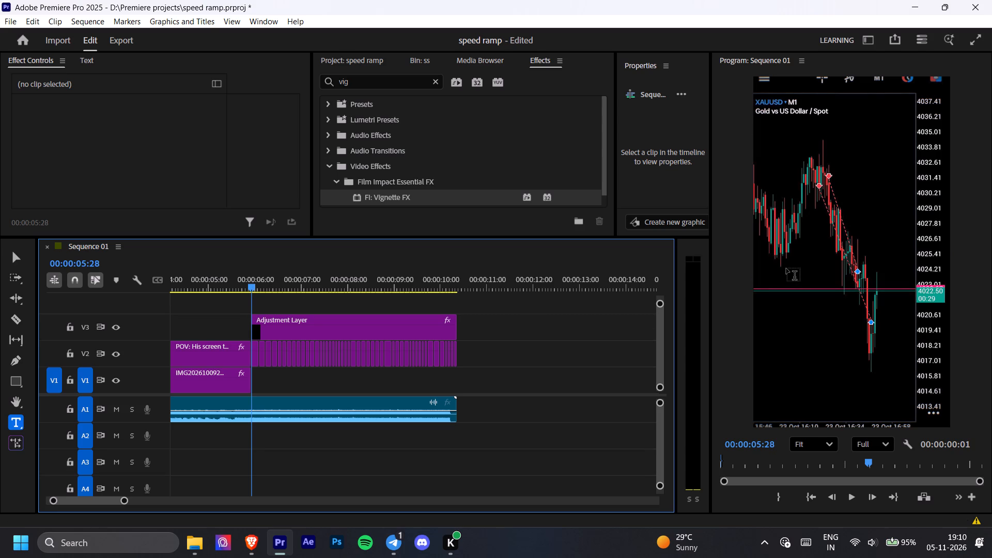
left_click(781, 200)
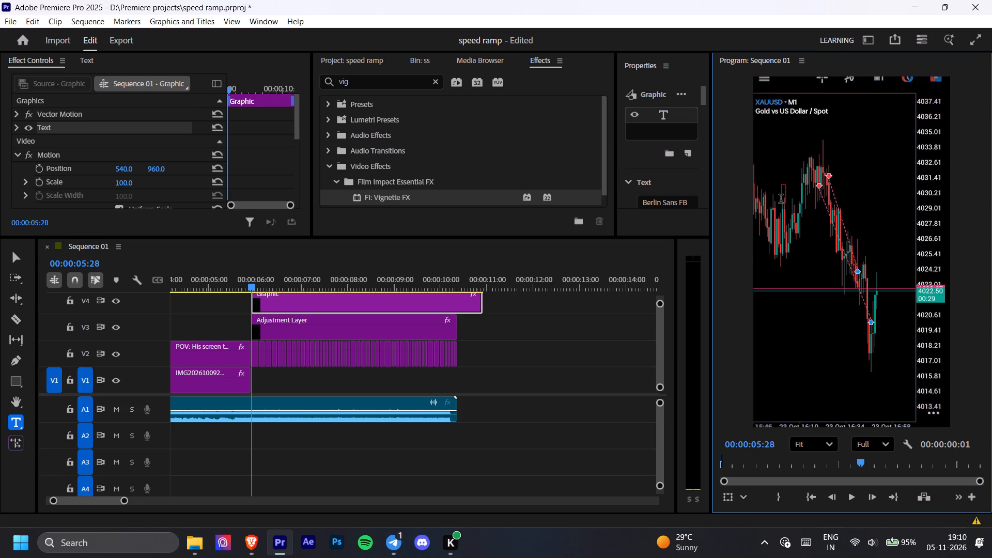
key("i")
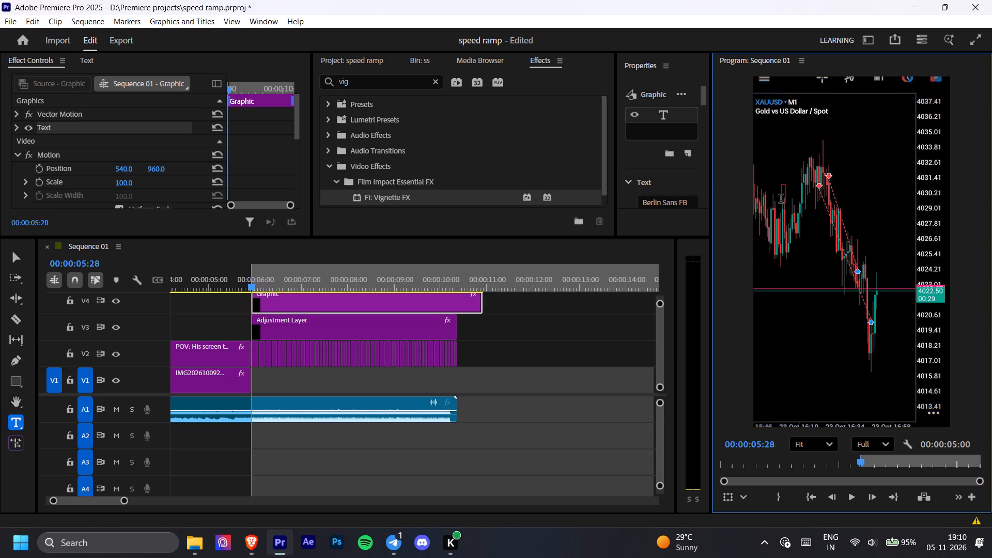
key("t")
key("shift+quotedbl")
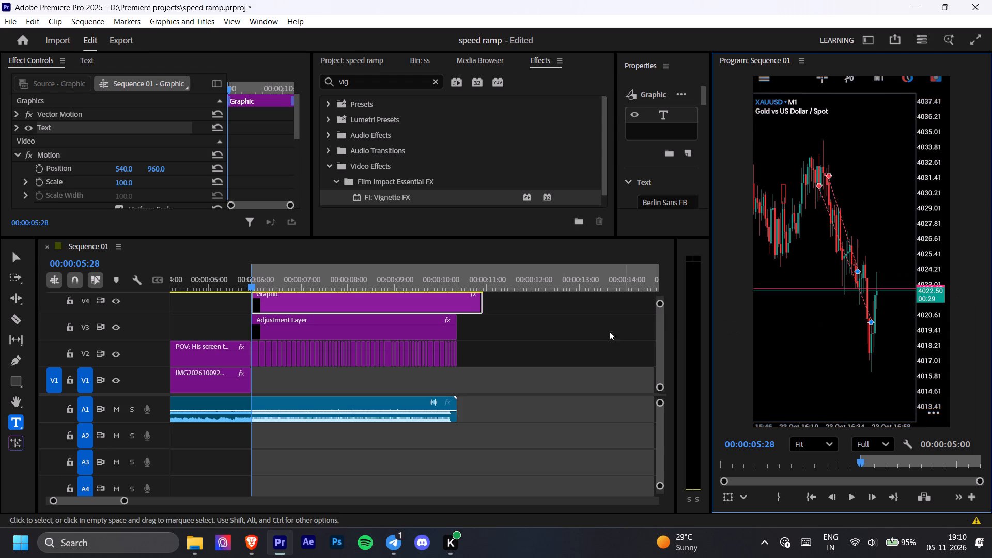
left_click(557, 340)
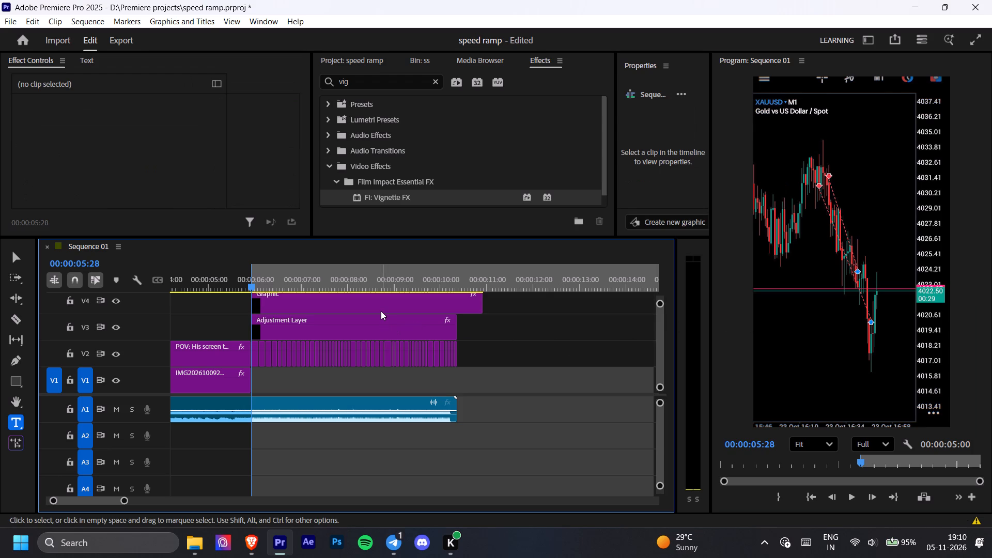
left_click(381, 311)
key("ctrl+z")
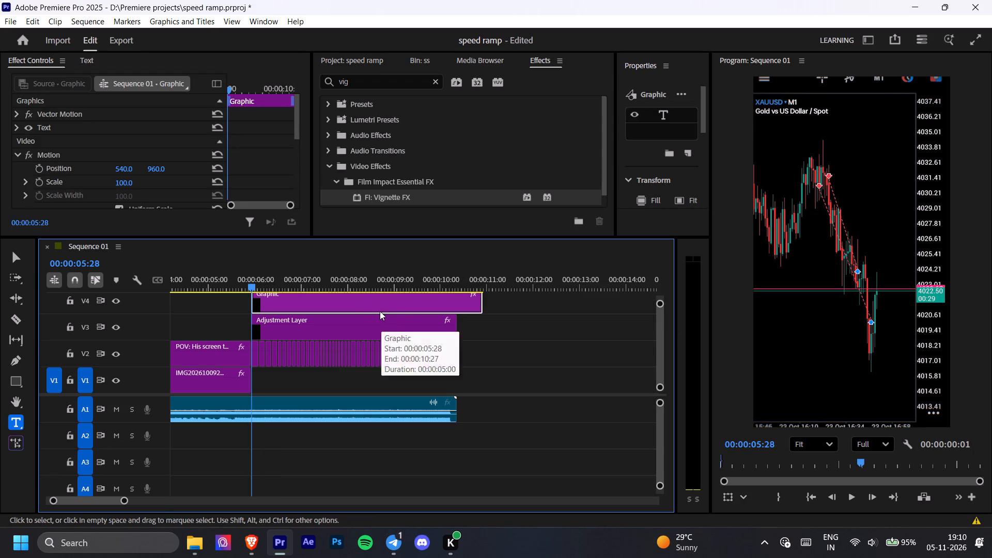
Replace the empty text of the new V4 graphic with "it's chart".
left_click(357, 307)
double_click(357, 307)
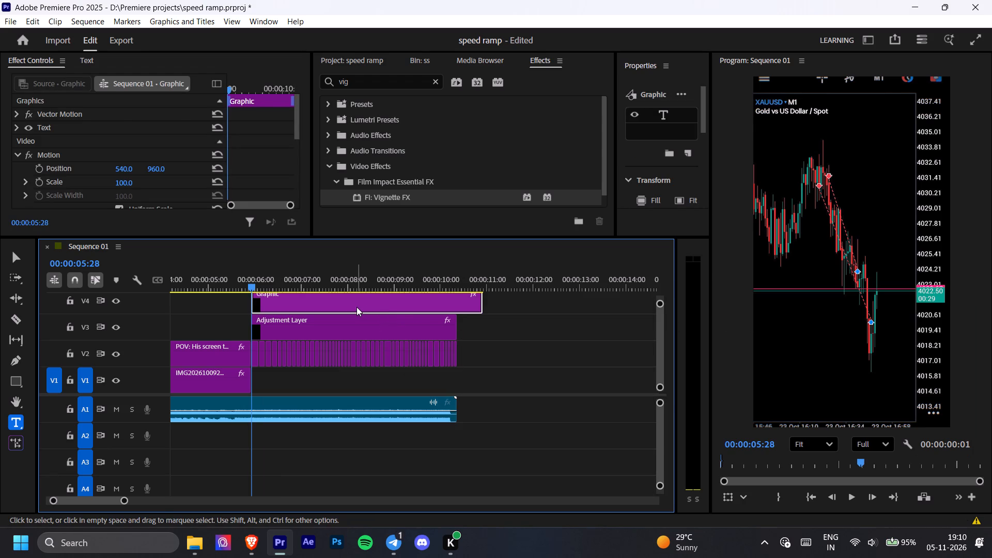
double_click(178, 167)
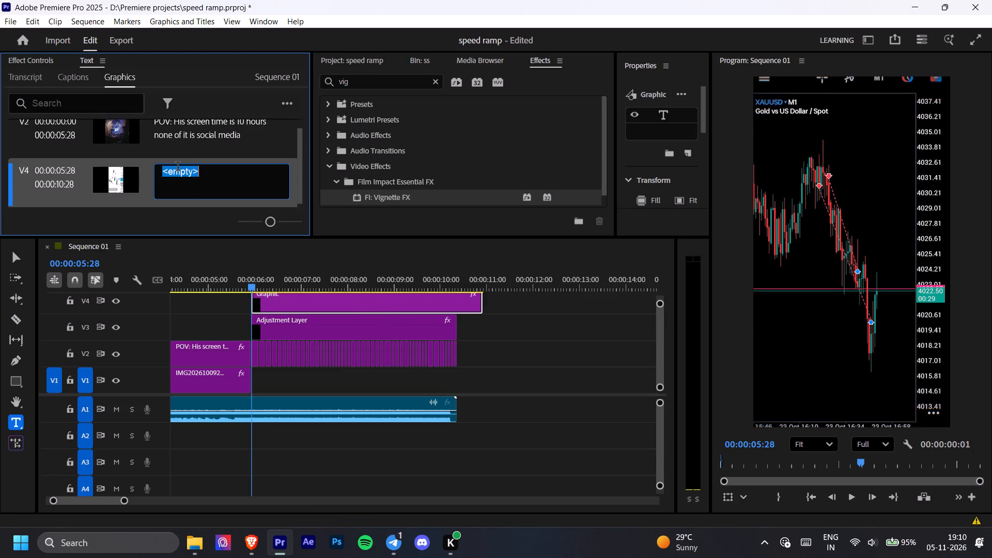
type("it")
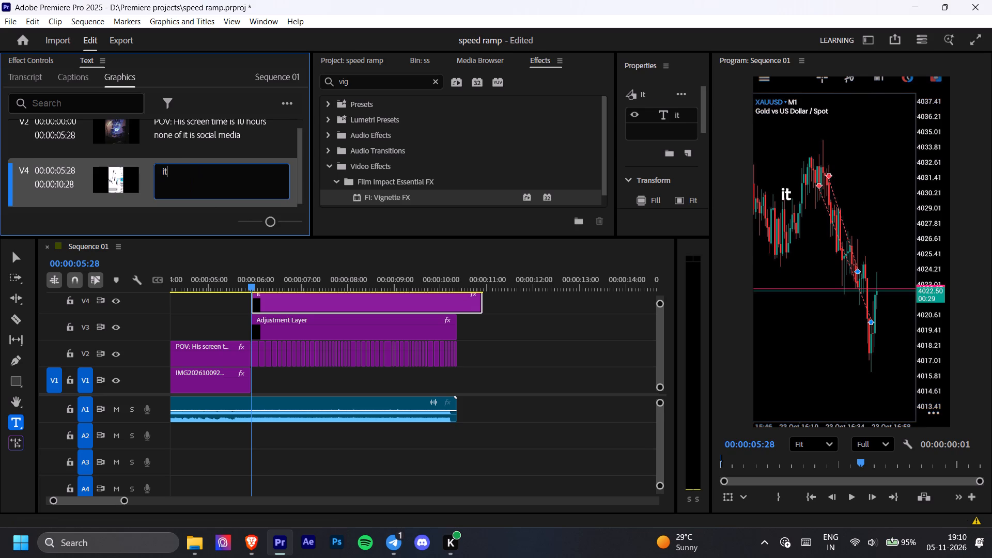
key("shift+colon")
key("BackSpace")
key("apostrophe")
type("s chart")
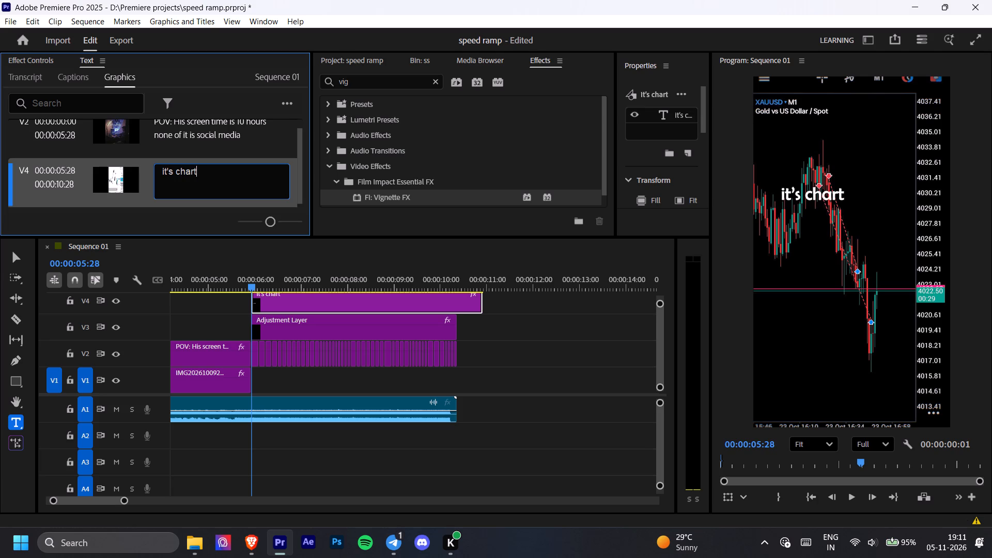
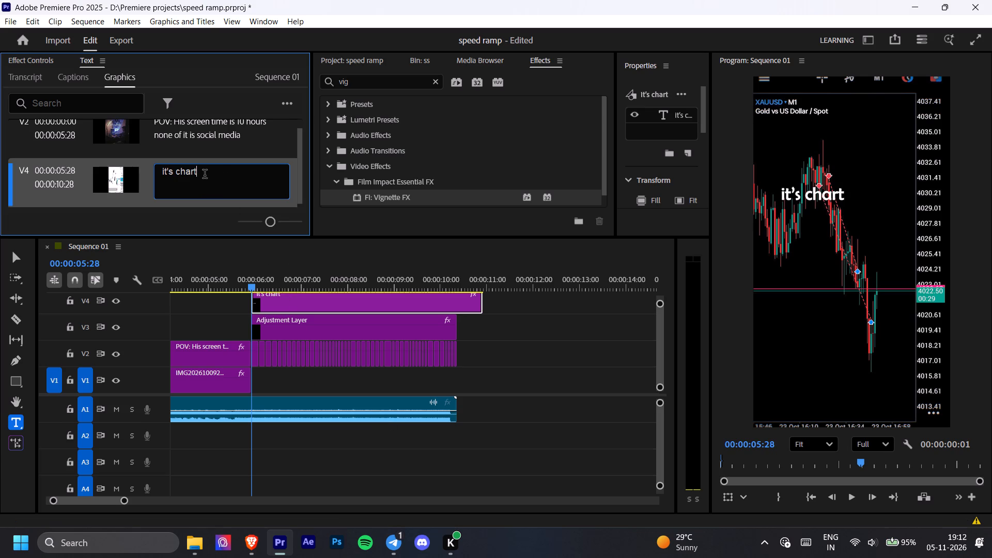
Insert "all" before "chart" so the V4 text reads "it's all chart".
left_click(176, 173)
type("all")
key("space")
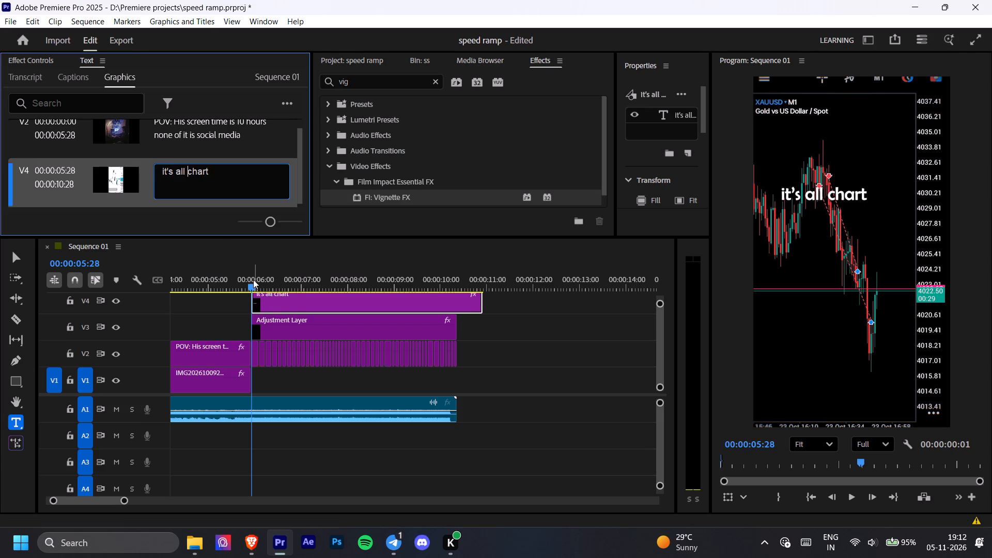
Scrub across the cut from the POV title to the montage to check the picture and audio around the new text.
left_click_drag(250, 278, 227, 287)
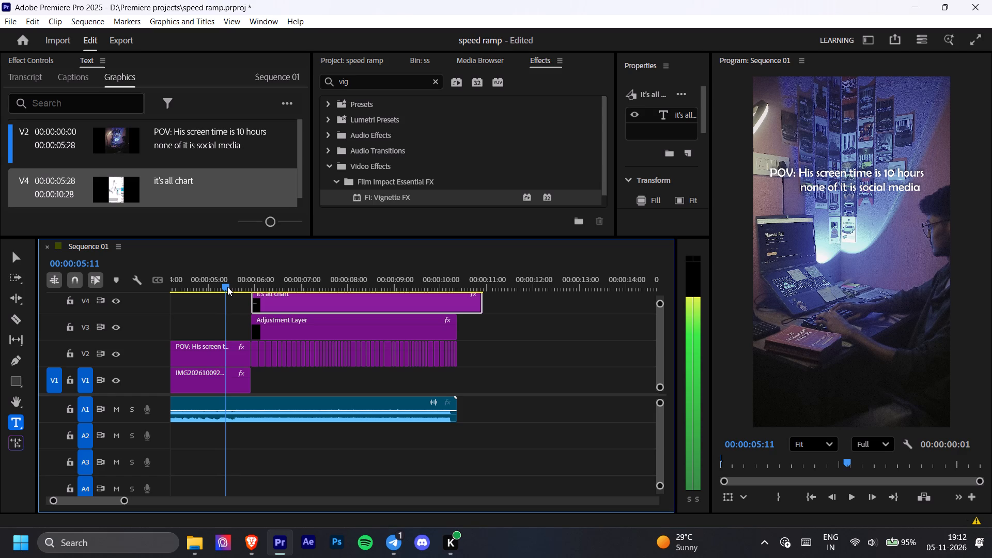
left_click_drag(227, 287, 236, 288)
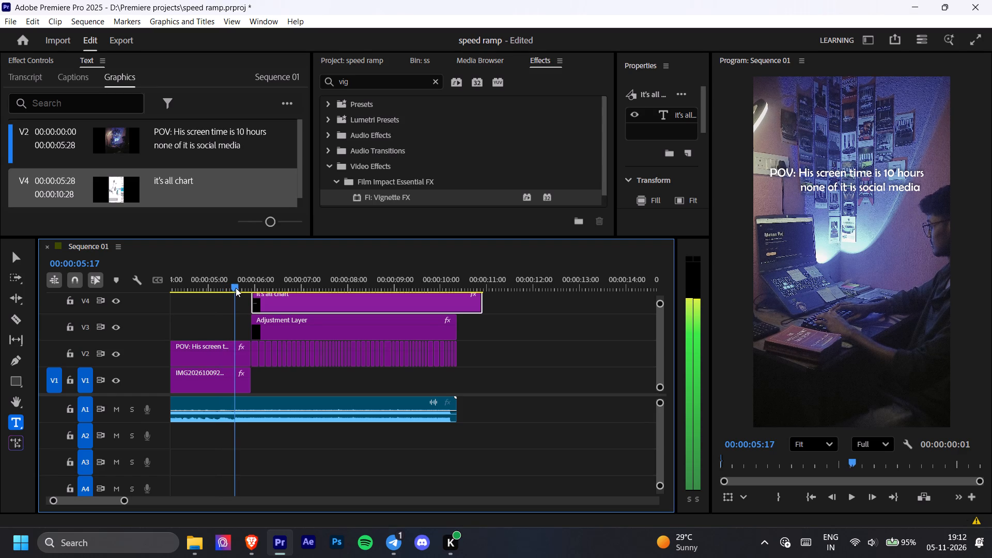
left_click_drag(236, 288, 229, 293)
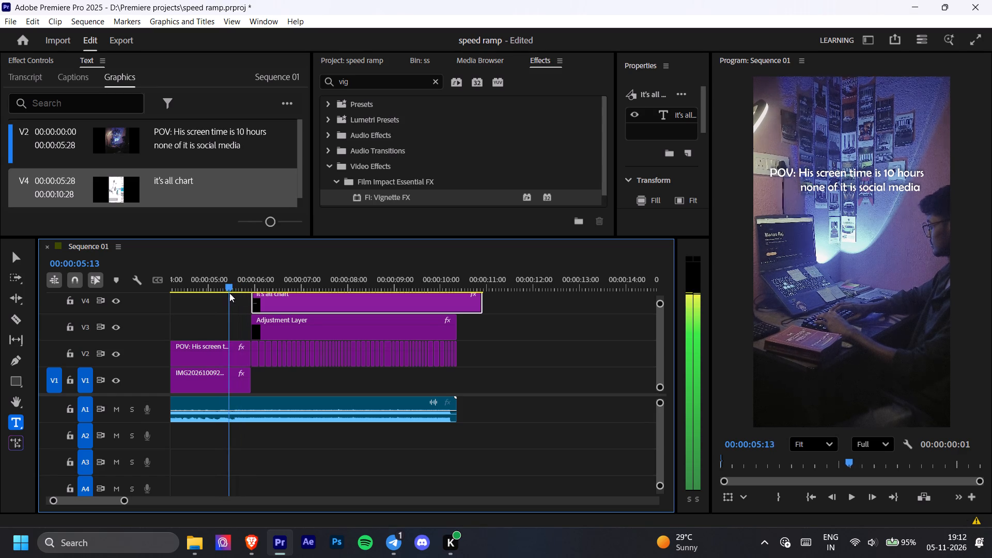
left_click_drag(229, 293, 208, 298)
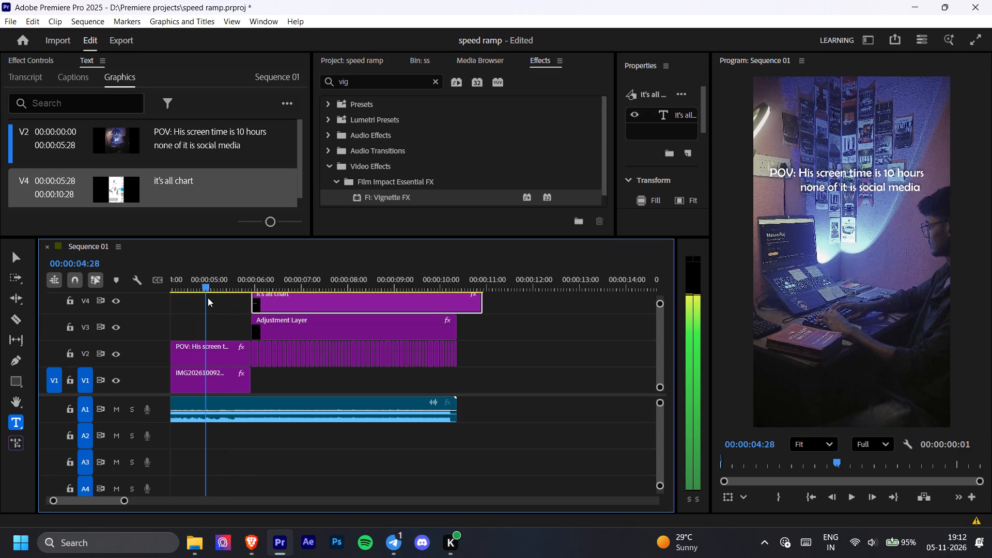
left_click_drag(208, 298, 241, 301)
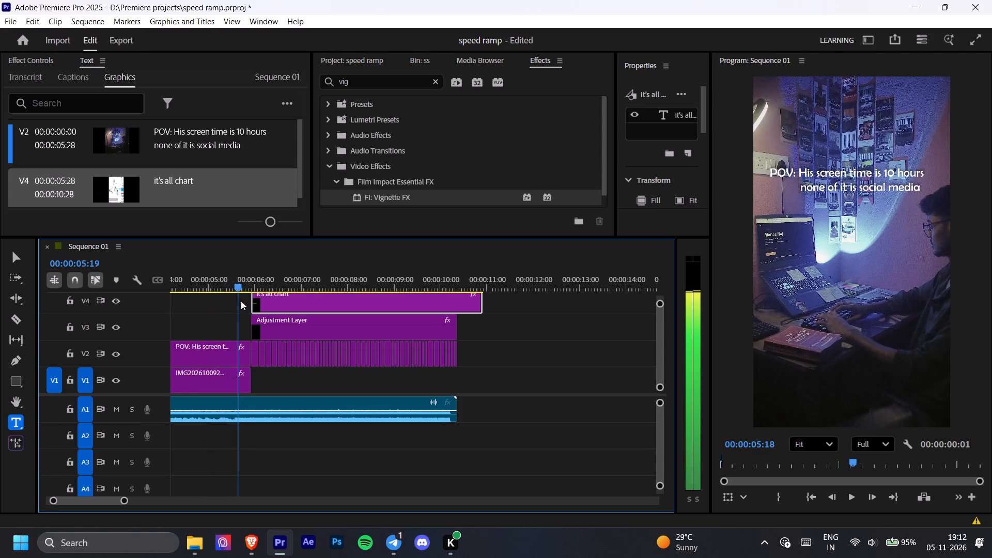
left_click_drag(241, 301, 261, 306)
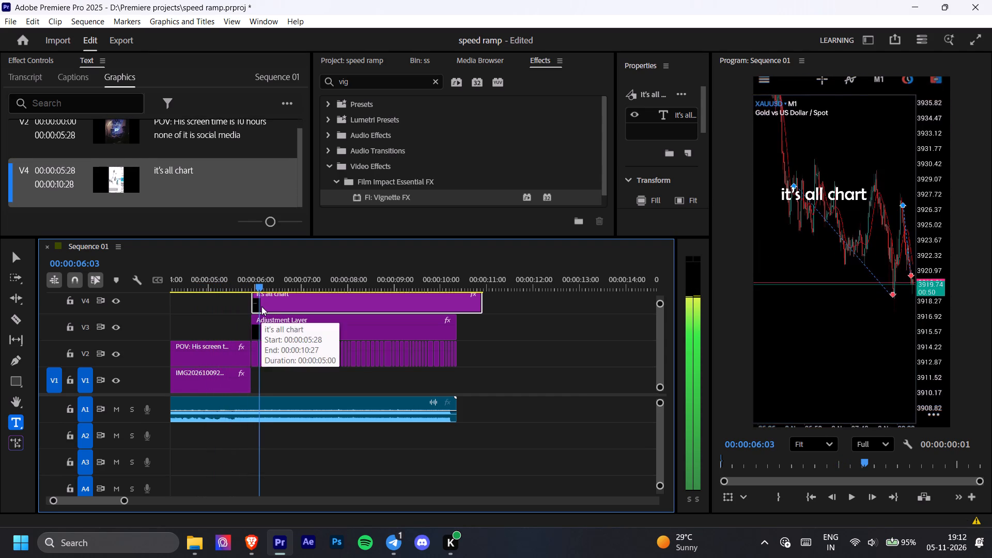
left_click_drag(261, 306, 281, 319)
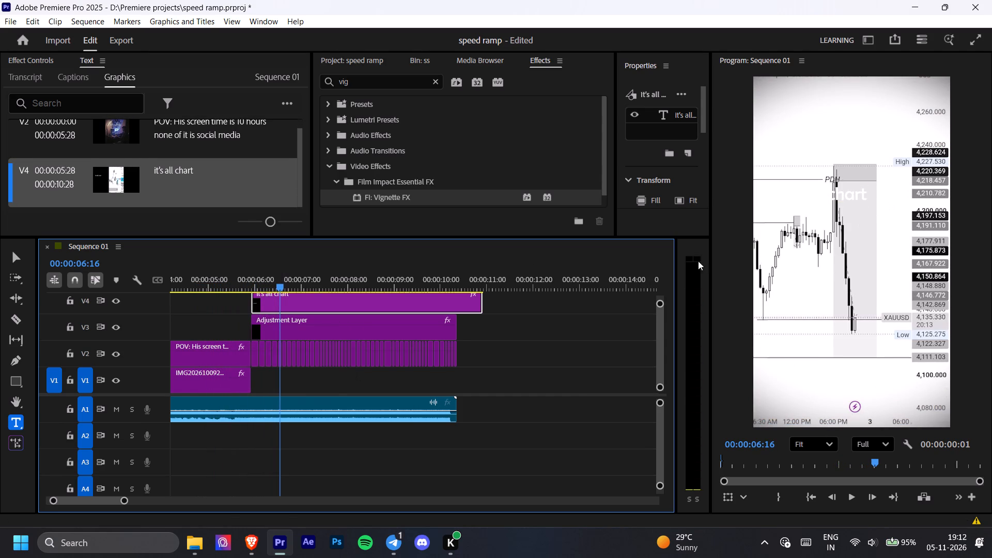
Trim the end of the "it's all chart" clip on V4 to match the end of the adjustment layer at 00:00:10:11.
left_click(427, 440)
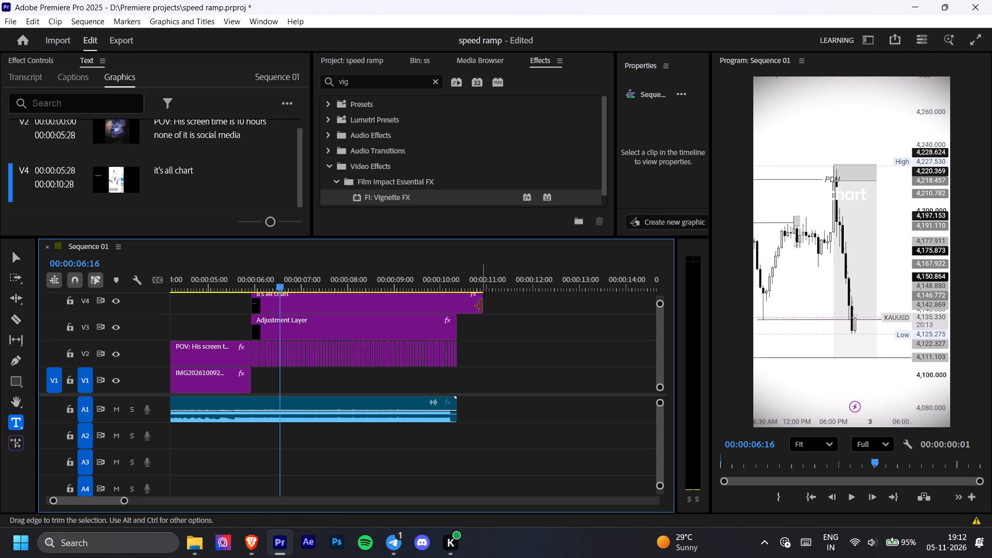
left_click_drag(481, 306, 458, 311)
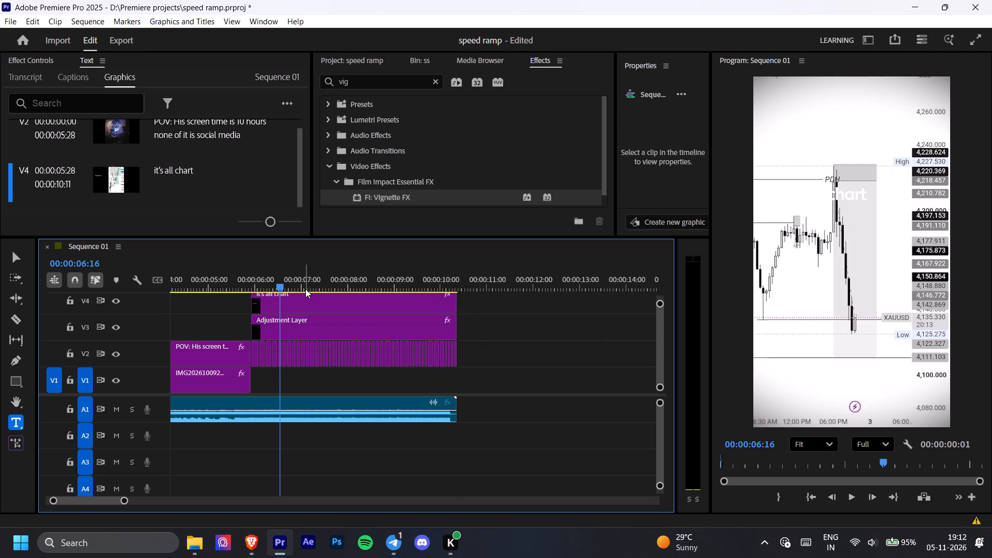
Copy the Drop Shadow effect from the POV title on V2 onto the "it's all chart" clip.
left_click(203, 358)
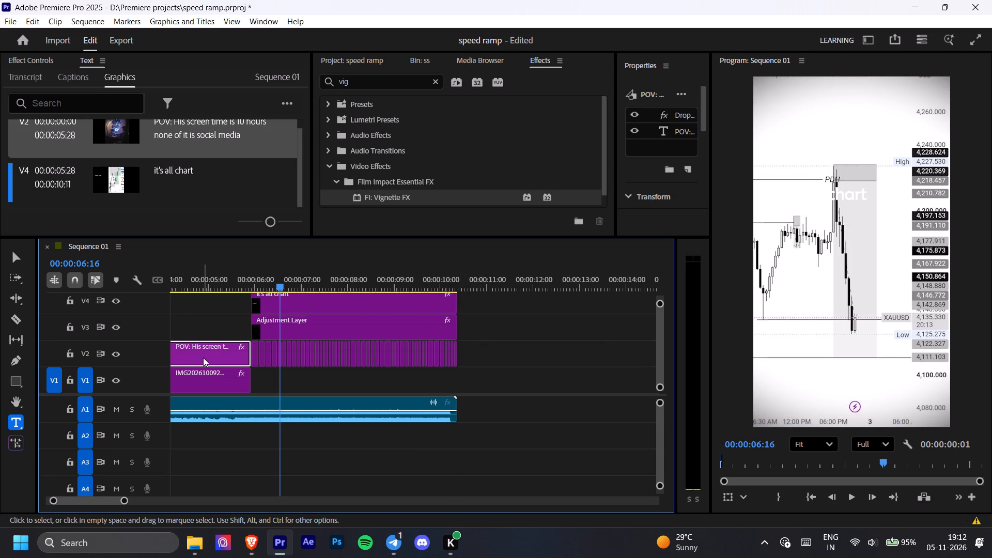
left_click(26, 63)
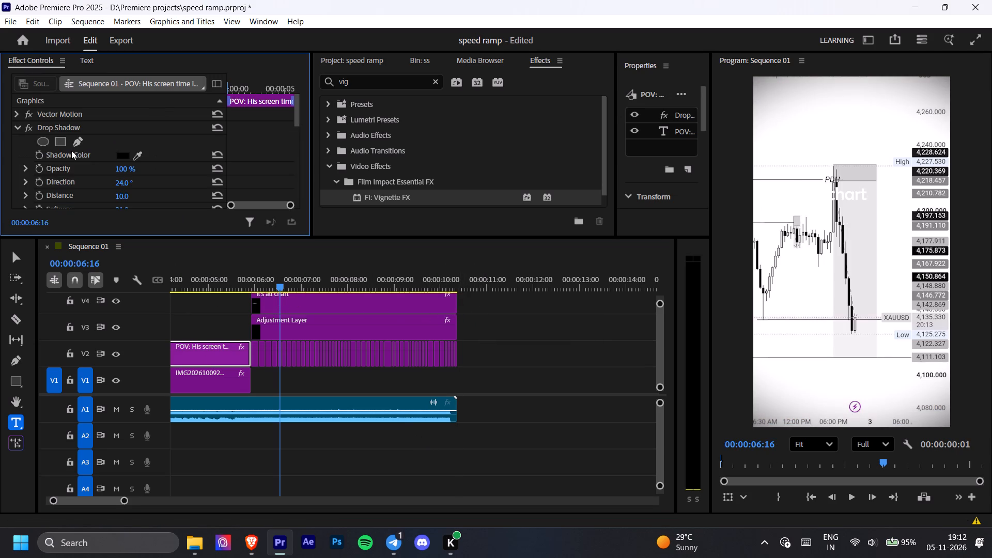
left_click(60, 126)
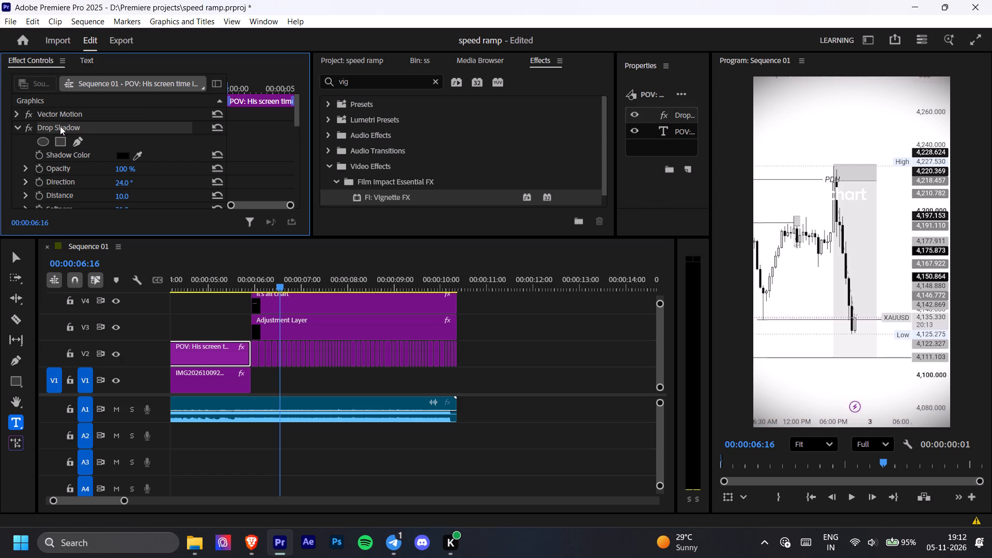
key("ctrl+c")
left_click(295, 303)
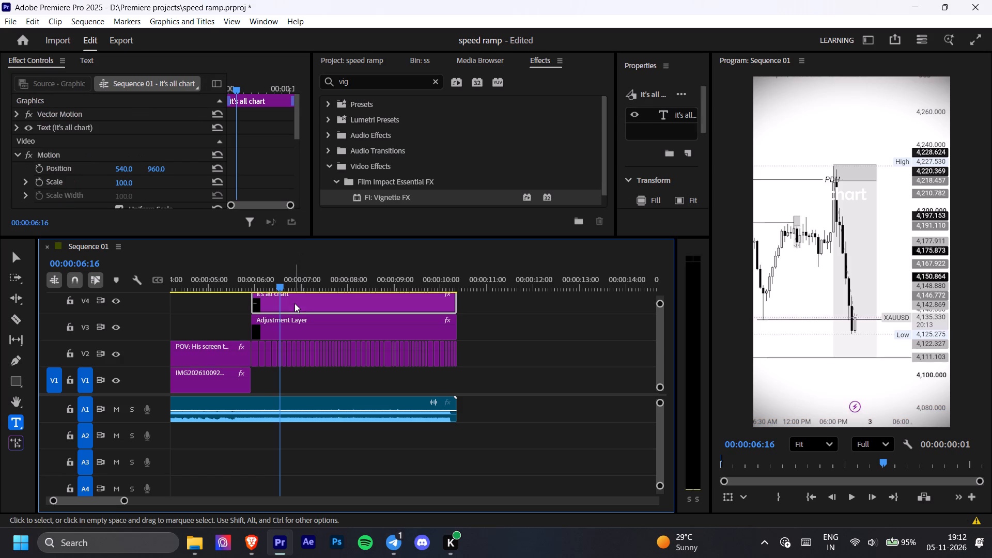
key("ctrl+v")
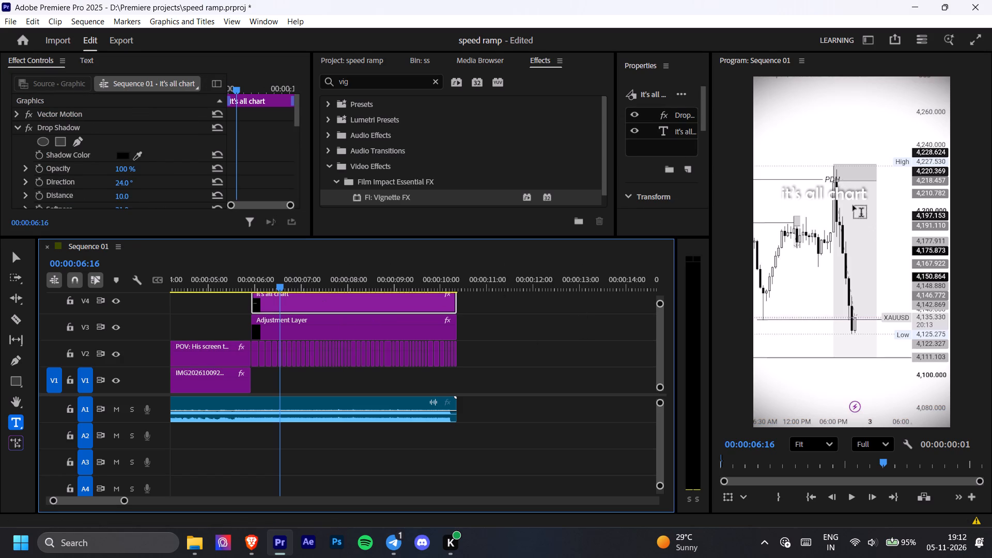
Reposition the "it's all chart" text so it sits horizontally near the centre of the frame.
key("v")
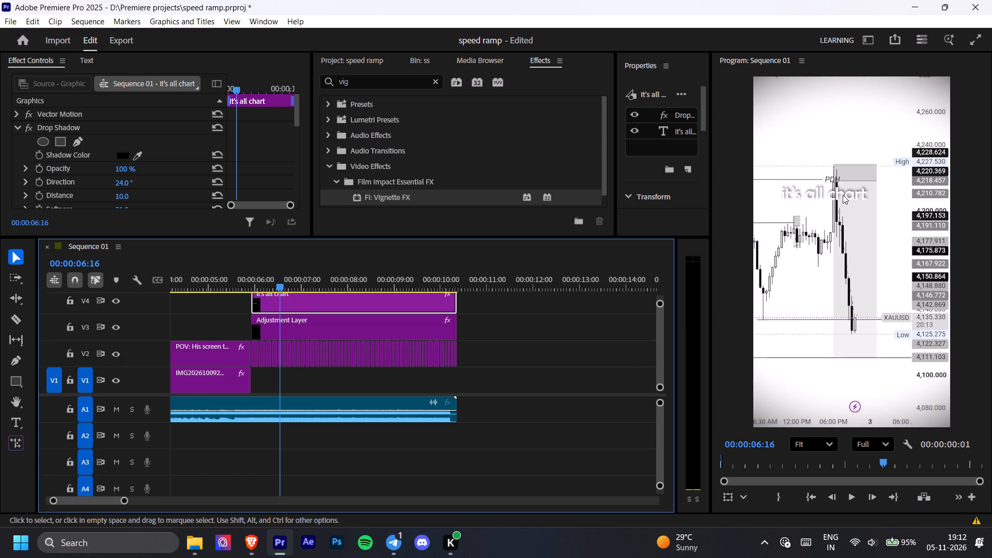
left_click(843, 195)
left_click_drag(844, 195, 863, 199)
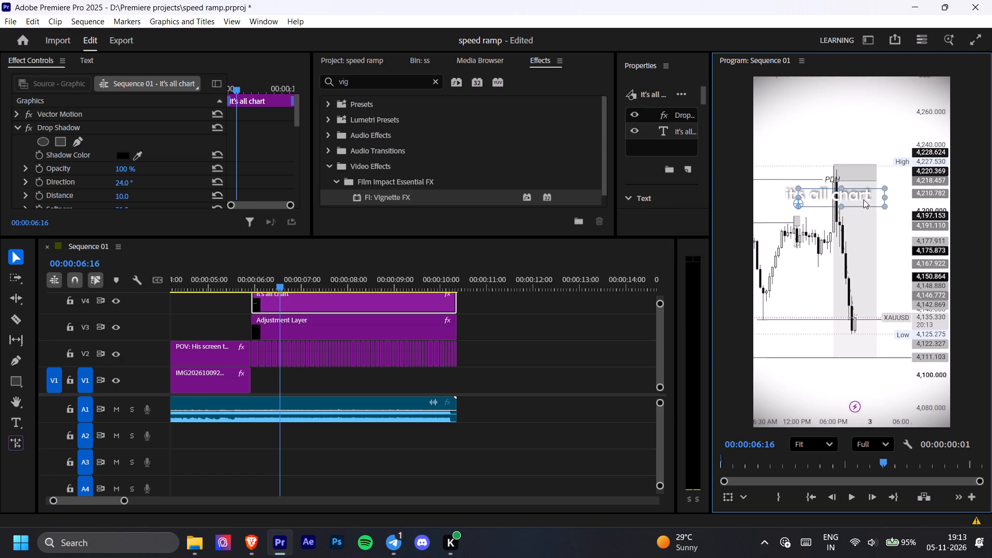
left_click_drag(863, 199, 863, 196)
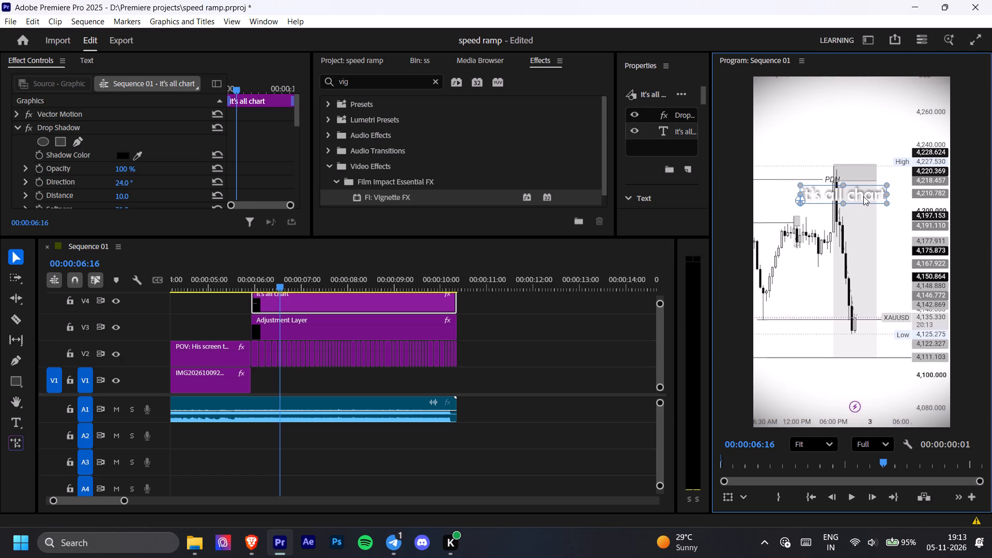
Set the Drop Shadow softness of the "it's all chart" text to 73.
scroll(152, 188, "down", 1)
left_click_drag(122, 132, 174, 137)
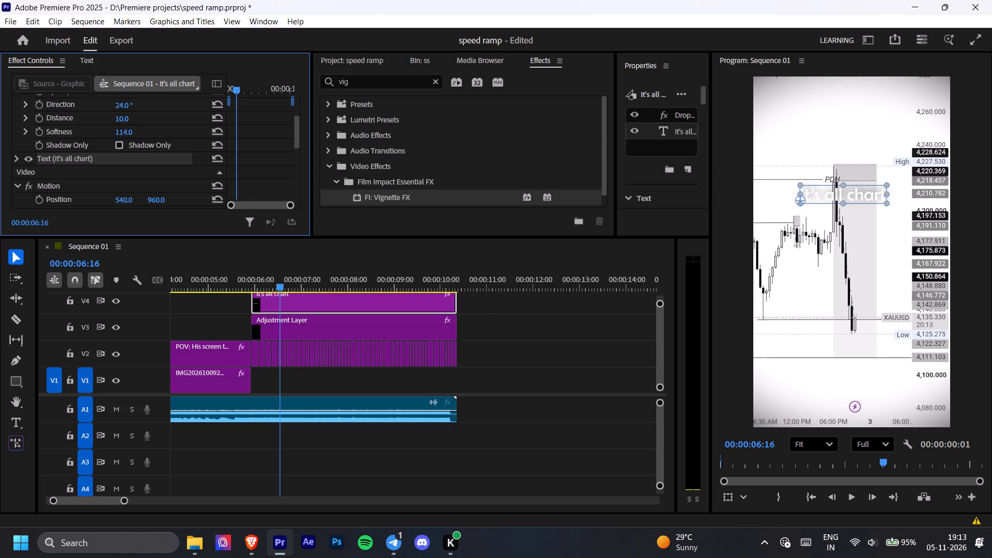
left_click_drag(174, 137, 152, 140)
Set the text's Drop Shadow direction to 72° and its distance to 0.
scroll(115, 124, "up", 1)
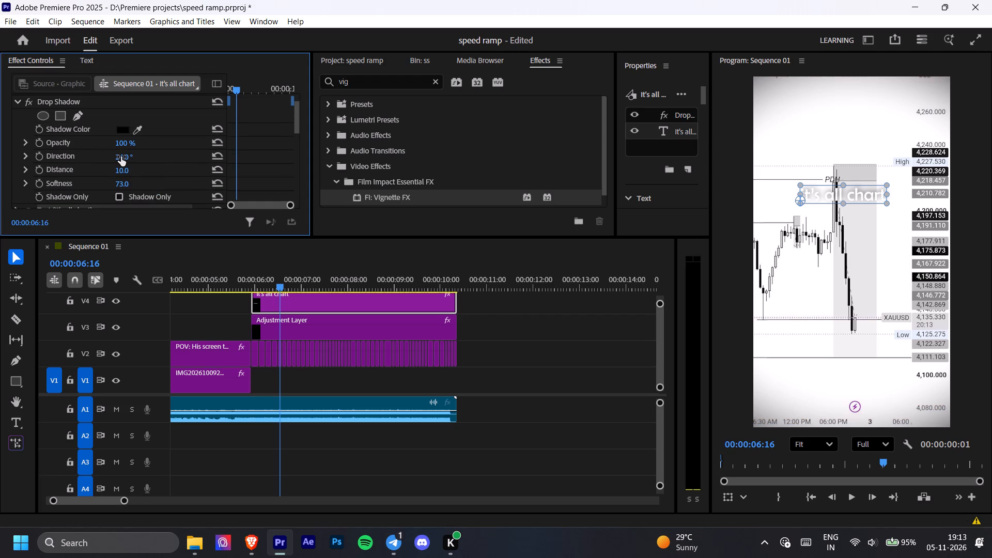
left_click_drag(121, 157, 150, 157)
left_click_drag(150, 157, 152, 157)
left_click_drag(119, 172, 130, 187)
left_click_drag(130, 187, 107, 196)
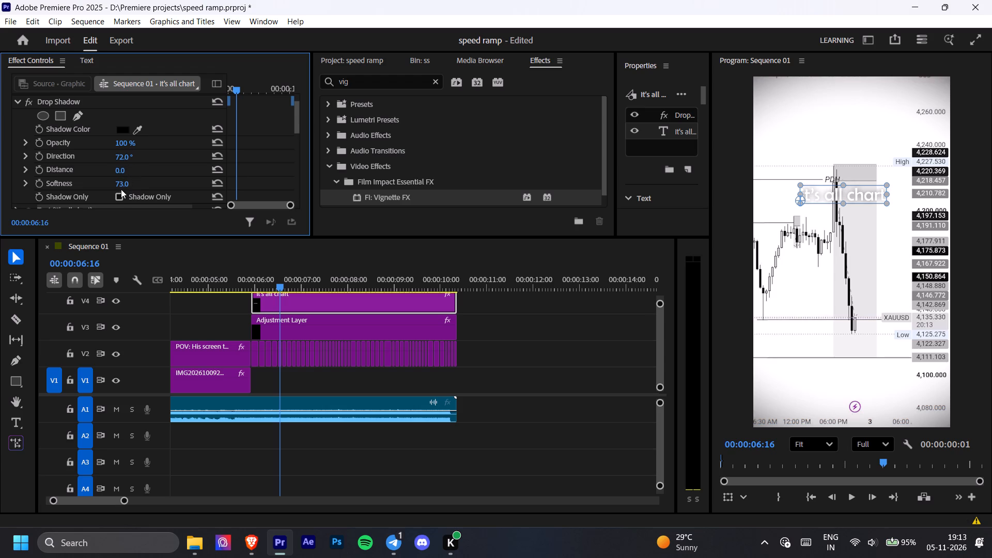
Try lower and higher Drop Shadow softness values on the "it's all chart" text, then set the softness to 70.
left_click_drag(120, 184, 154, 193)
left_click_drag(154, 193, 112, 202)
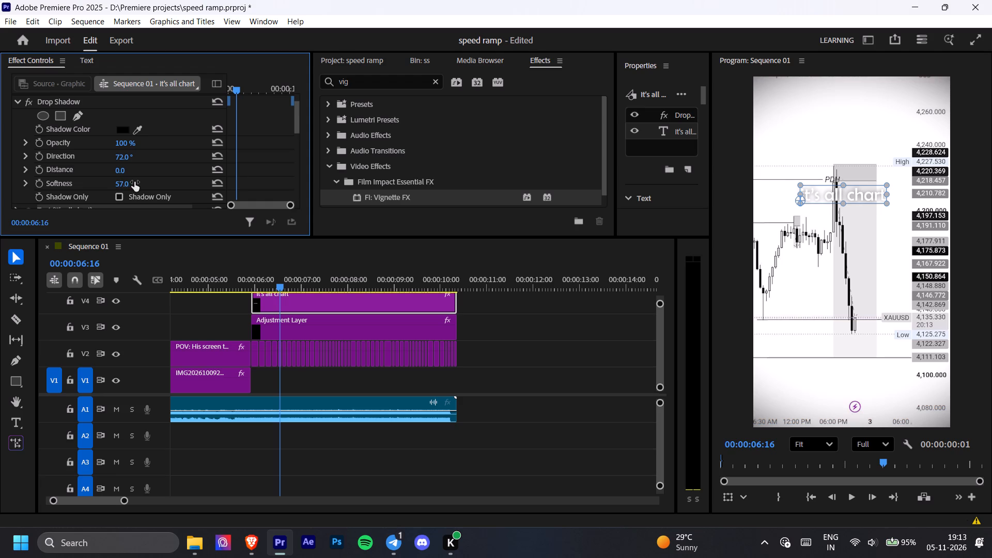
left_click_drag(121, 183, 98, 186)
left_click_drag(98, 186, 119, 187)
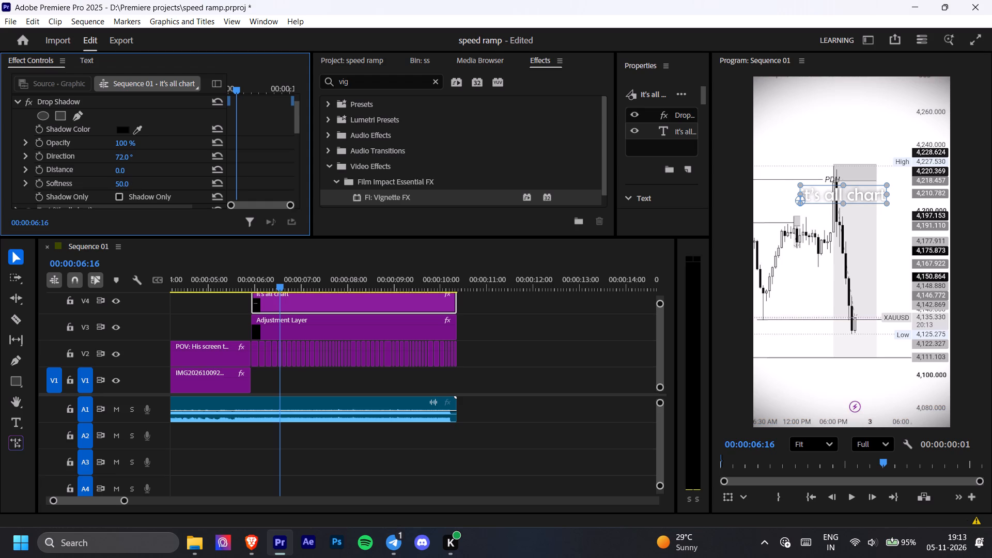
left_click_drag(119, 187, 126, 188)
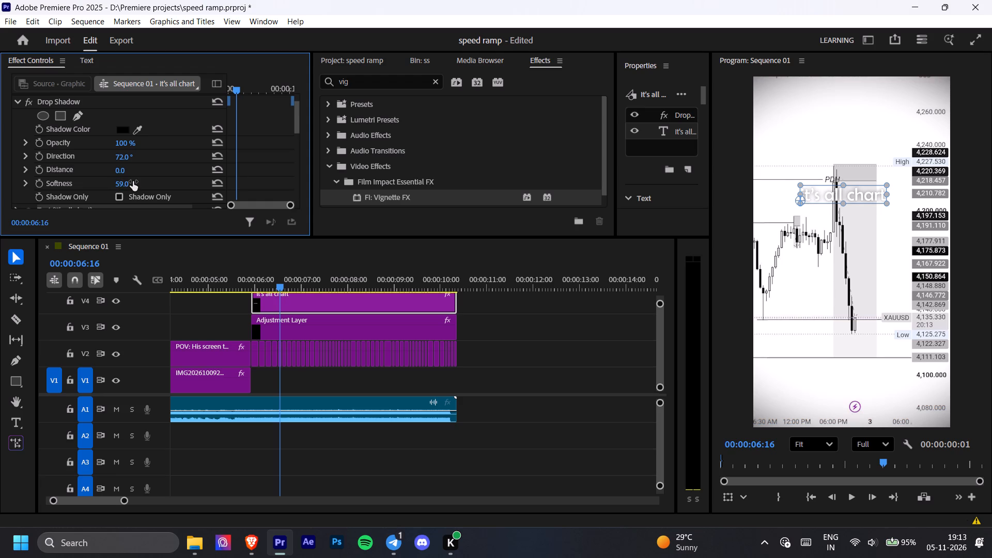
left_click(126, 184)
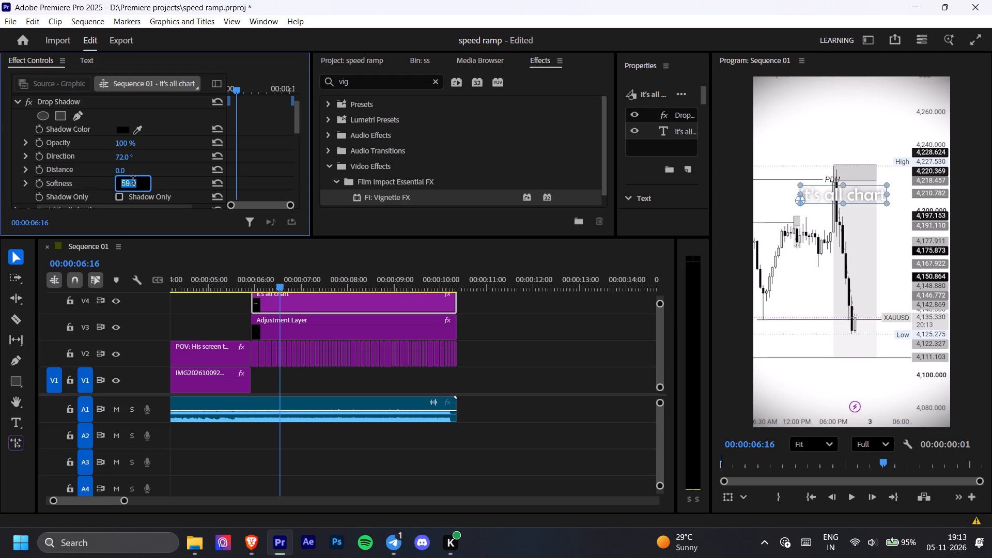
key("7")
key("0")
key("Return")
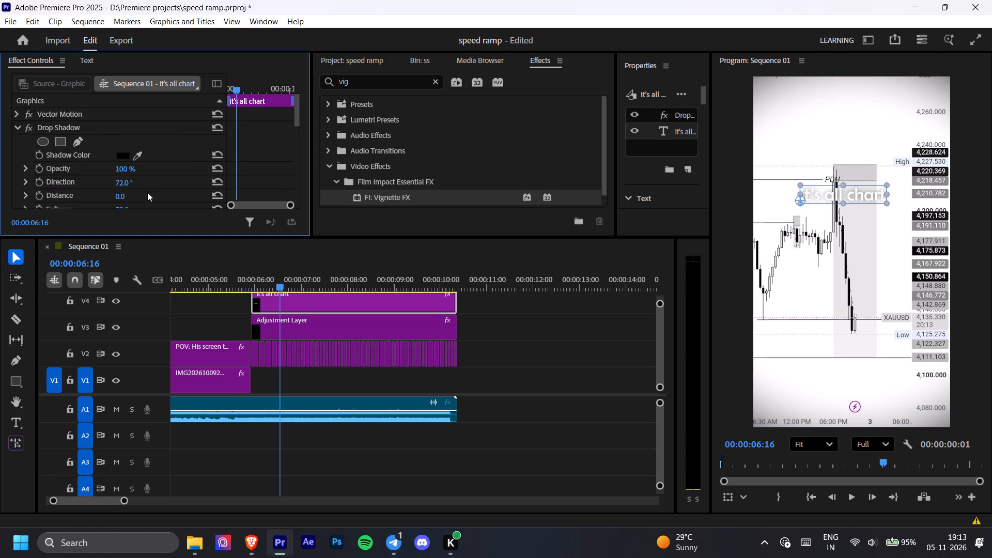
Paste the Drop Shadow copied from the POV title onto the "it's all chart" clip as a second shadow.
left_click(80, 129)
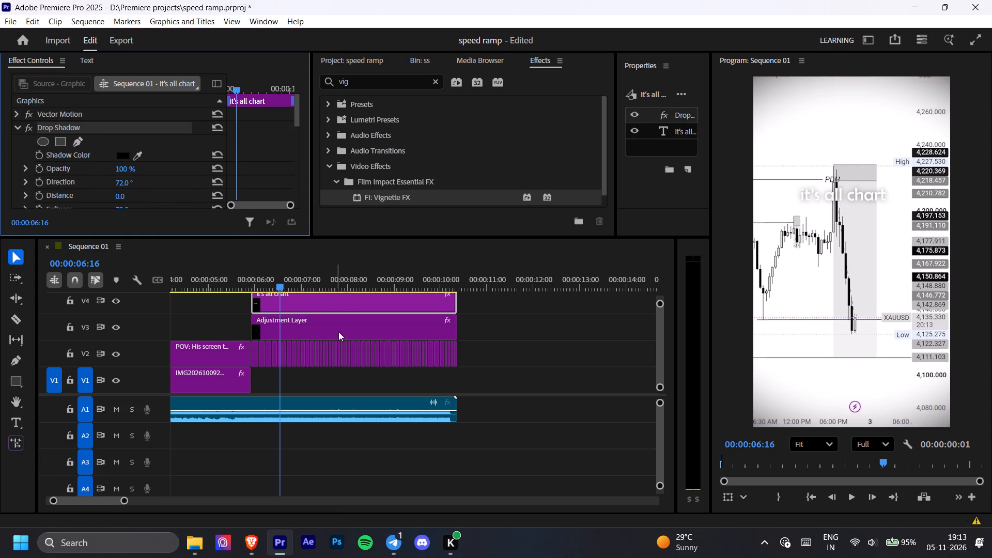
left_click(337, 299)
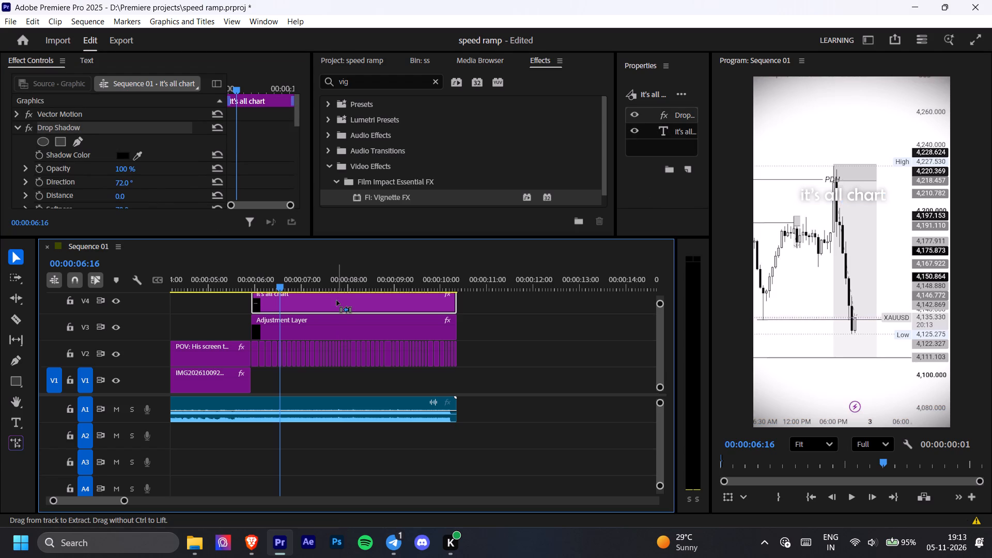
key("ctrl+v")
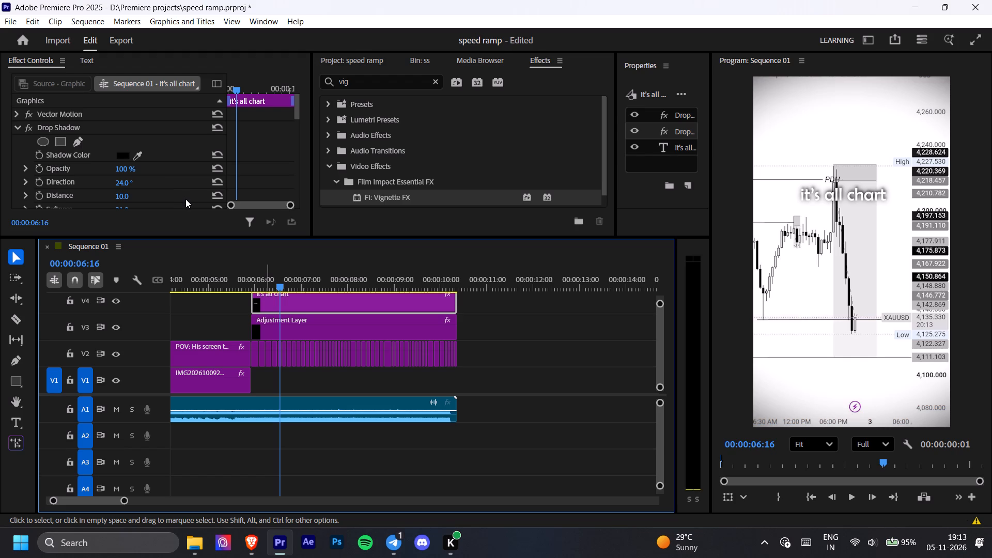
Undo the shadow pasted from the POV title and duplicate the "it's all chart" clip's own Drop Shadow onto it instead.
key("ctrl+z")
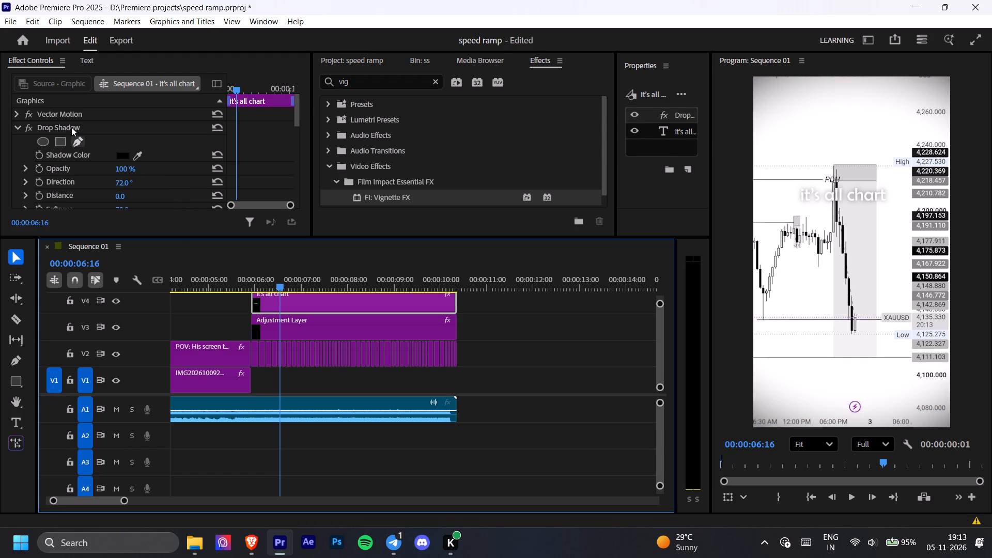
left_click(71, 127)
key("ctrl+c")
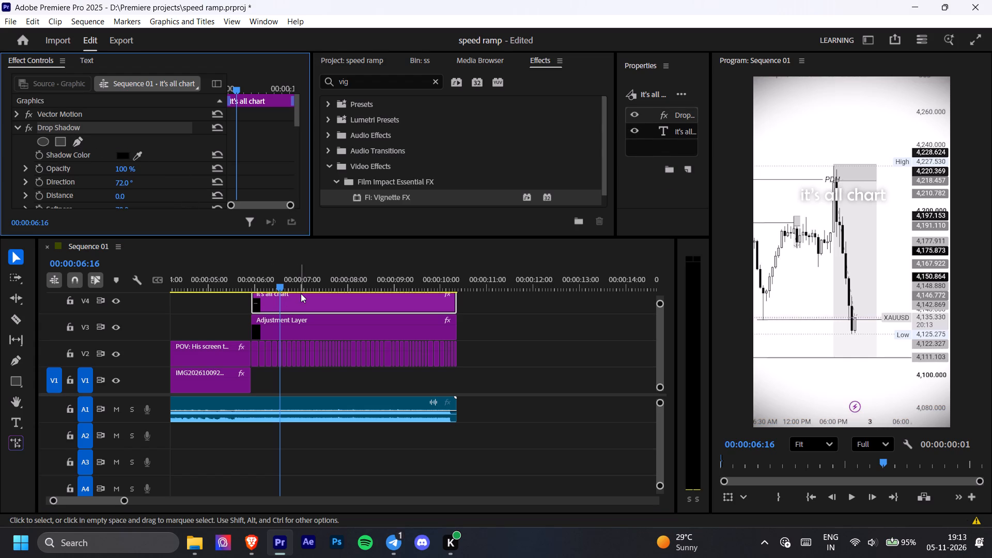
left_click(301, 293)
key("ctrl+v")
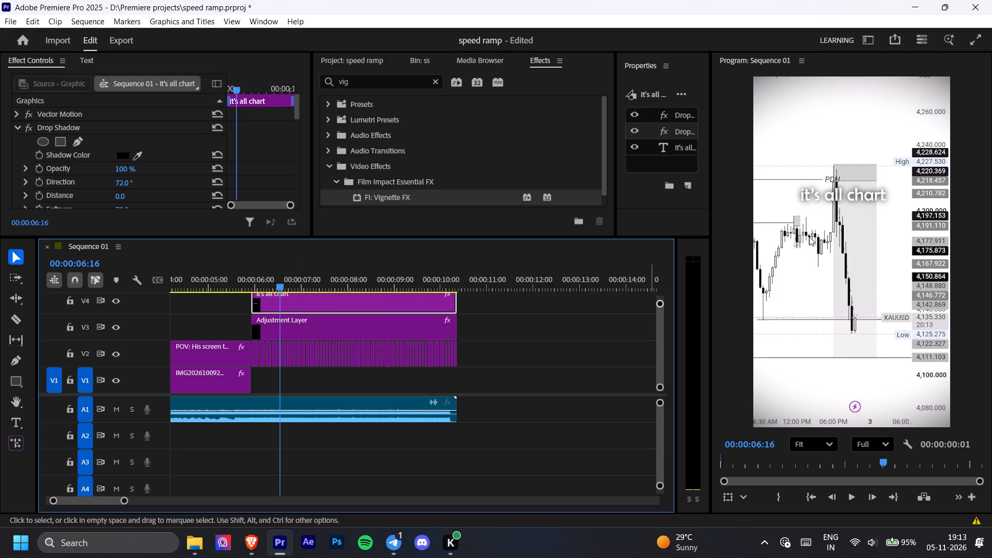
Move the "it's all chart" text slightly up and to the right in the frame, just above the chart's PDH label.
left_click_drag(855, 198, 859, 198)
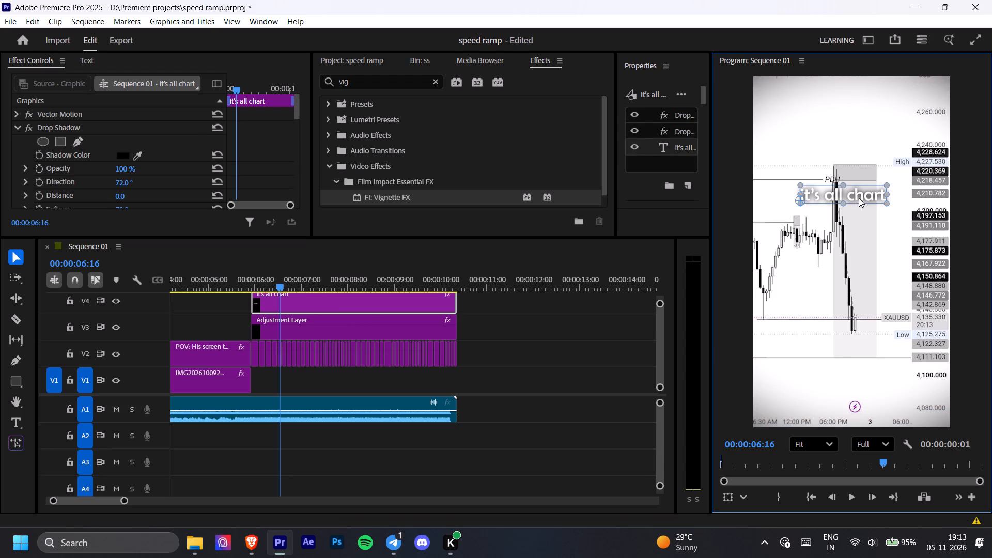
left_click_drag(859, 198, 862, 198)
left_click_drag(862, 198, 872, 198)
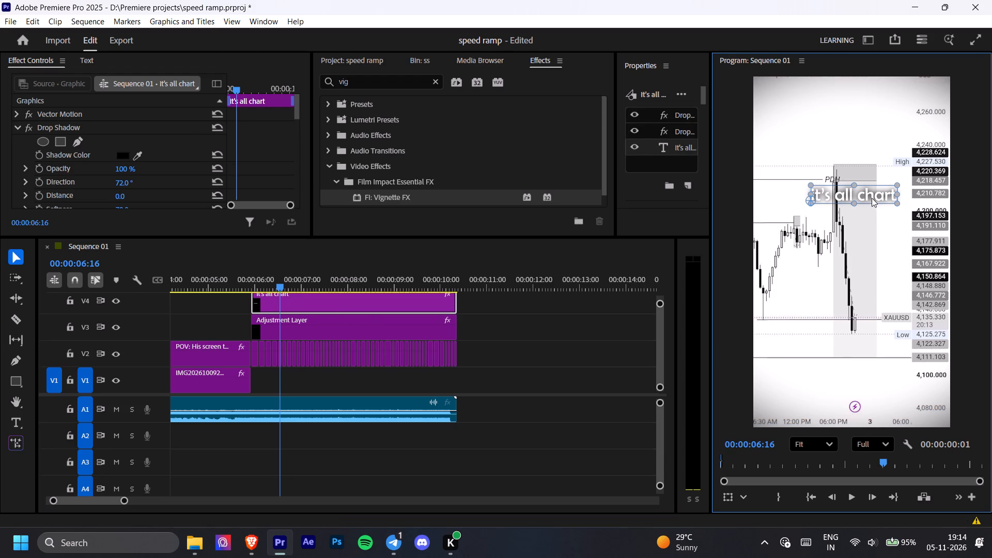
left_click_drag(872, 198, 872, 194)
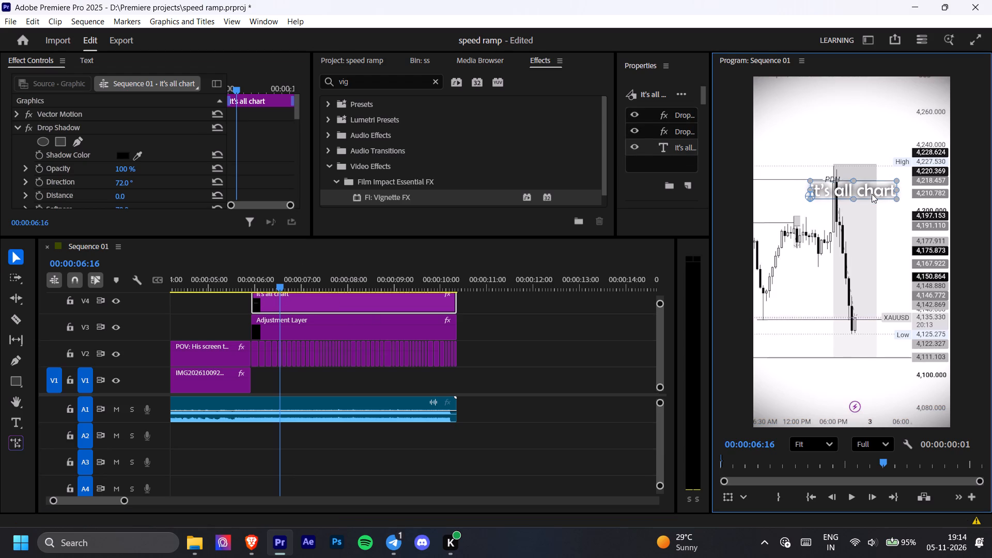
left_click(876, 446)
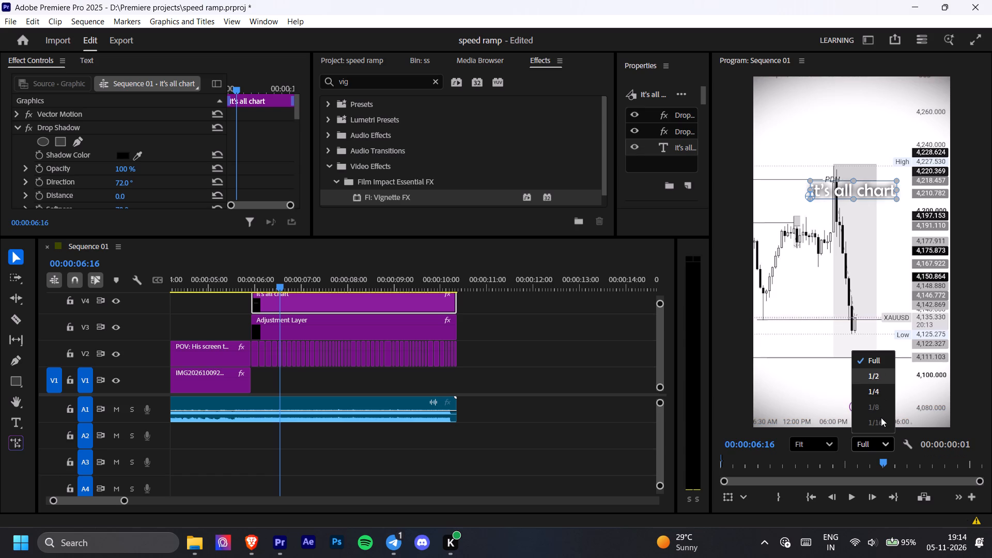
left_click(883, 442)
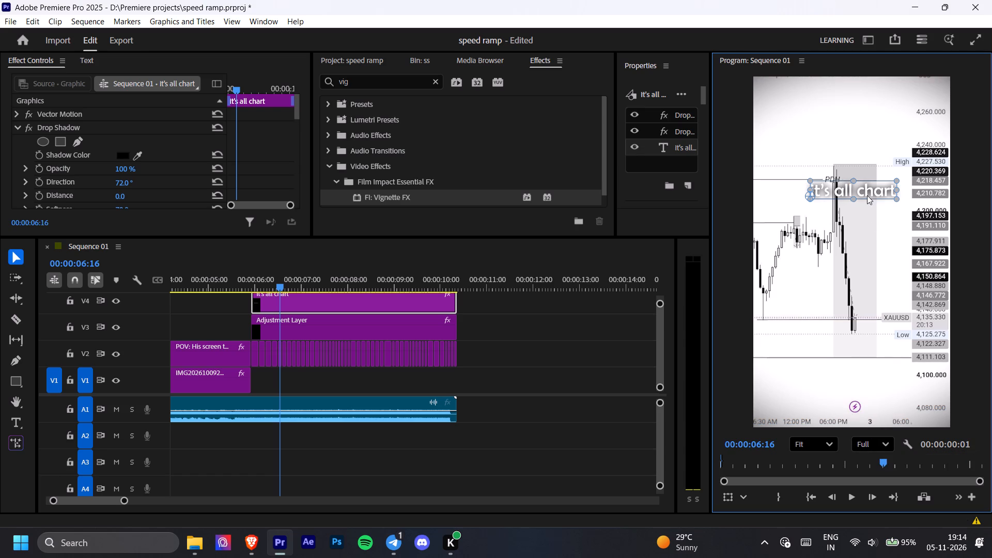
left_click_drag(870, 192, 865, 168)
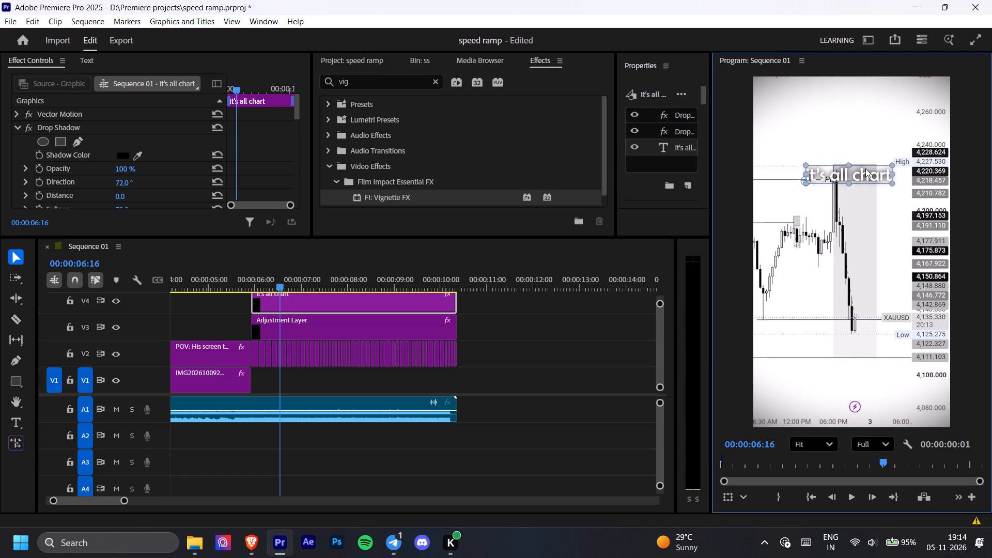
left_click_drag(865, 168, 864, 169)
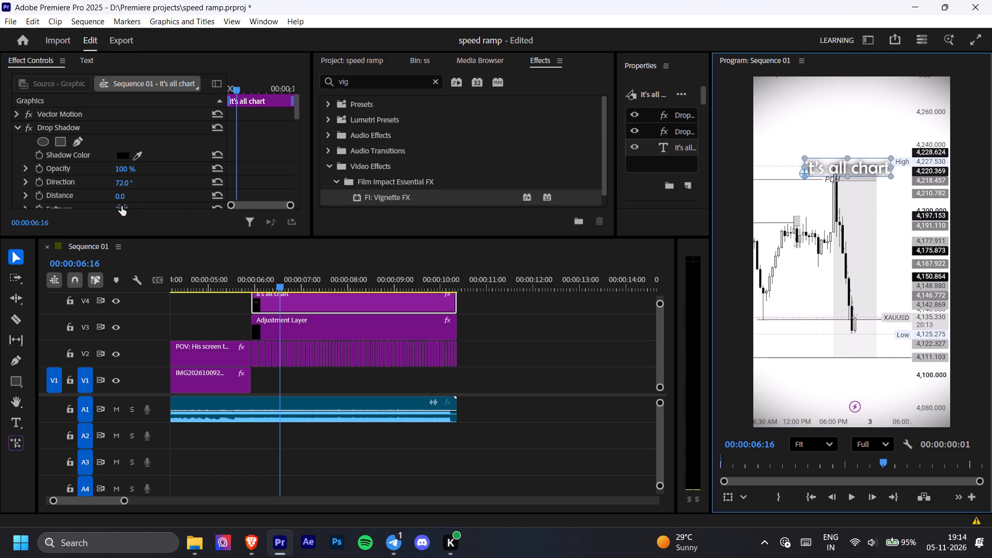
Reduce the softness of the text's first Drop Shadow and set its direction to 31°.
left_click_drag(121, 206, 88, 207)
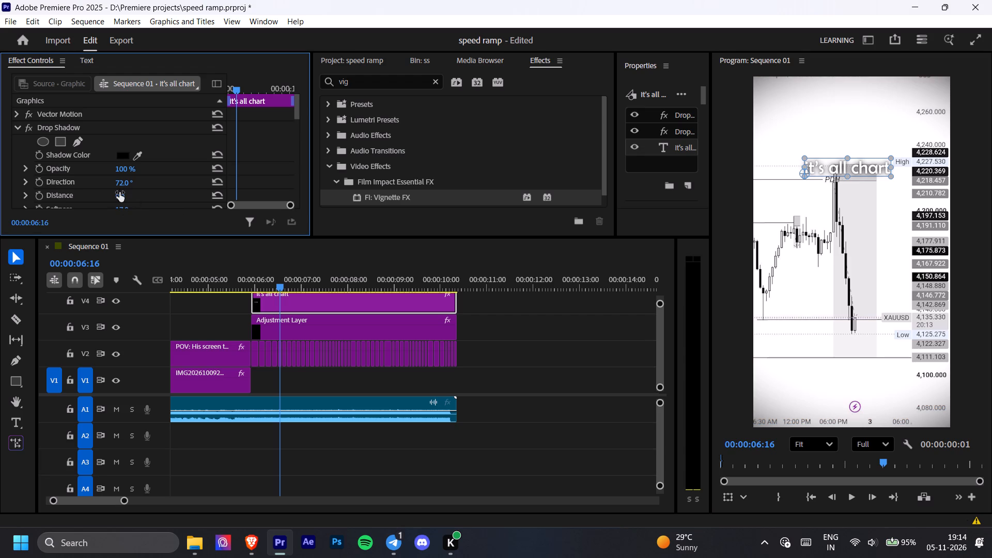
left_click_drag(121, 184, 99, 184)
left_click_drag(99, 184, 95, 184)
Copy the adjusted Drop Shadow from the "it's all chart" clip and paste it onto the POV title clip.
left_click(64, 128)
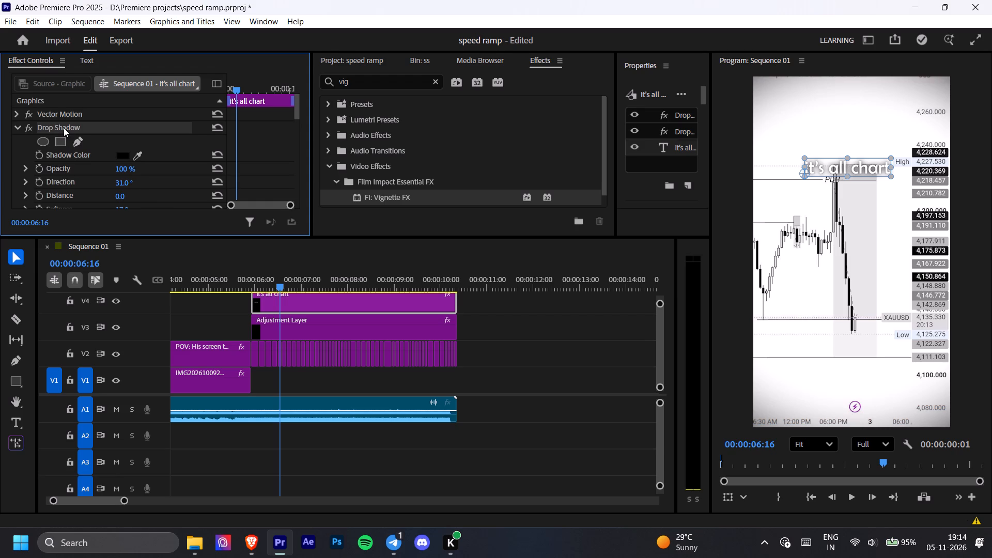
key("ctrl+c")
left_click_drag(223, 291, 203, 292)
left_click_drag(212, 288, 204, 288)
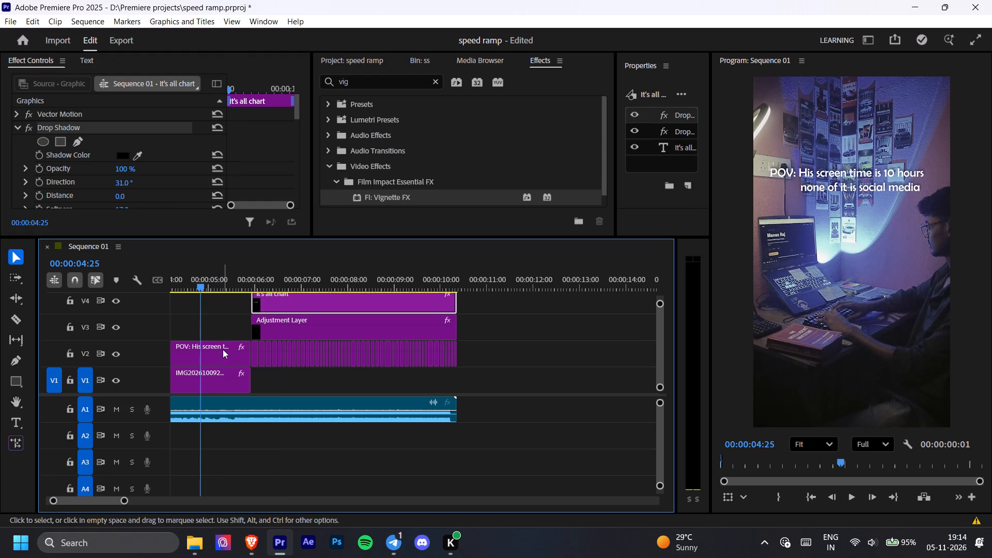
left_click(223, 349)
key("ctrl+v")
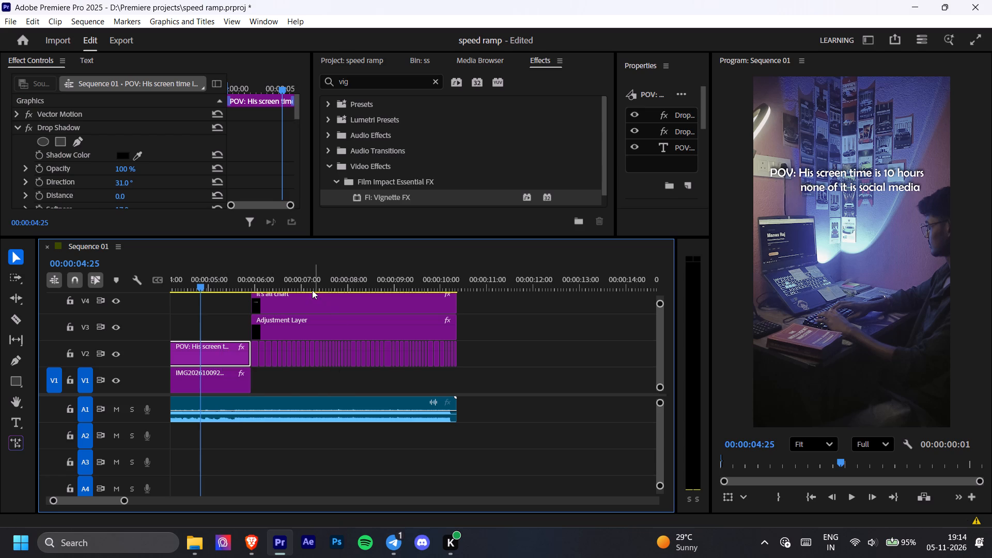
Add a full stop to the chart overlay's text so it reads "it's all chart.".
left_click_drag(311, 275, 321, 282)
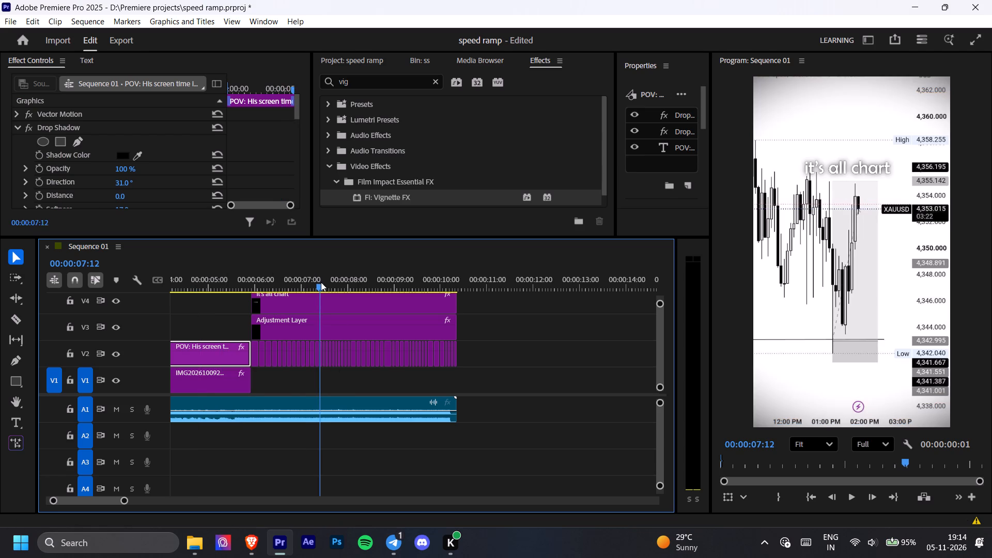
left_click_drag(321, 282, 331, 286)
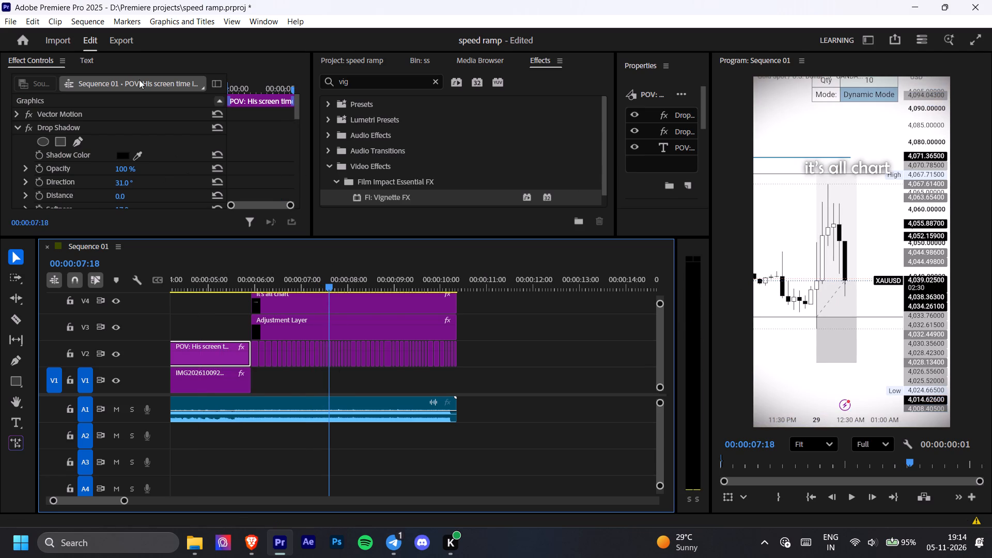
double_click(365, 306)
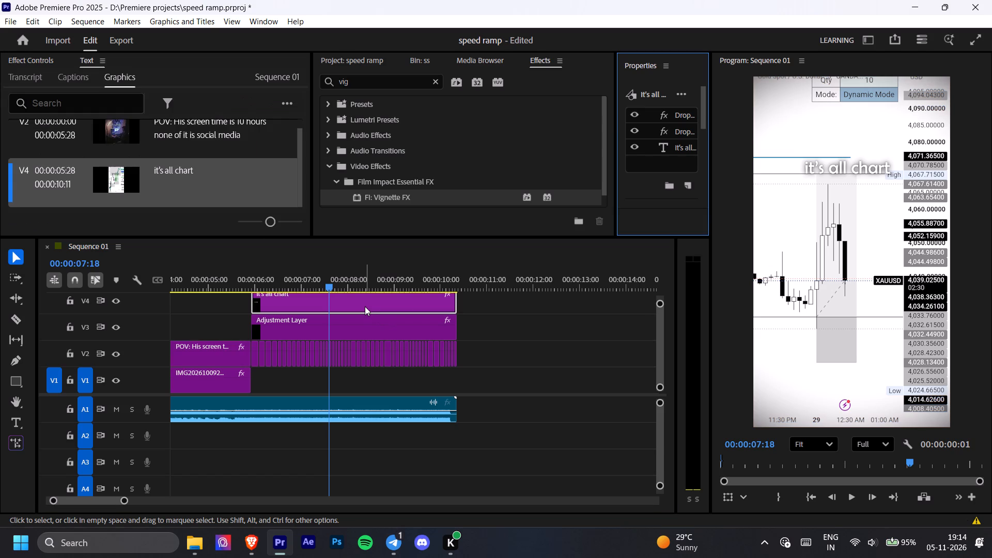
double_click(191, 169)
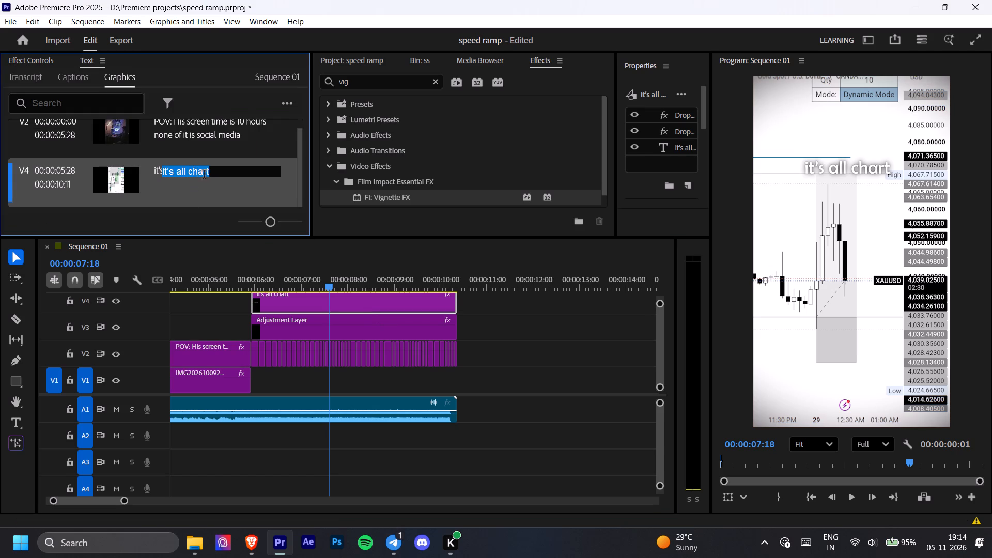
left_click(212, 177)
key("period")
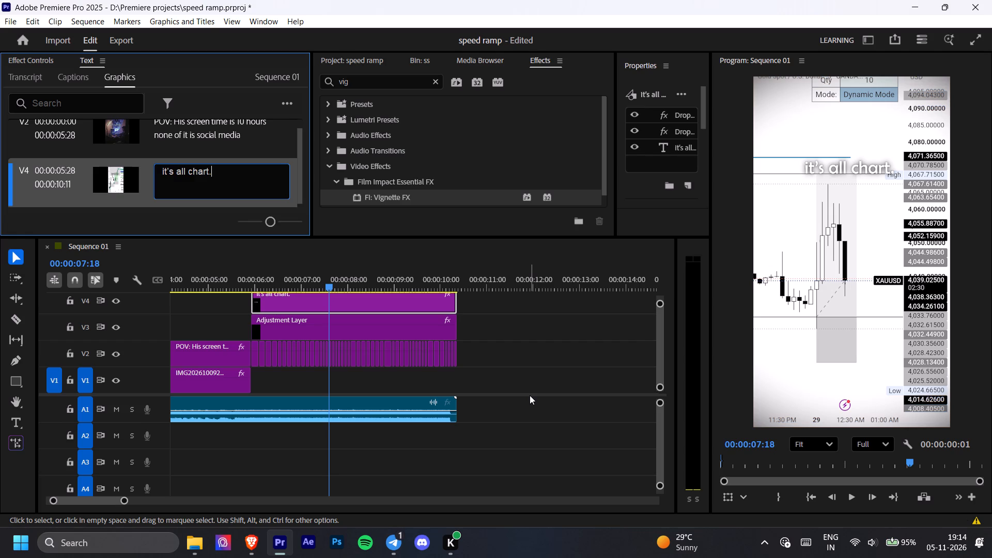
Review the text overlay's look over the montage images between about 7 and 8.5 seconds.
left_click_drag(323, 268, 297, 283)
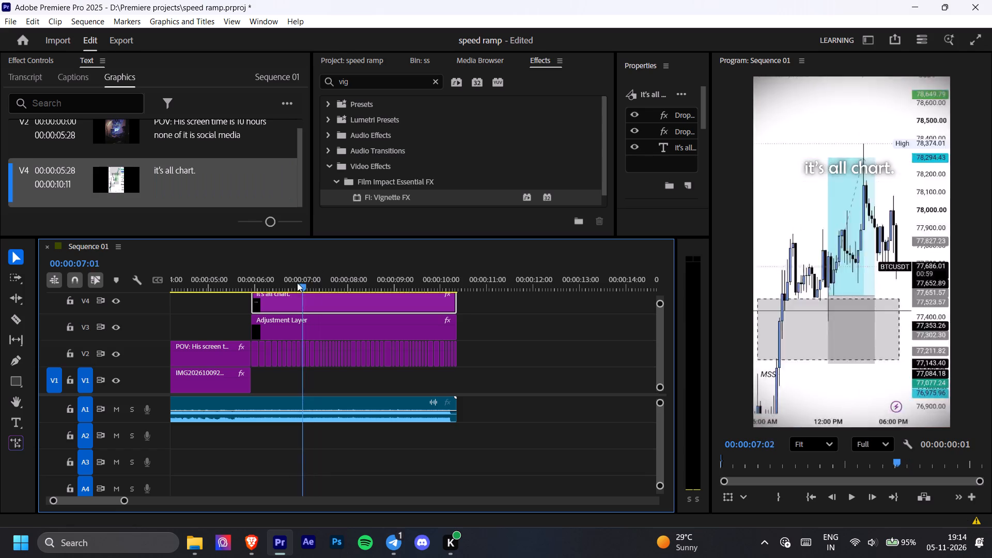
left_click_drag(297, 283, 349, 319)
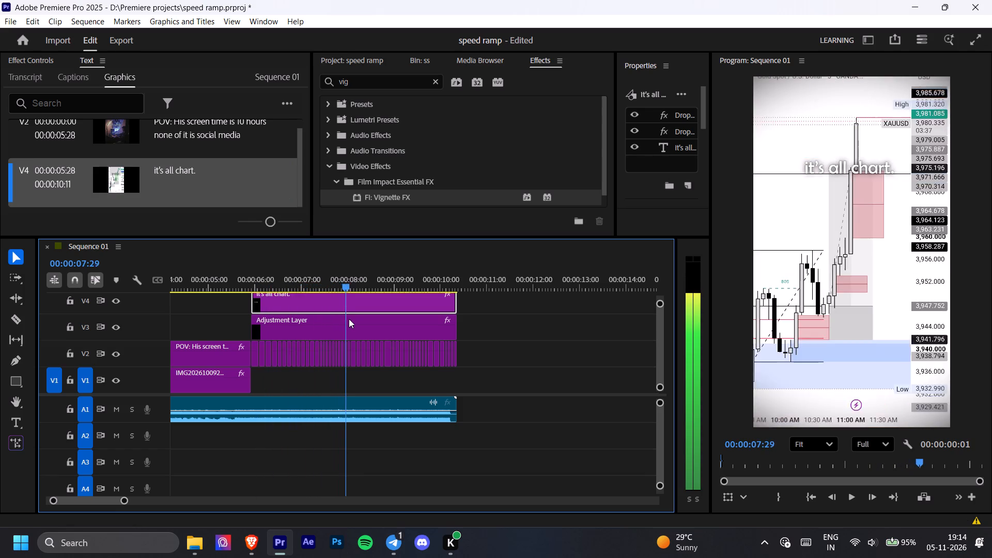
left_click_drag(349, 319, 383, 343)
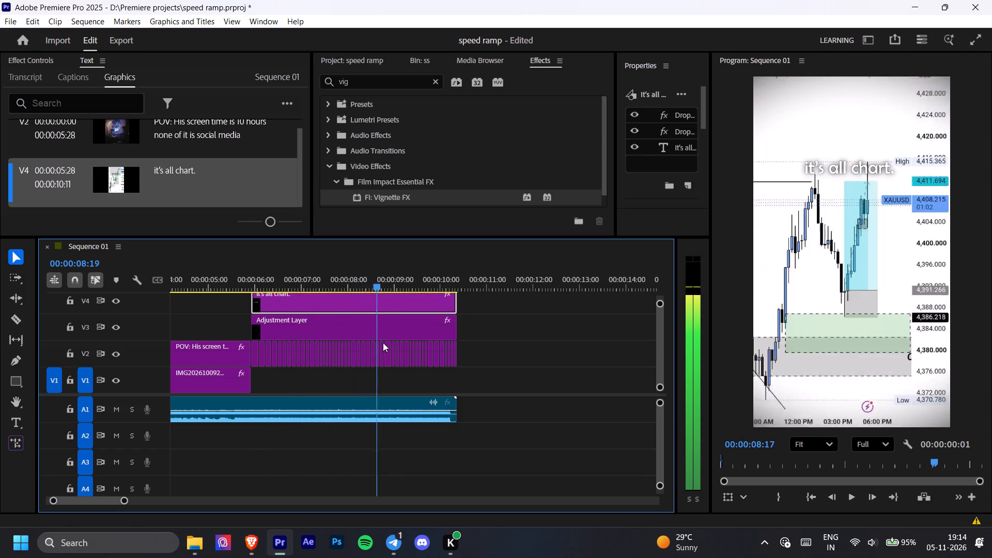
left_click_drag(383, 343, 363, 366)
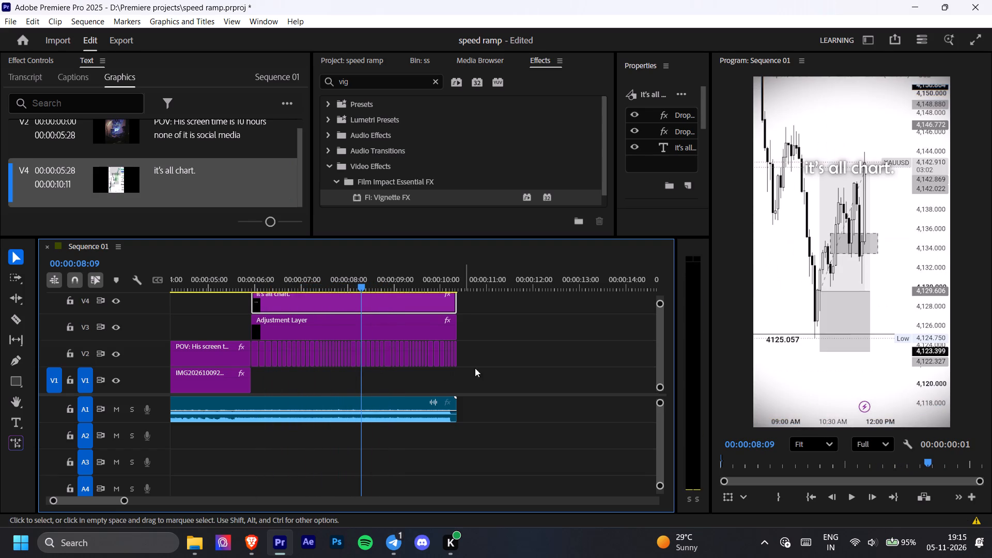
left_click(505, 368)
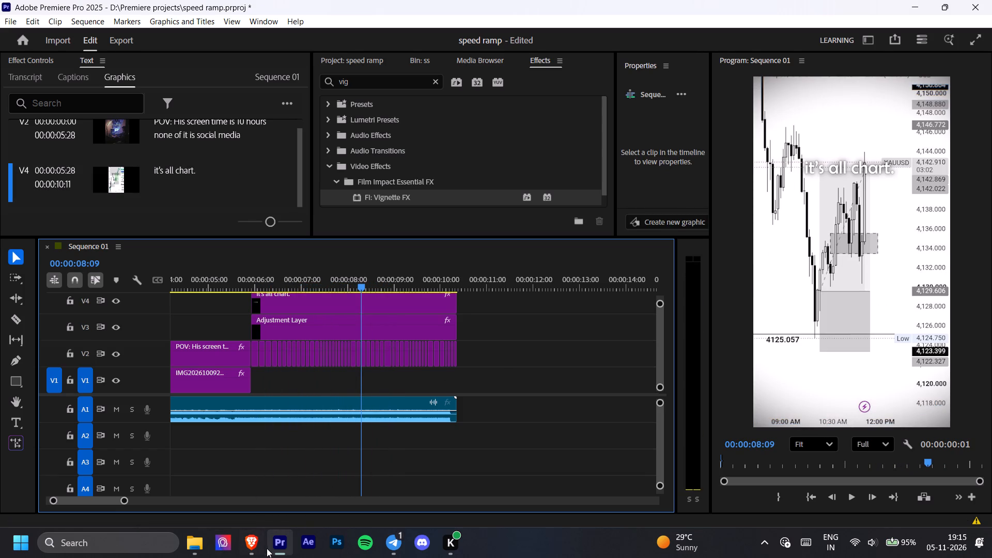
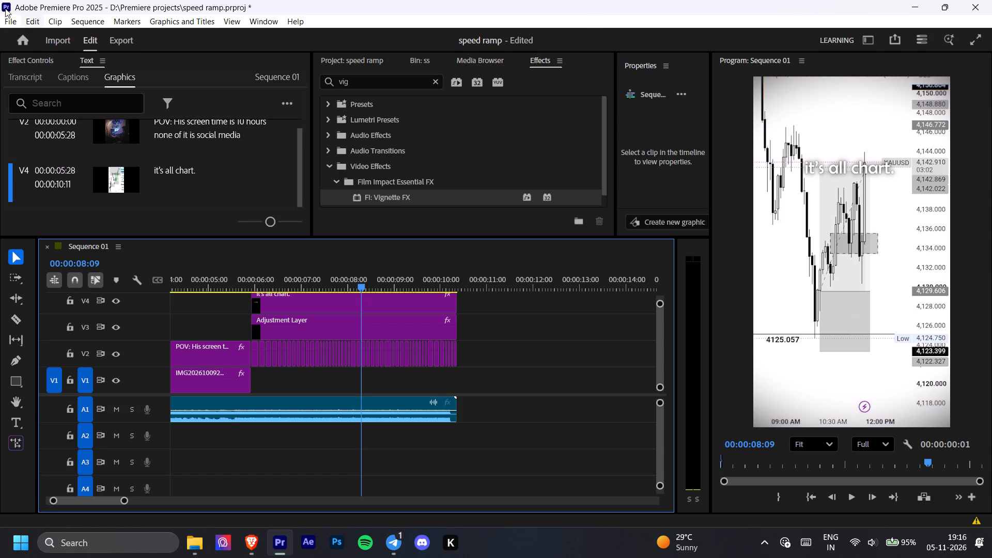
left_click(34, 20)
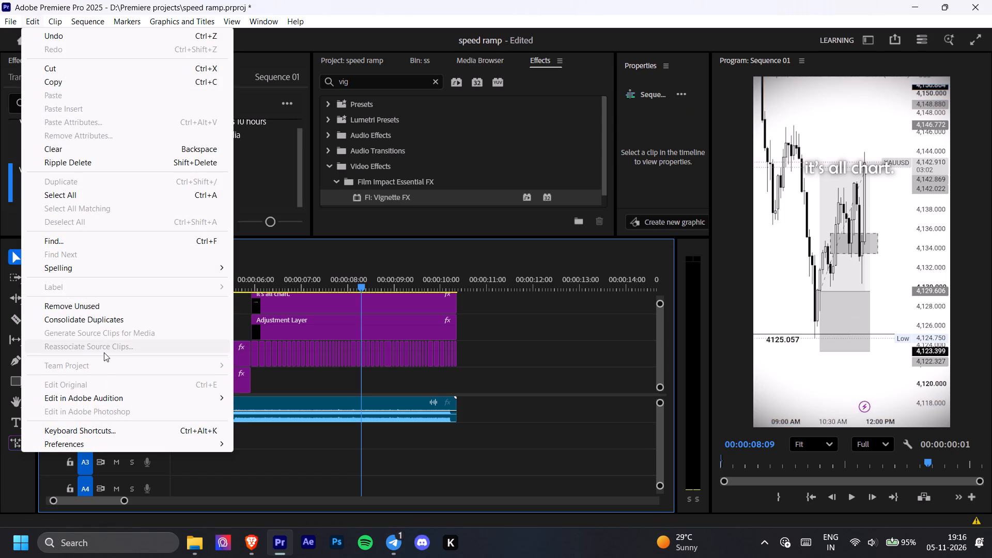
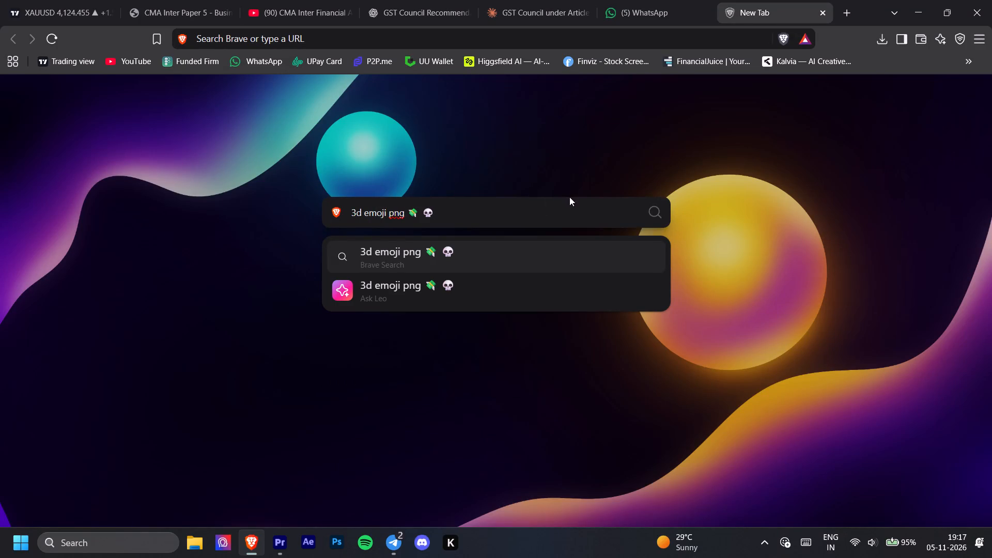
Move the money-with-wings and skull emojis to the front of the query and search the web for "💸💀 3d emoji png".
left_click_drag(409, 214, 432, 214)
key("BackSpace")
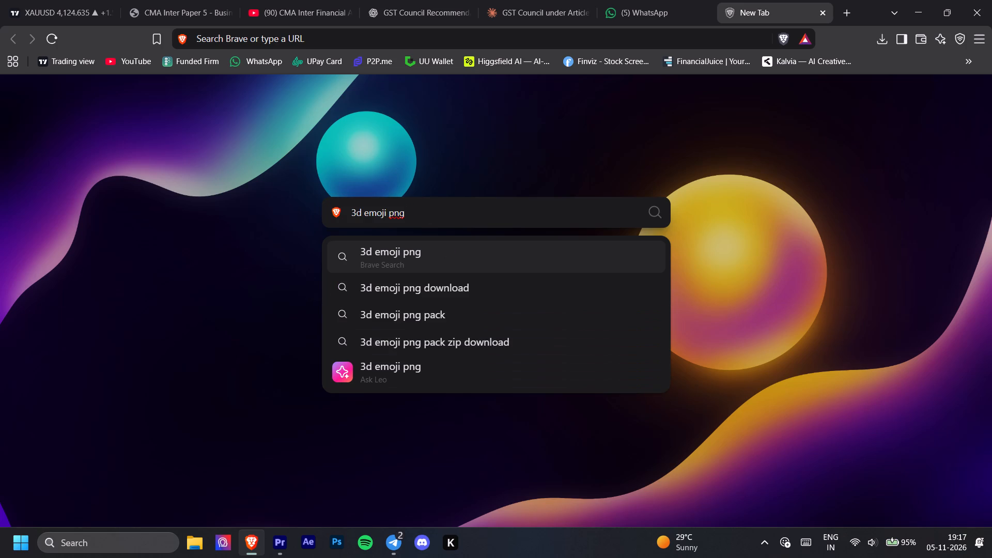
left_click(347, 211)
left_click(351, 212)
key("ctrl+v")
key("space")
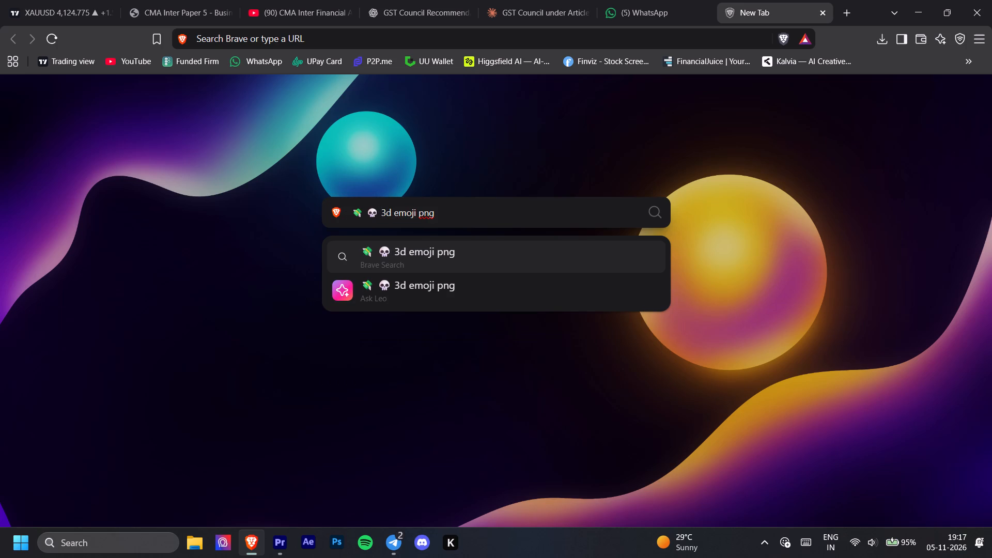
left_click(368, 213)
key("BackSpace")
left_click(445, 218)
key("Return")
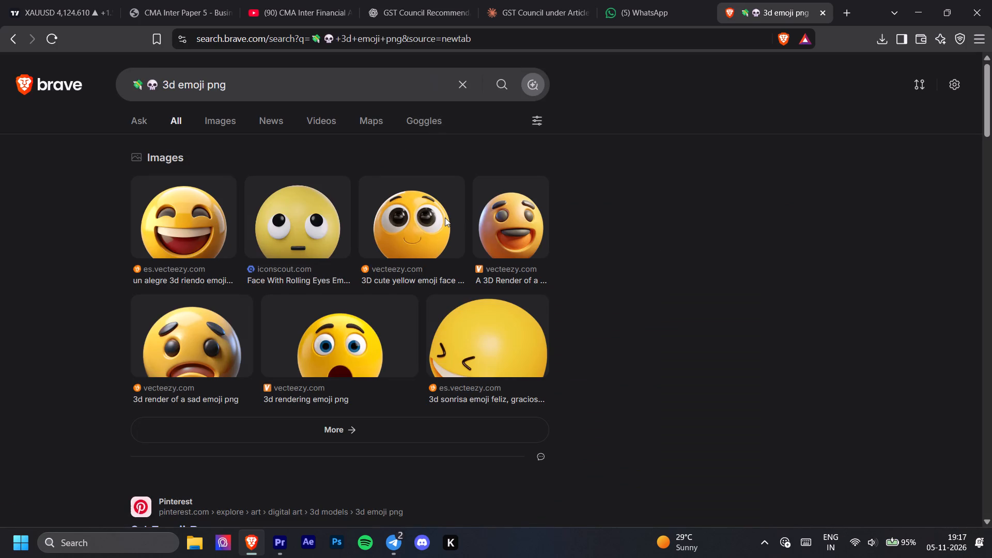
Look through the web and image results for usable 3D money and skull emoji PNGs.
scroll(383, 310, "down", 4)
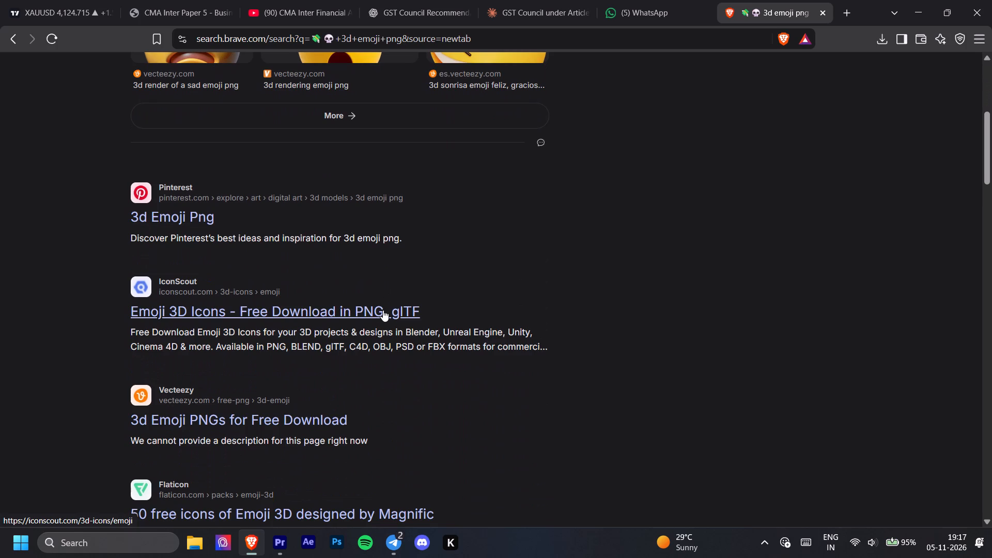
scroll(313, 308, "down", 9)
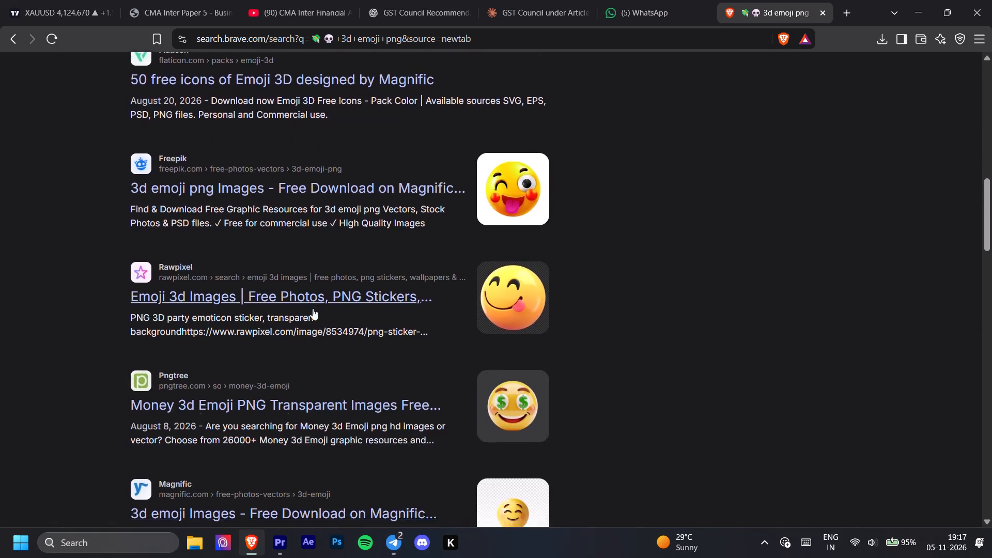
scroll(313, 308, "down", 4)
scroll(313, 308, "up", 2)
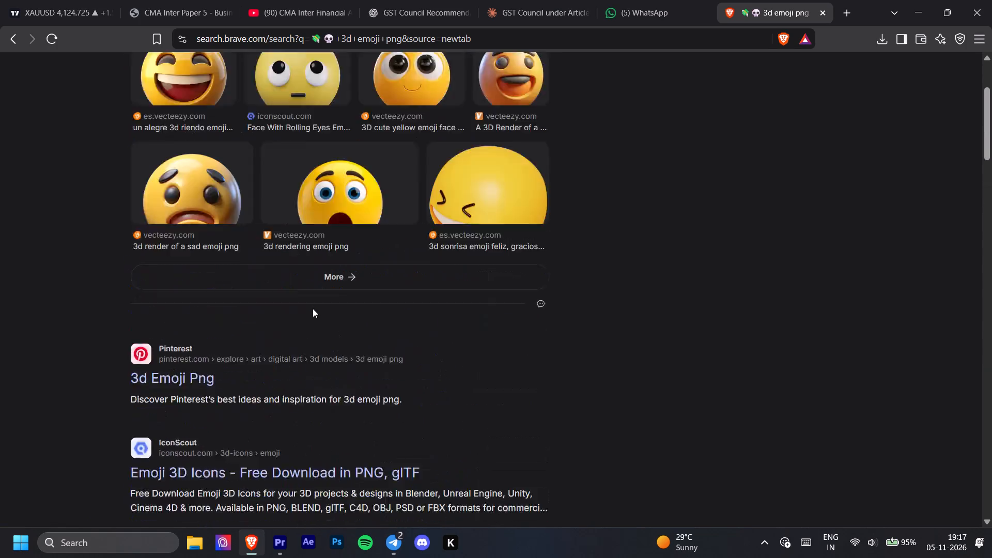
scroll(313, 308, "up", 1)
left_click(216, 126)
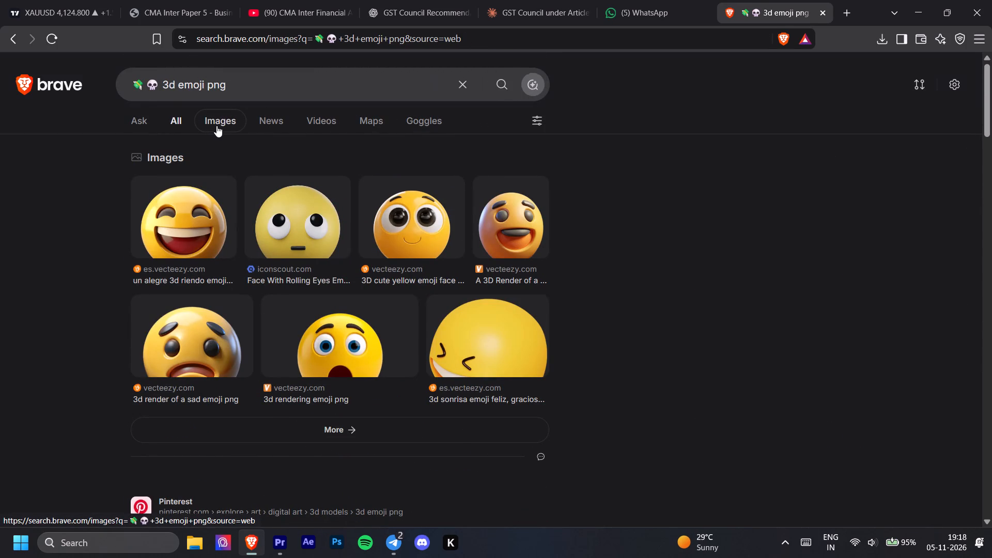
scroll(261, 280, "down", 7)
scroll(261, 280, "up", 1)
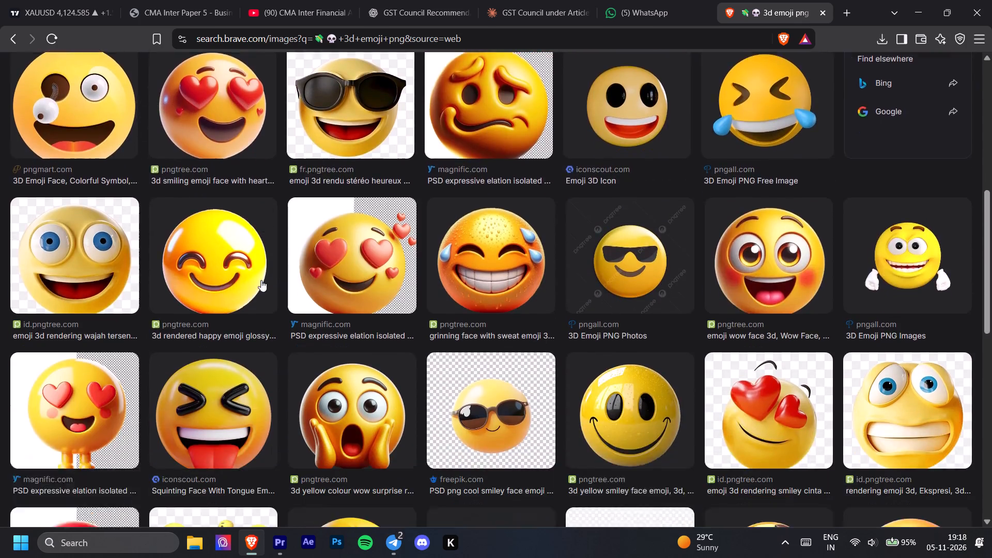
scroll(261, 280, "up", 1)
left_click(12, 39)
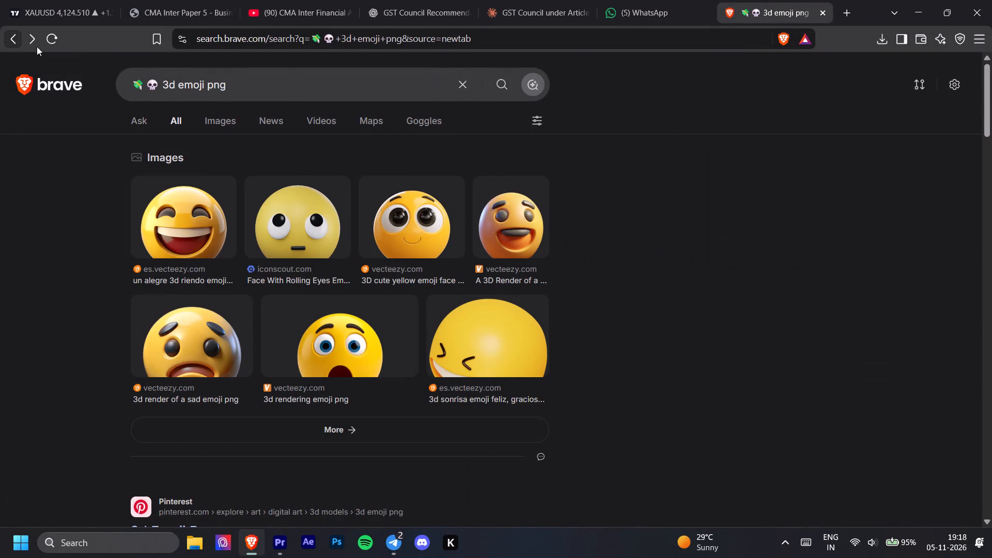
Remove "3d" from the query and search the web for "💸💀emoji png".
left_click(177, 90)
key("BackSpace")
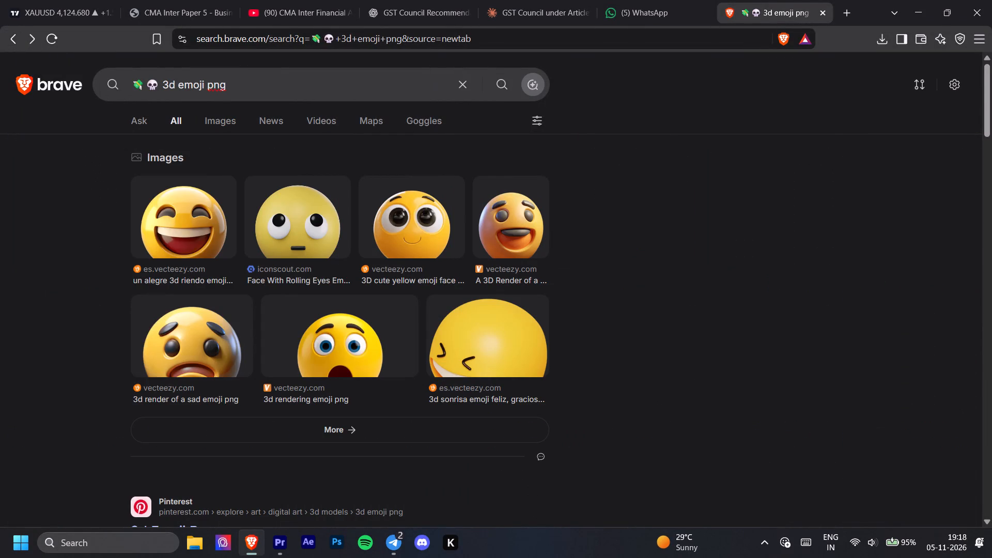
key("BackSpace")
key("BackSpace")
key("BackSpace")
key("Return")
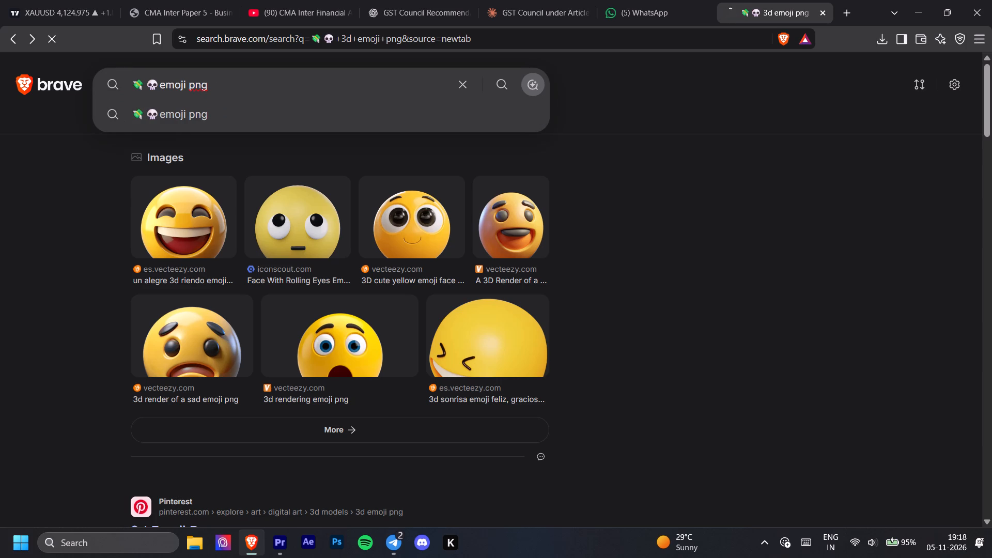
Open the PNGWing "Emoji png images" search result and dismiss the Norton notifications.
scroll(281, 214, "down", 2)
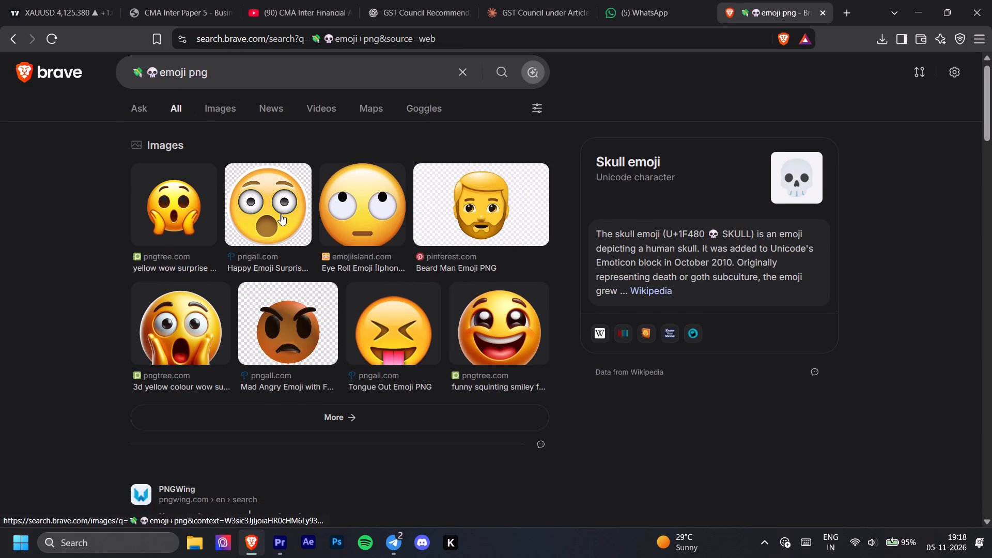
scroll(281, 214, "down", 5)
scroll(281, 214, "up", 2)
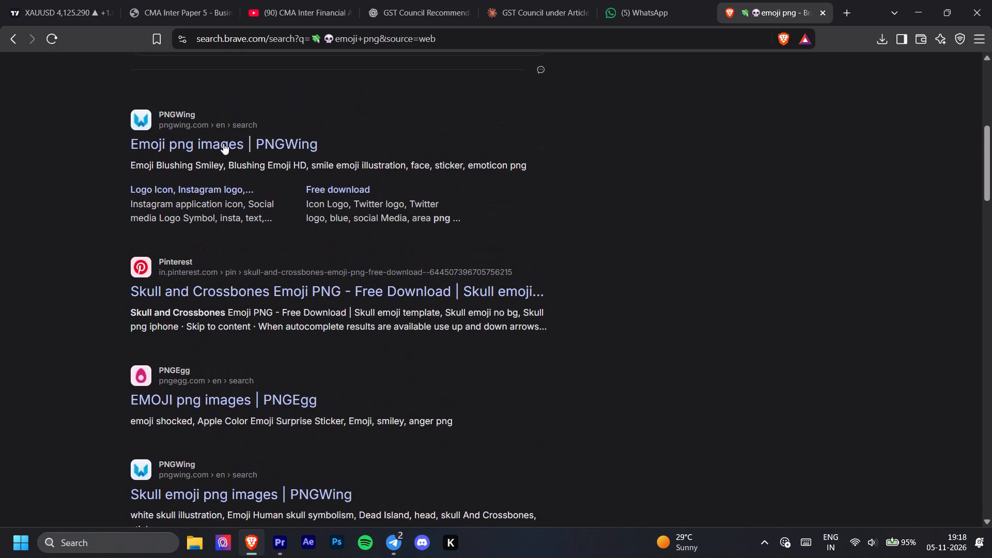
left_click(216, 134)
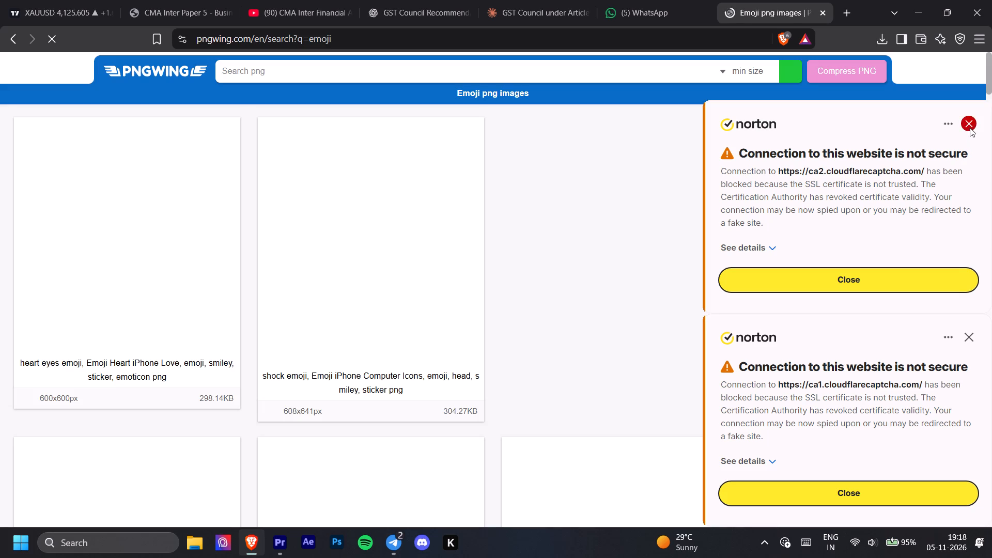
left_click(970, 128)
left_click(968, 342)
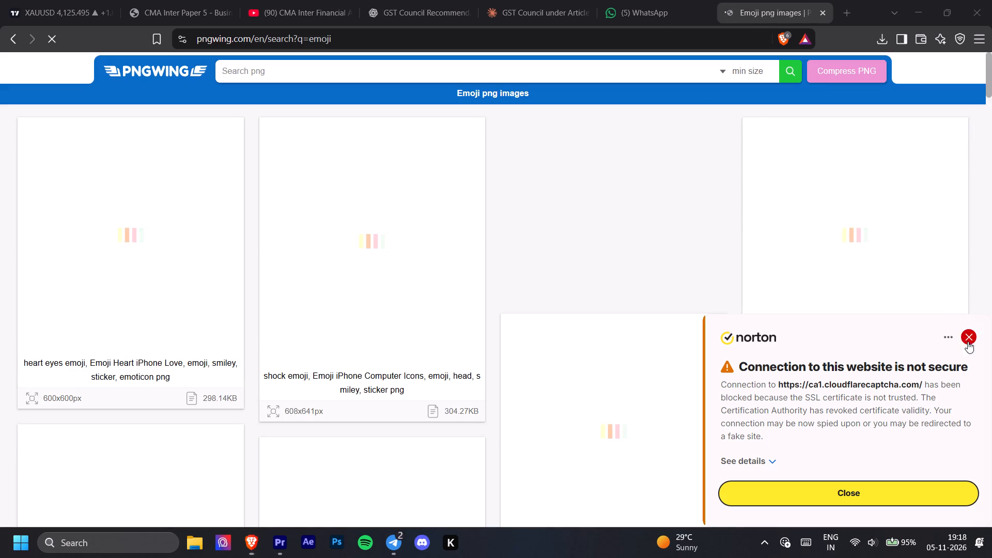
Search PNGWing for "skull" and look through the images for an emoji-style skull.
left_click(591, 75)
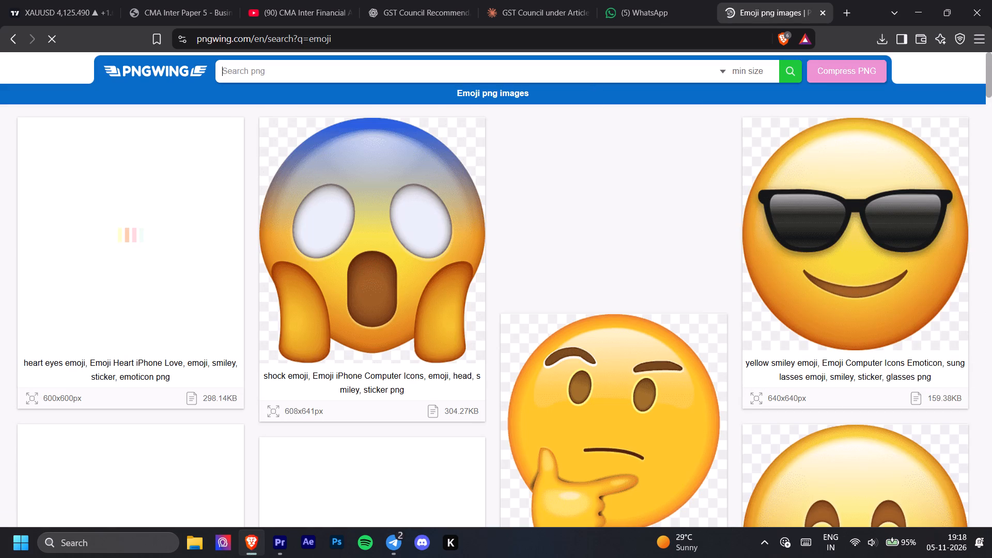
type("skull")
key("Return")
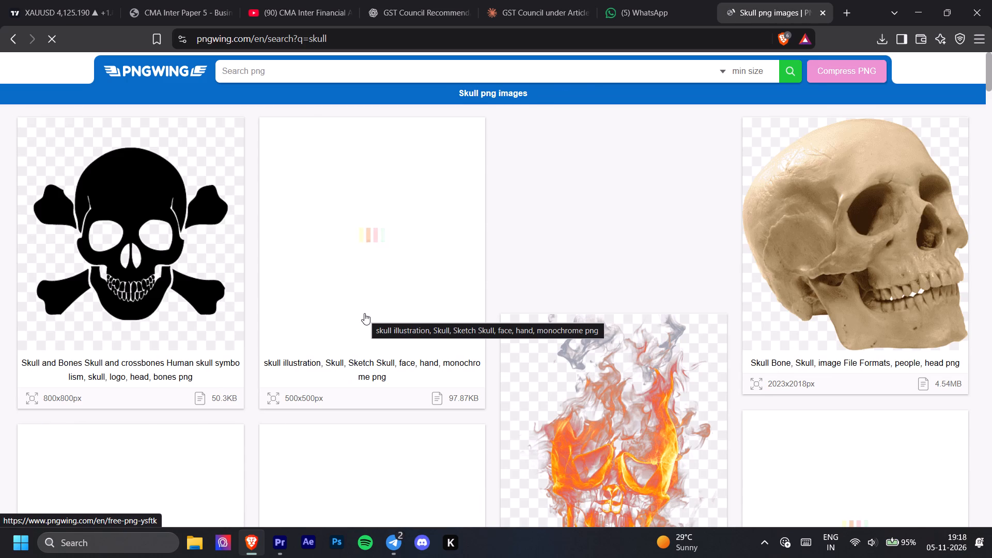
scroll(364, 313, "down", 12)
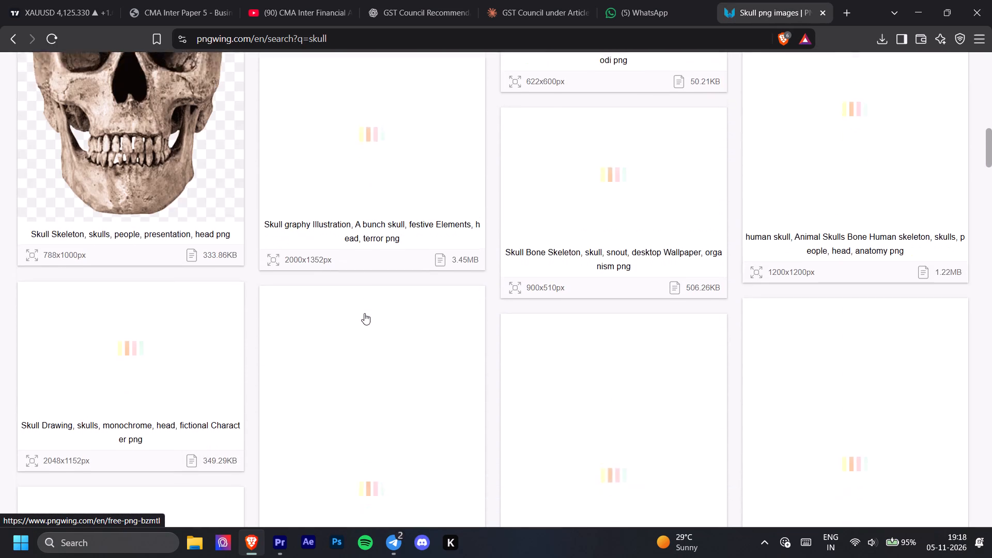
scroll(364, 313, "up", 3)
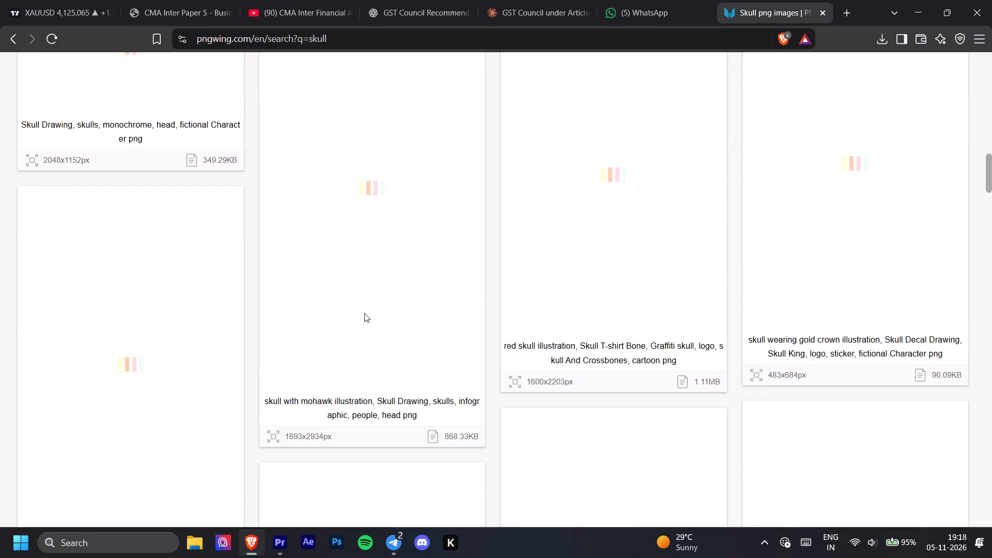
scroll(364, 313, "up", 2)
Search PNGWing for "skull emoji" and open the white skull graphics image in iPhone emoji style.
left_click(311, 71)
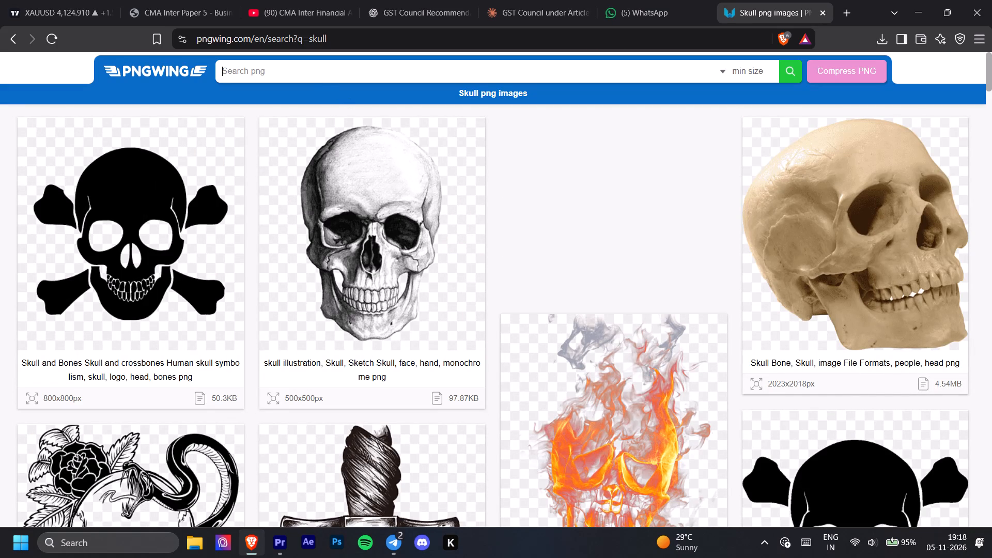
type("skull emoji")
key("Return")
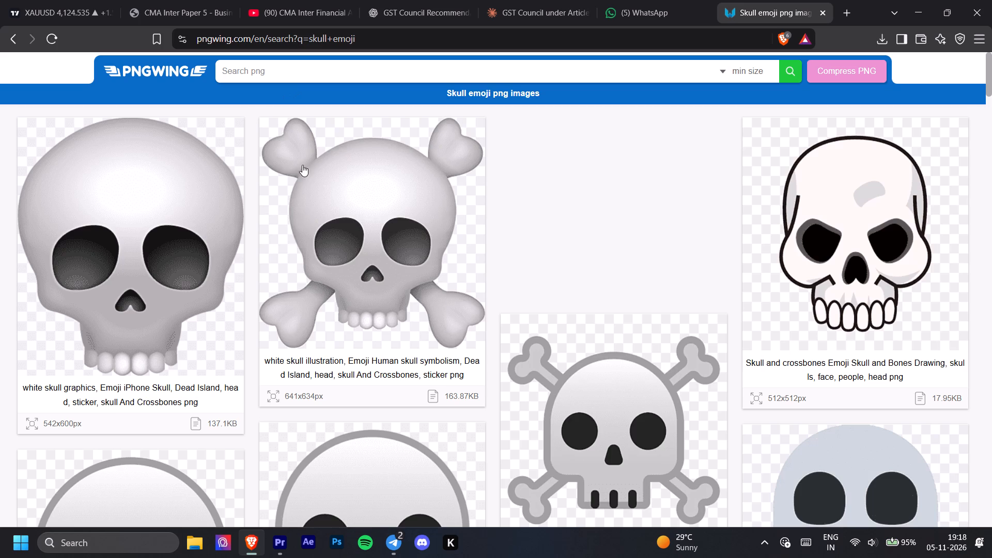
scroll(386, 268, "down", 5)
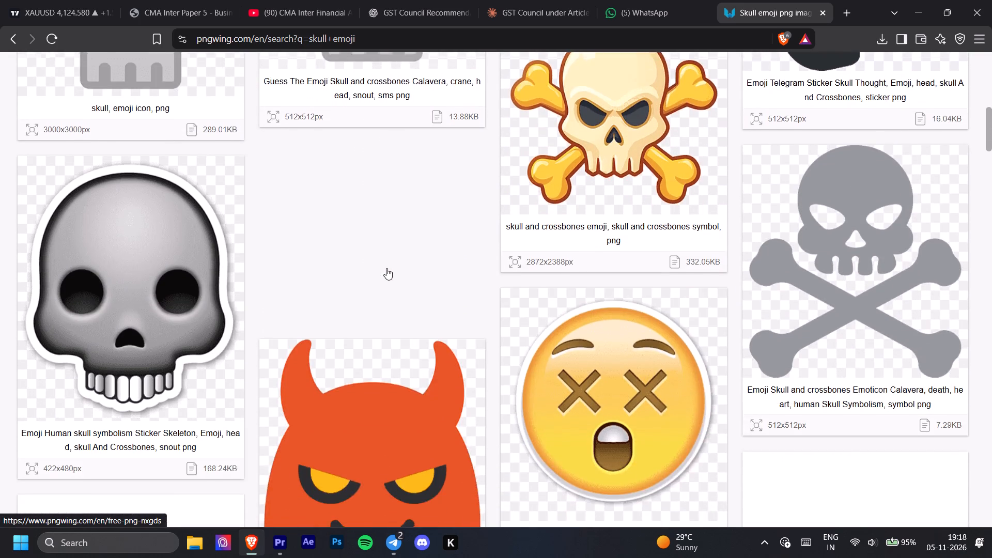
scroll(386, 268, "down", 3)
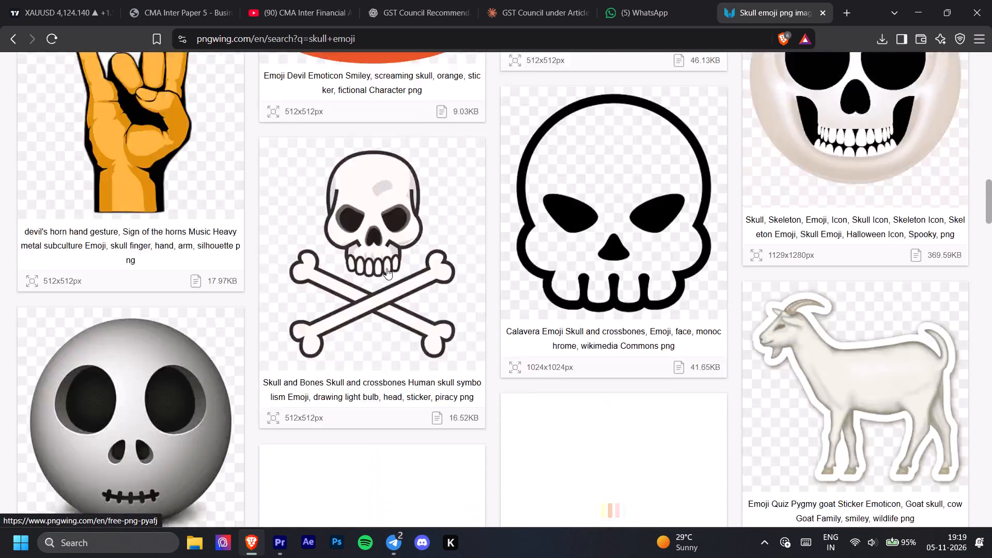
scroll(386, 268, "up", 1)
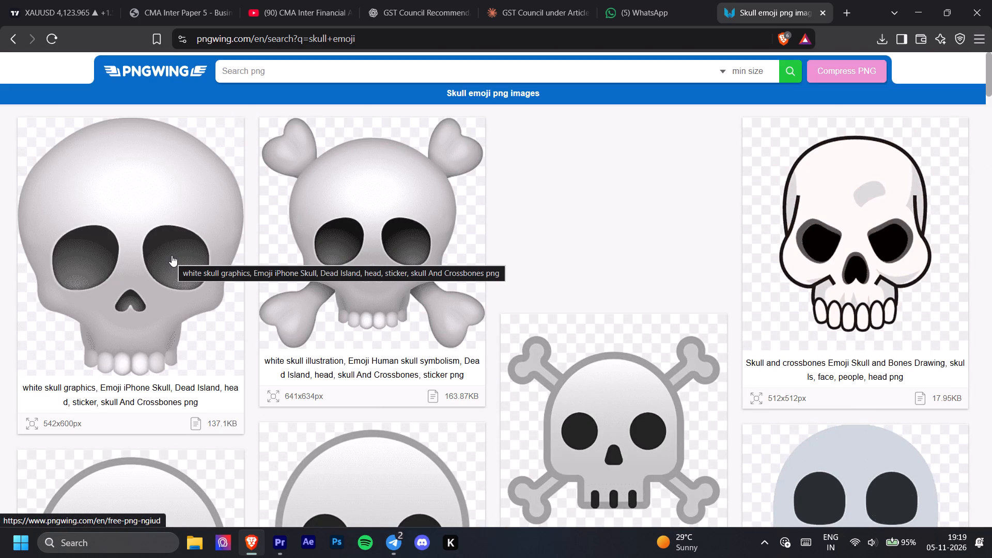
left_click(172, 255)
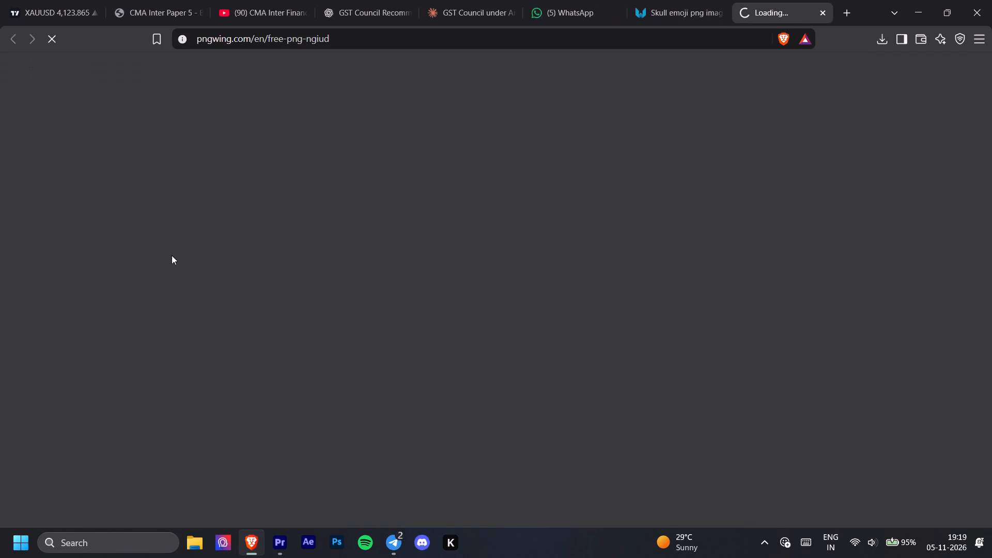
Request the free download of the white skull PNG and solve the character-order verification.
scroll(430, 408, "down", 4)
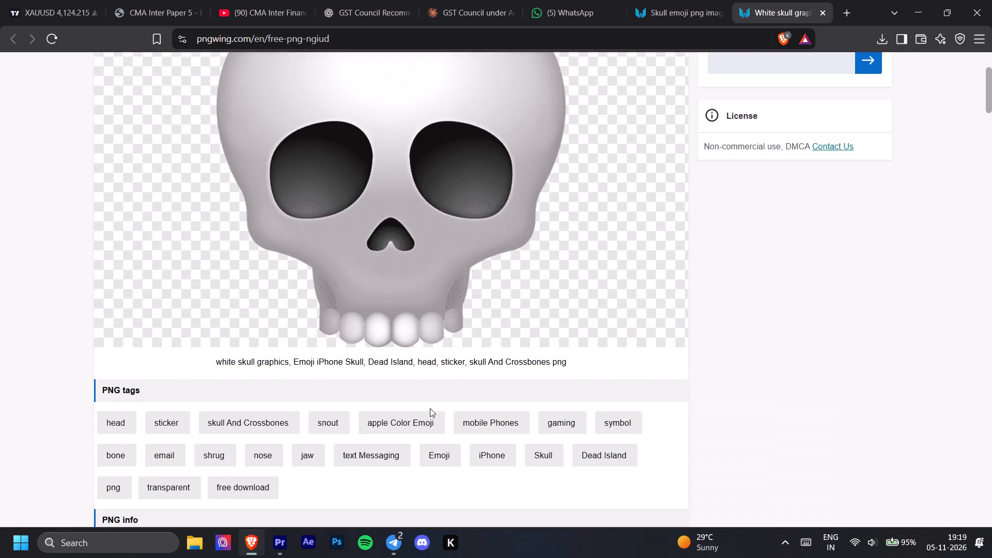
scroll(431, 404, "down", 2)
left_click(440, 413)
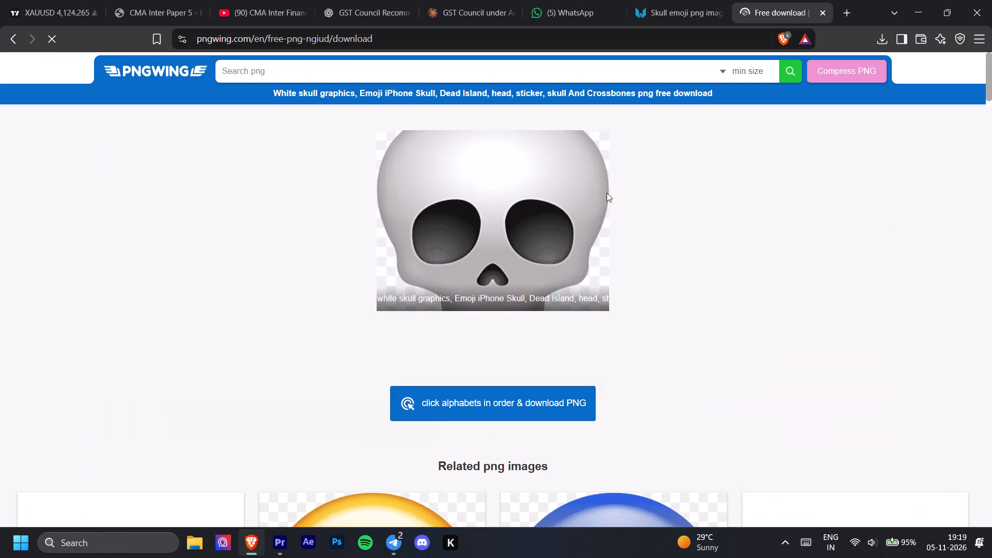
left_click(462, 402)
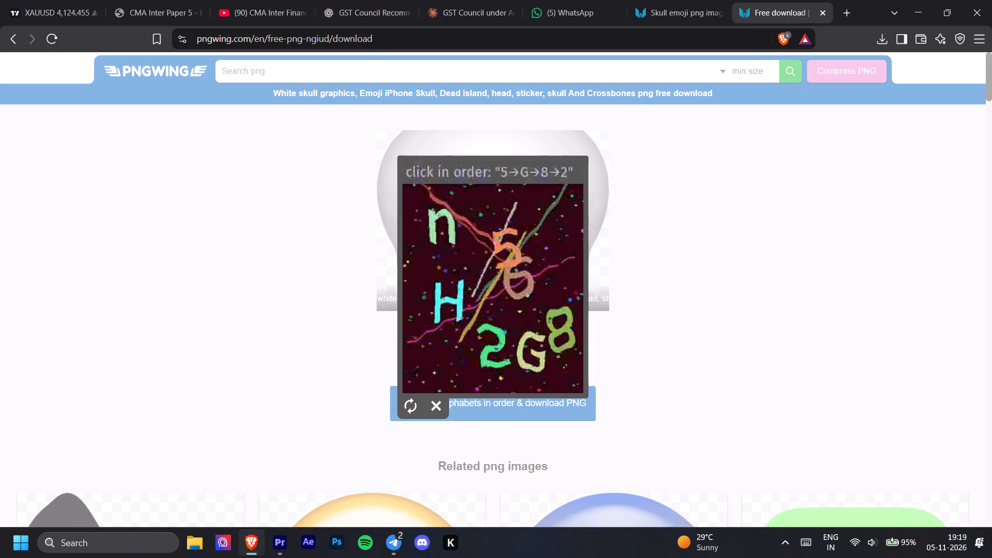
left_click(499, 233)
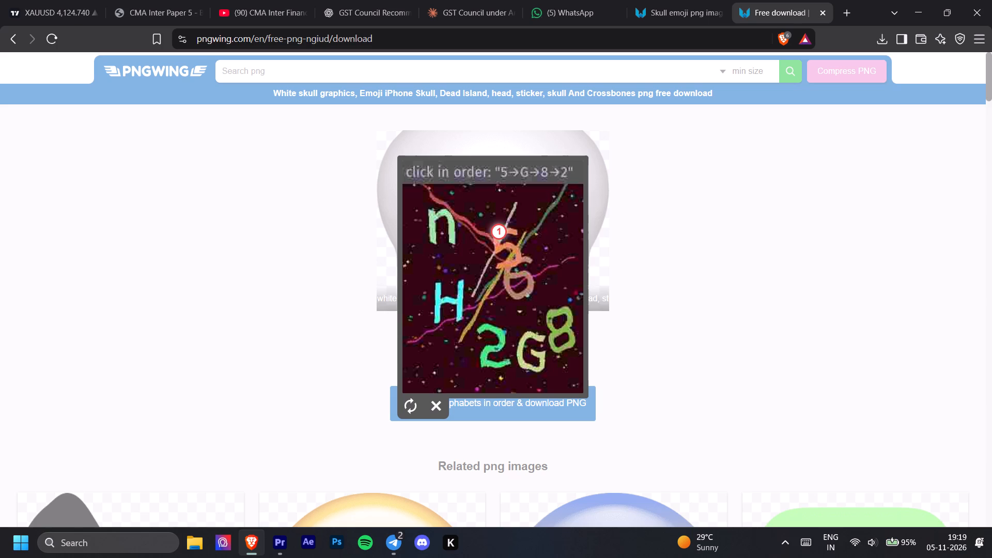
left_click(528, 345)
left_click(560, 326)
left_click(492, 332)
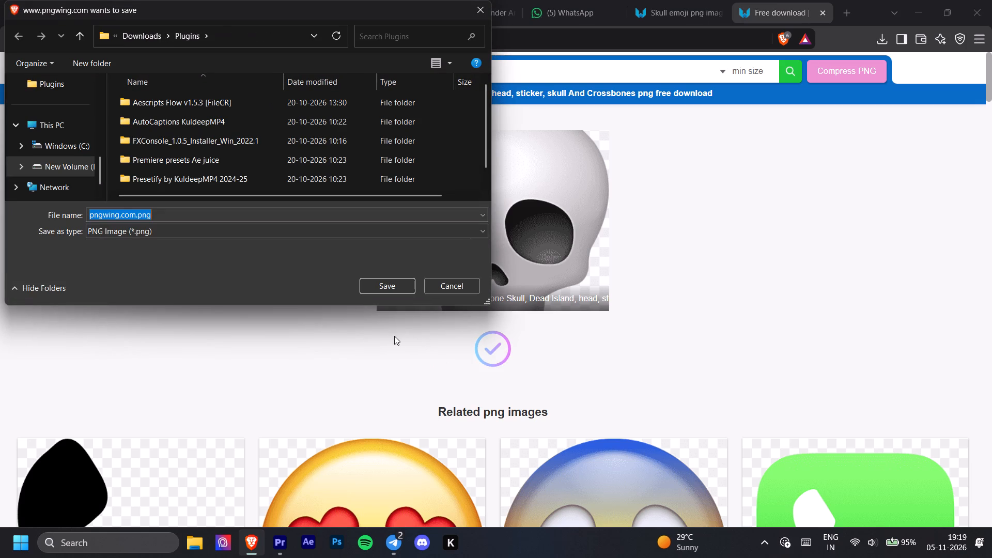
Save the skull image as pngwing.com.png in the Downloads folder.
scroll(64, 81, "up", 1)
left_click(44, 189)
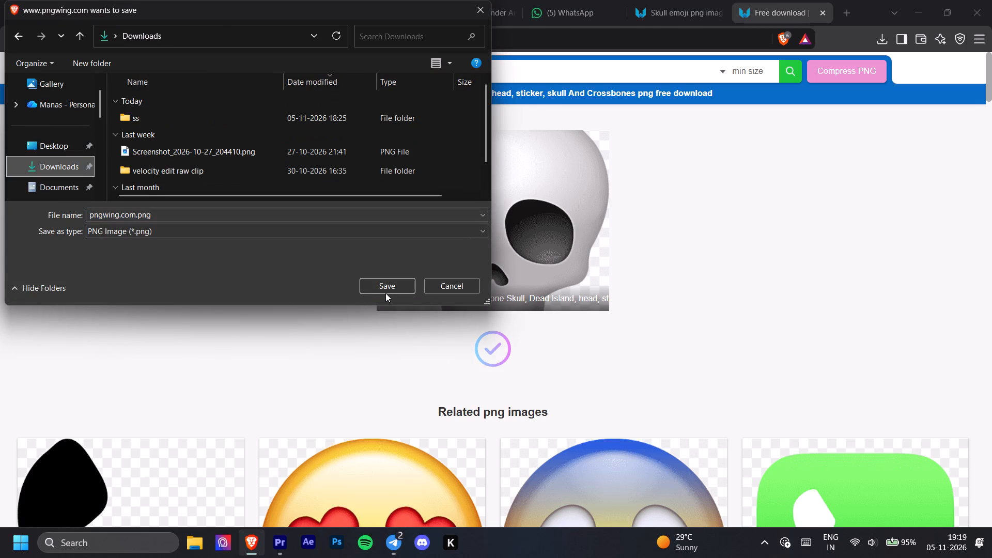
left_click(389, 284)
scroll(473, 344, "down", 1)
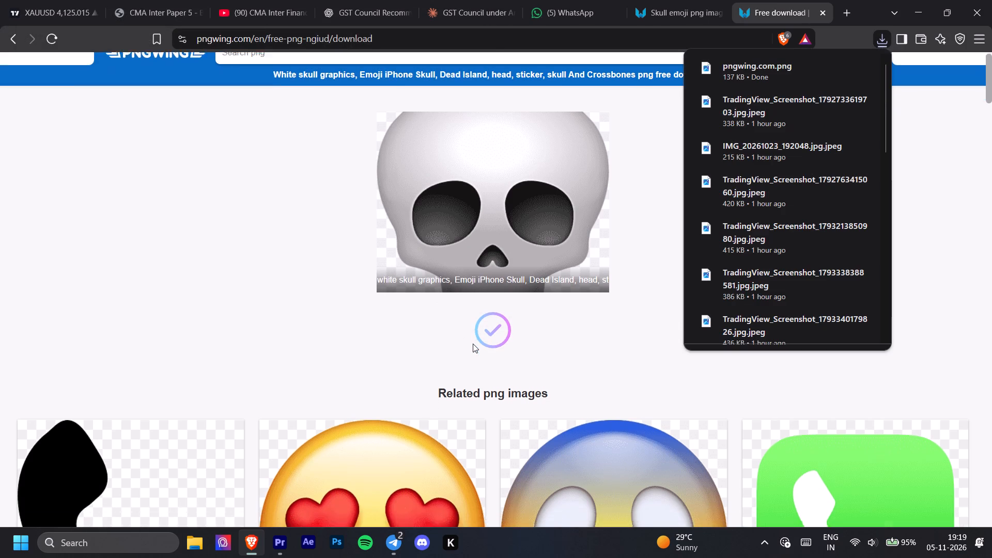
Search PNGWing for "flying money emoji" and look through the images for a suitable winged banknote.
scroll(473, 344, "down", 1)
left_click(255, 73)
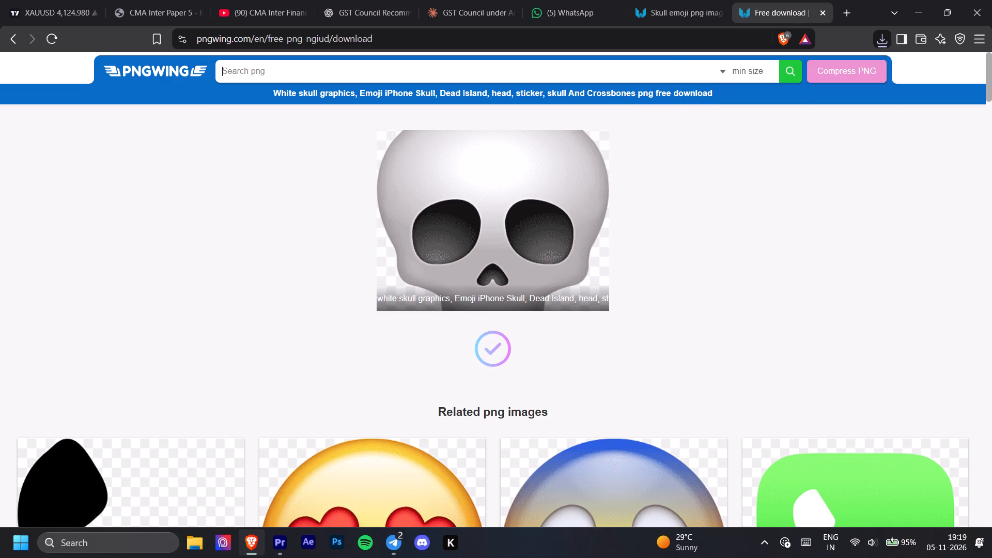
type("flying money emoji")
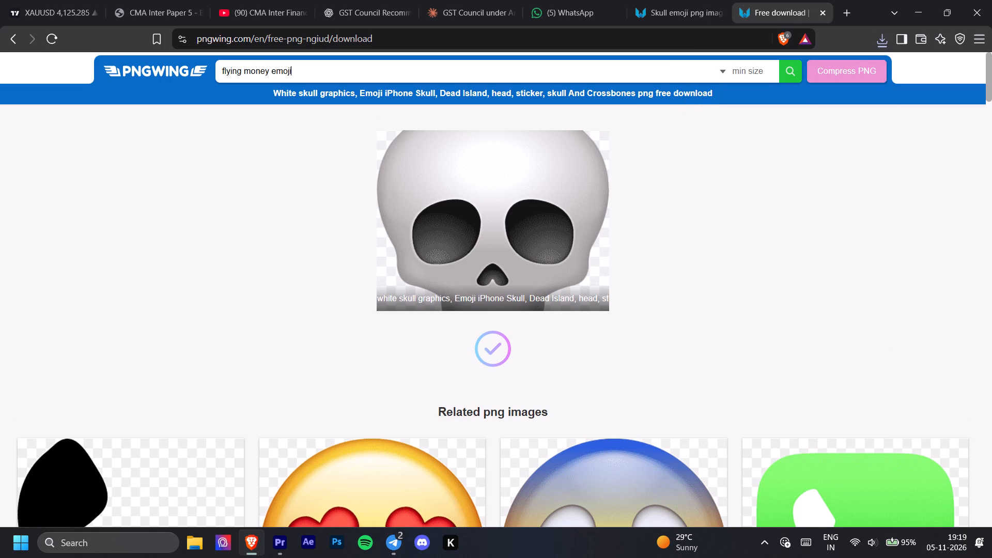
key("Return")
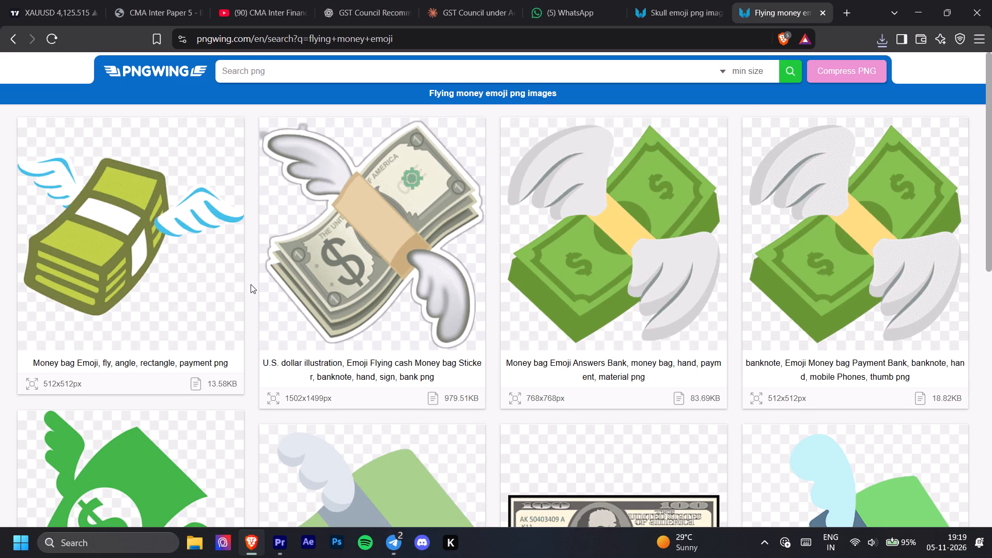
scroll(251, 284, "down", 8)
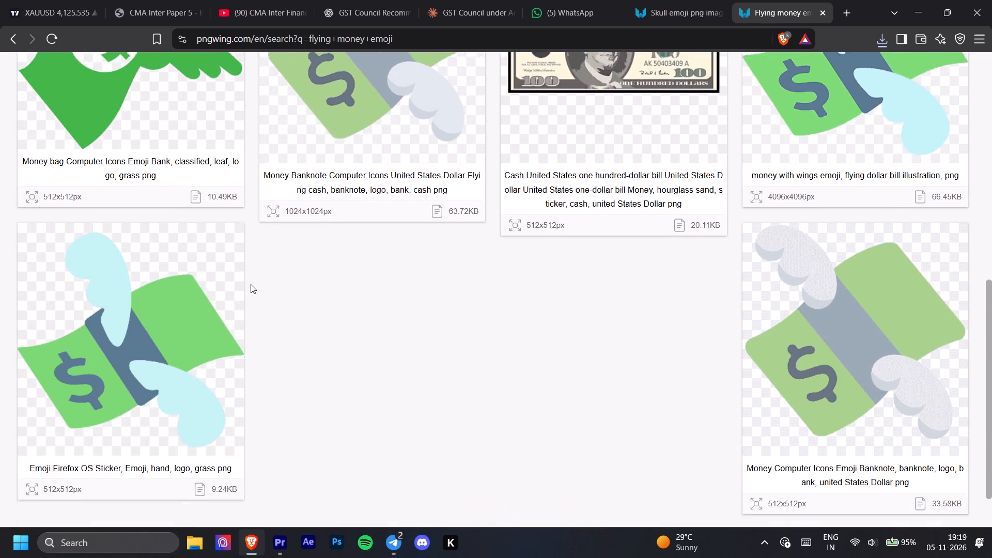
scroll(251, 284, "down", 5)
scroll(251, 284, "up", 7)
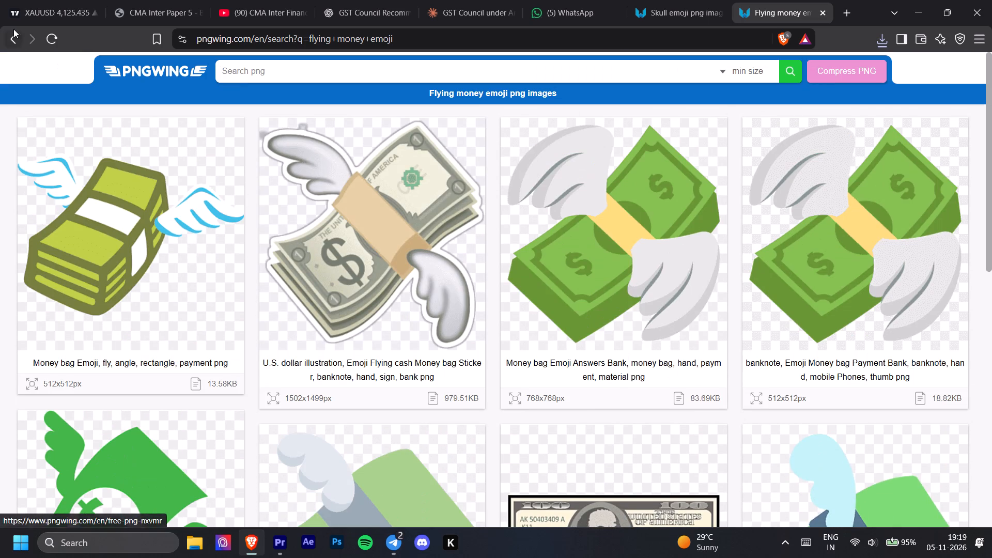
Close the two PNGWing skull pages and open a new blank browser tab in their place.
left_click(20, 41)
left_click(20, 41)
left_click(20, 41)
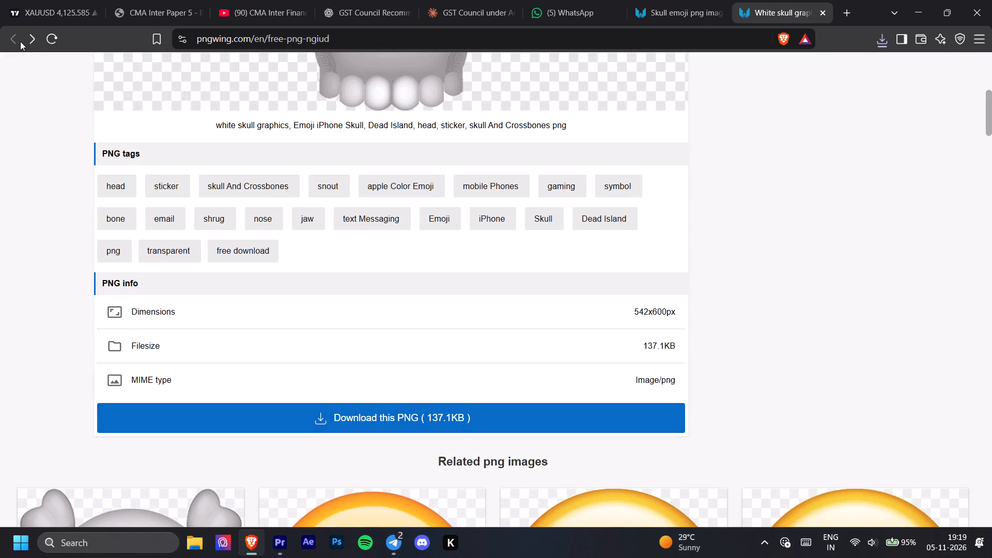
left_click(20, 41)
left_click(828, 10)
left_click(817, 15)
left_click(822, 15)
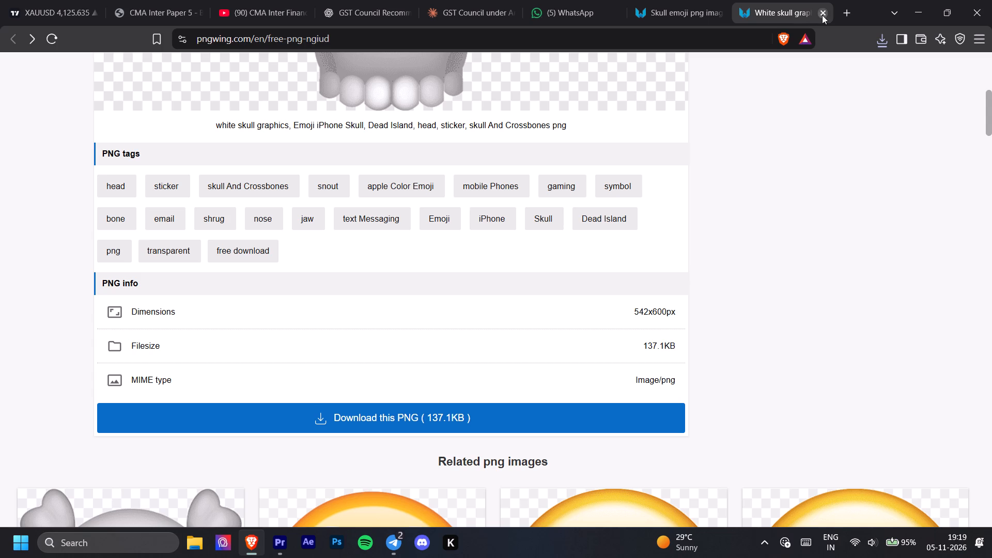
left_click(847, 13)
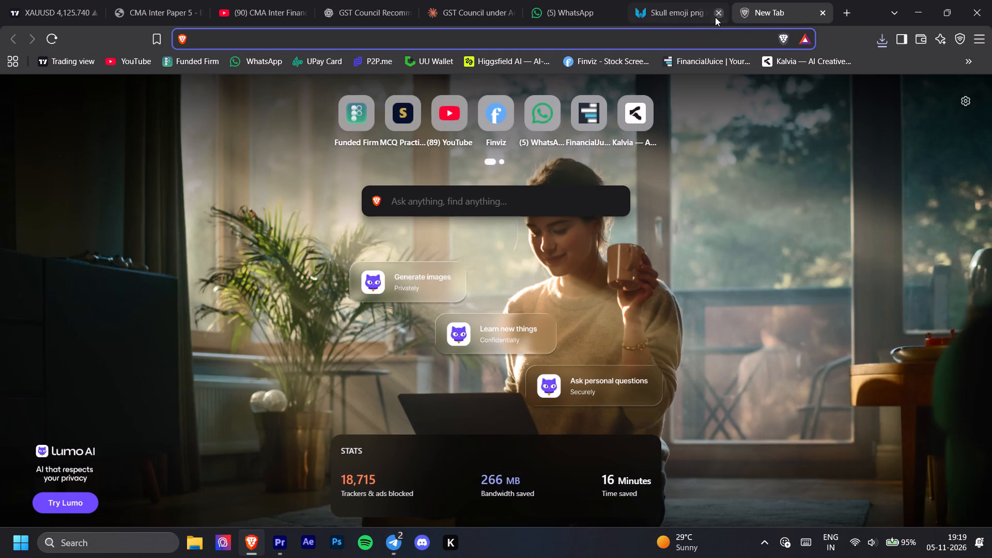
left_click(719, 16)
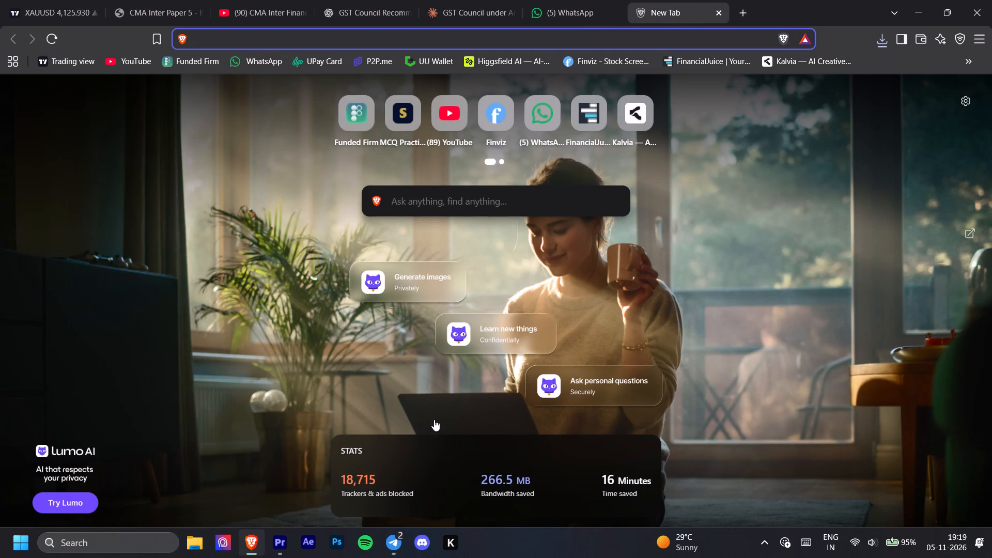
Search the web for "flying emoji" from the new tab page.
left_click(437, 206)
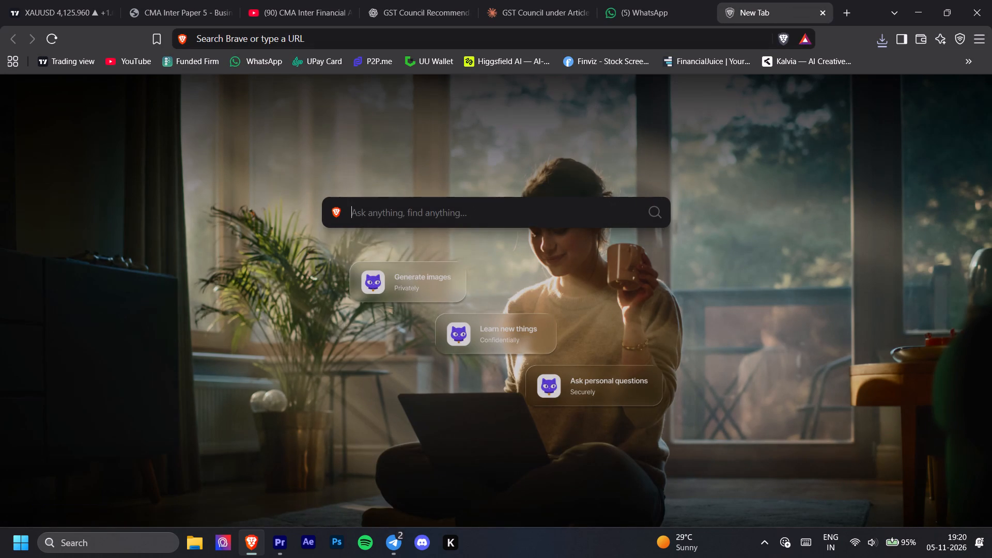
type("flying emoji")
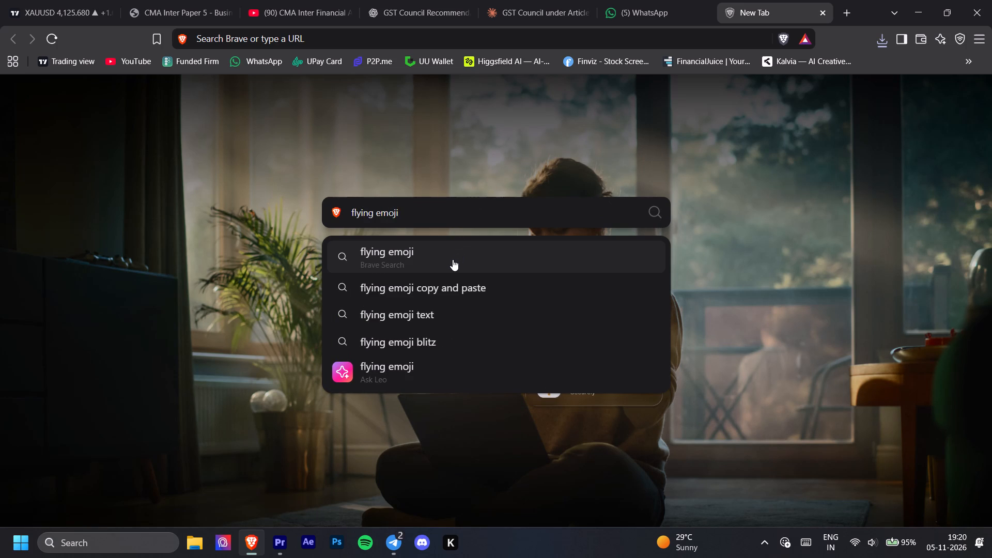
Search the web for "flying emoji png" and show the image results.
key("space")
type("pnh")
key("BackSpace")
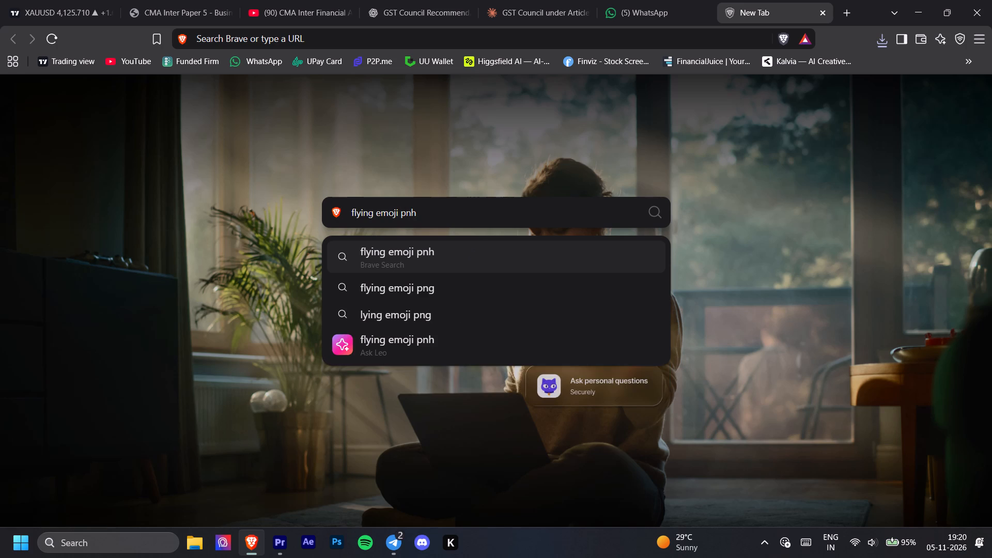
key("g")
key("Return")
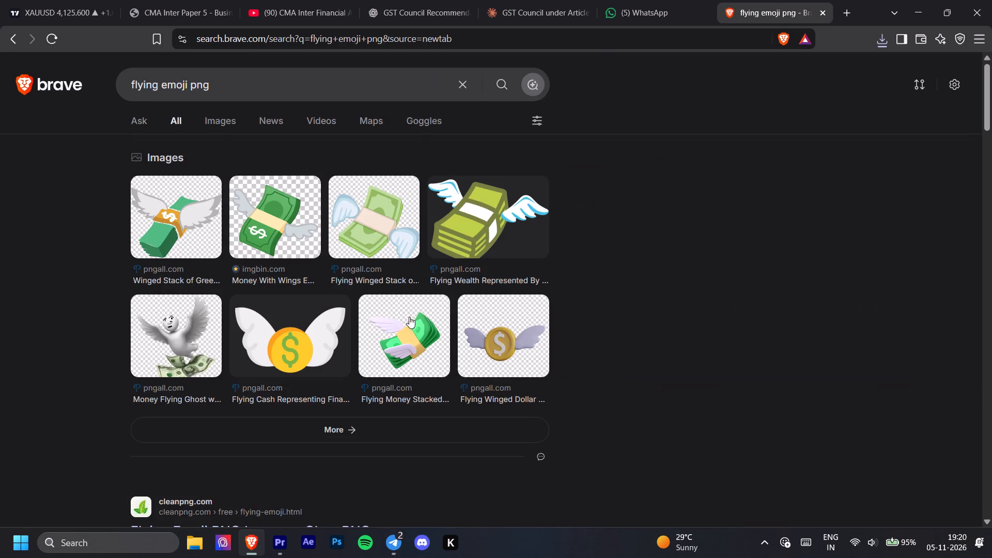
scroll(410, 368, "down", 6)
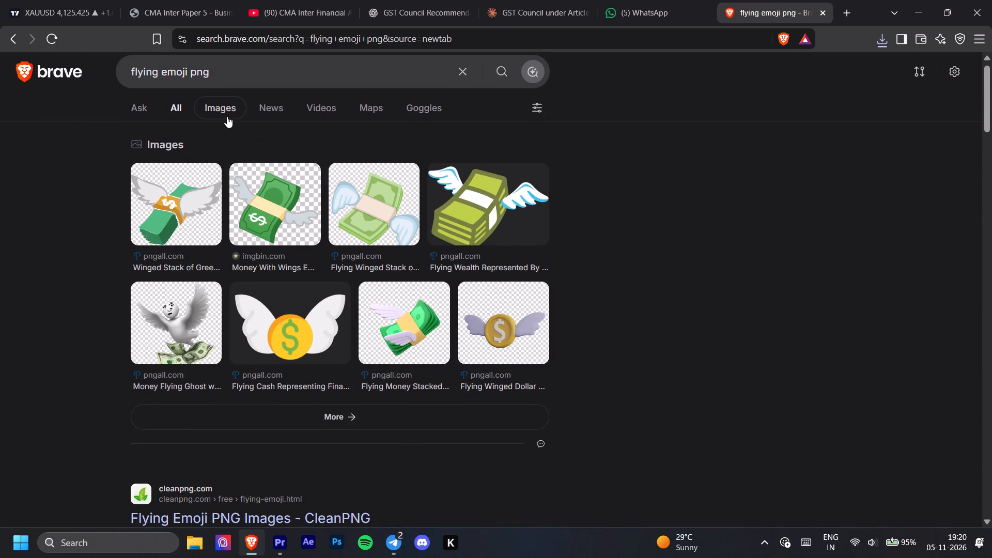
left_click(227, 116)
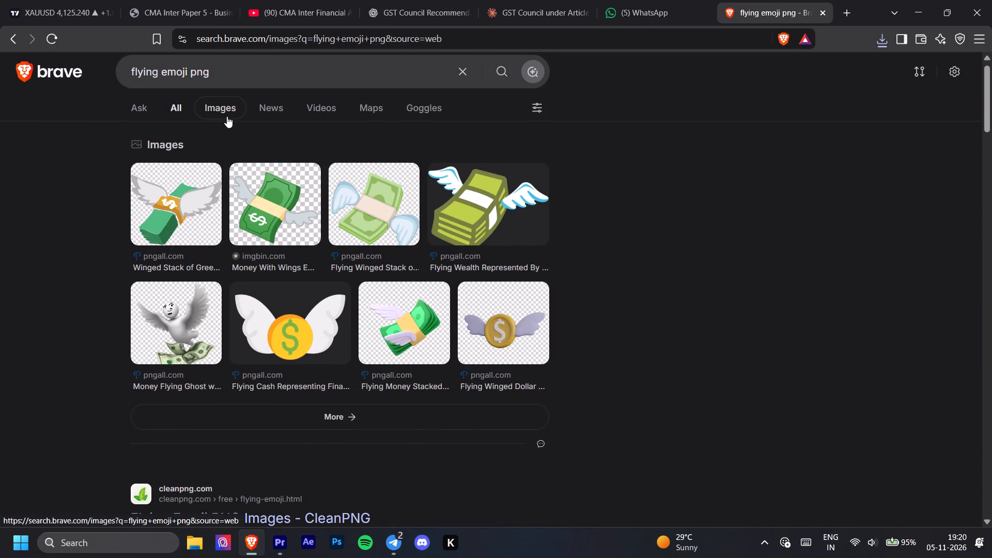
Look through the "flying emoji png" image results for a suitable winged-money picture.
scroll(352, 306, "down", 2)
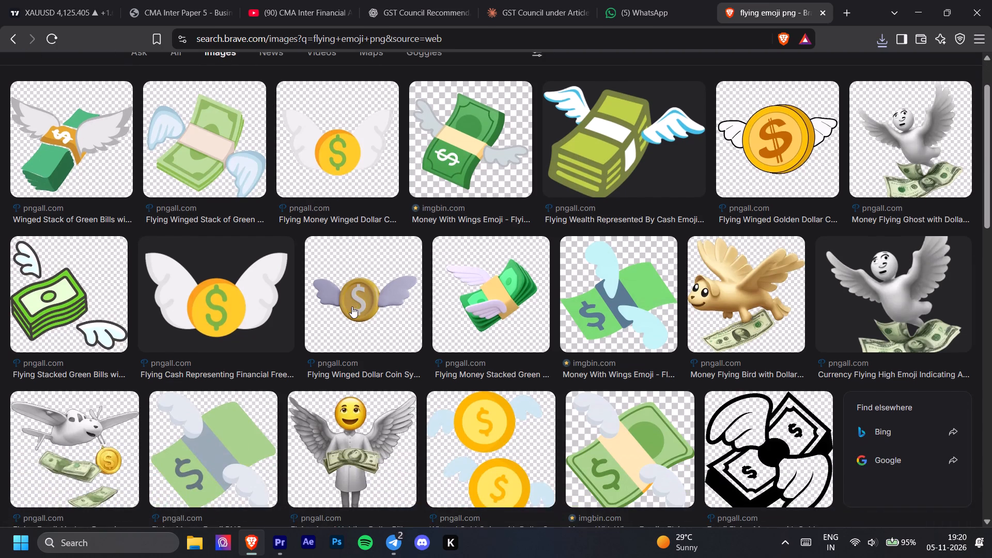
scroll(352, 306, "down", 6)
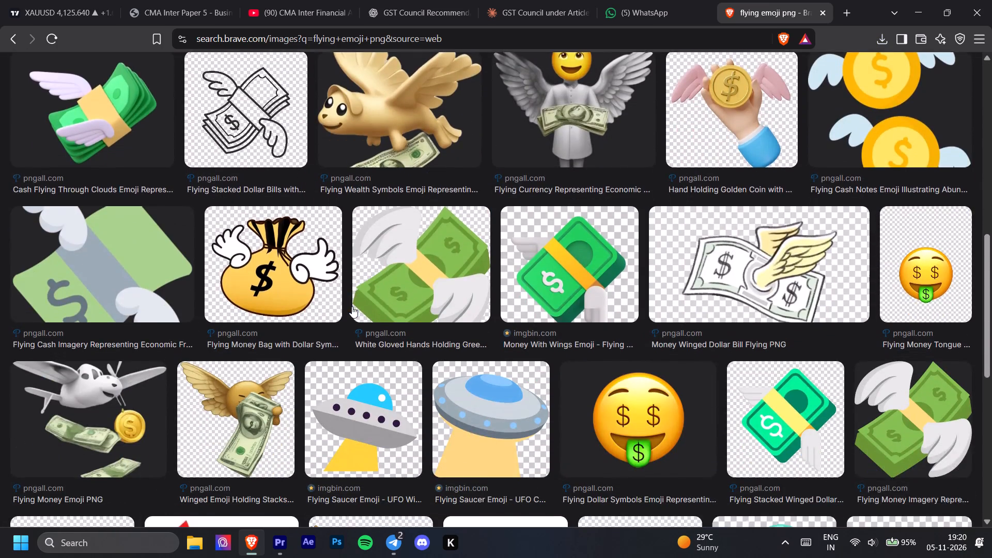
scroll(352, 306, "down", 4)
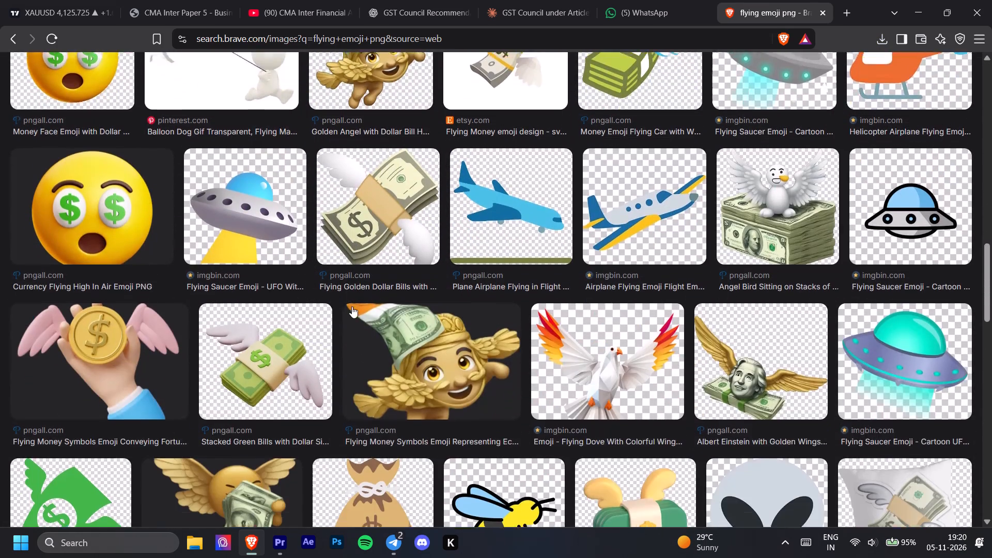
scroll(352, 306, "down", 4)
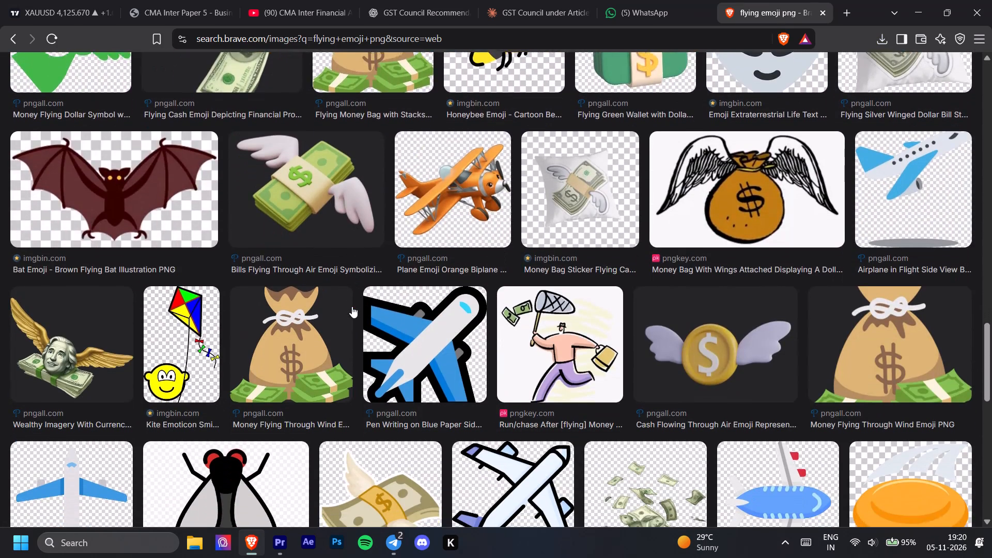
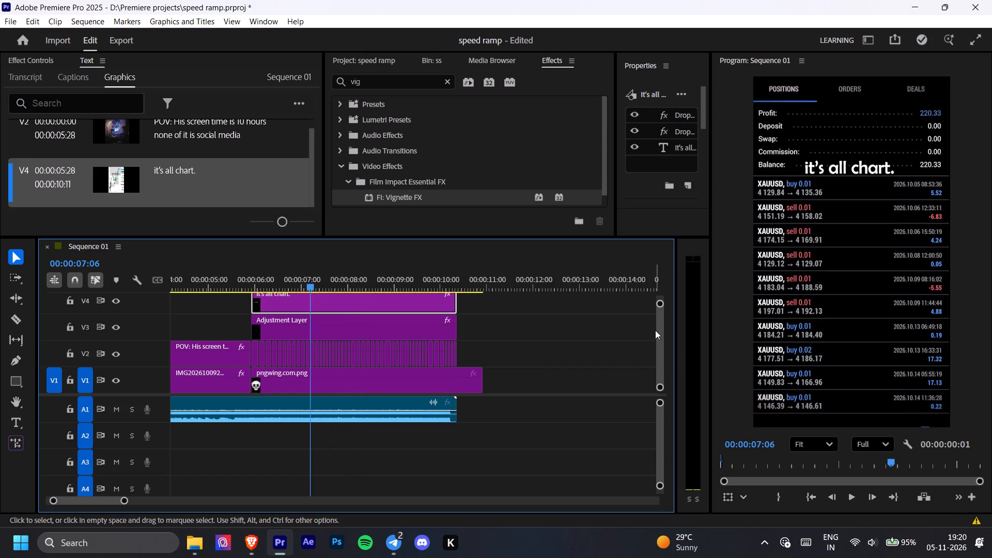
Move the skull clip from track V1 up to a new track V5 above the "it's all chart." text, keeping its start time.
left_click_drag(660, 302, 660, 301)
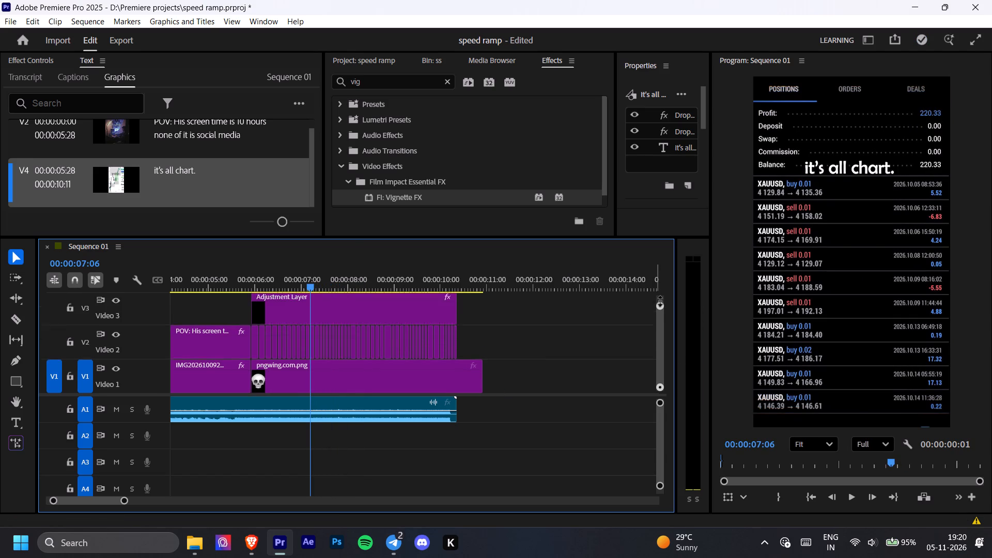
left_click_drag(660, 301, 660, 296)
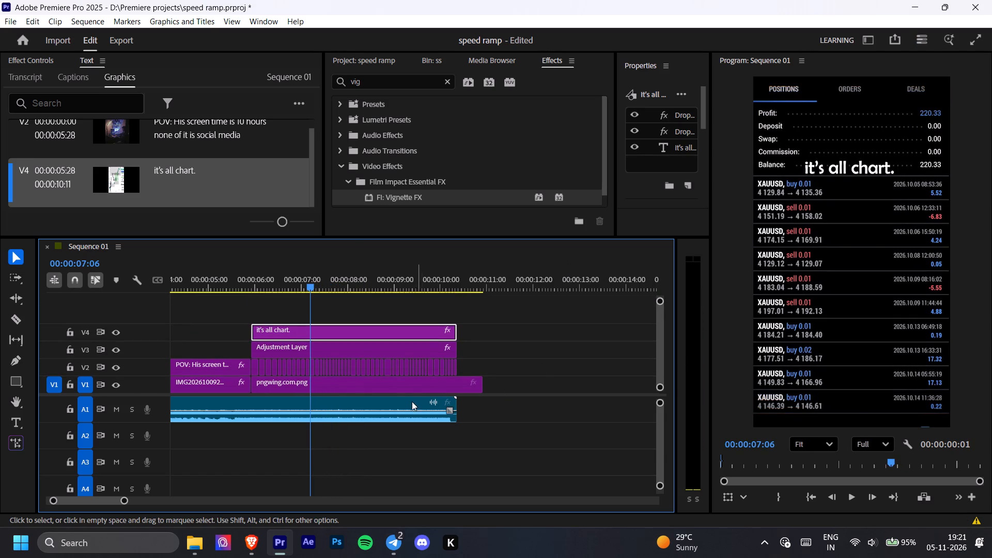
left_click_drag(400, 390, 416, 312)
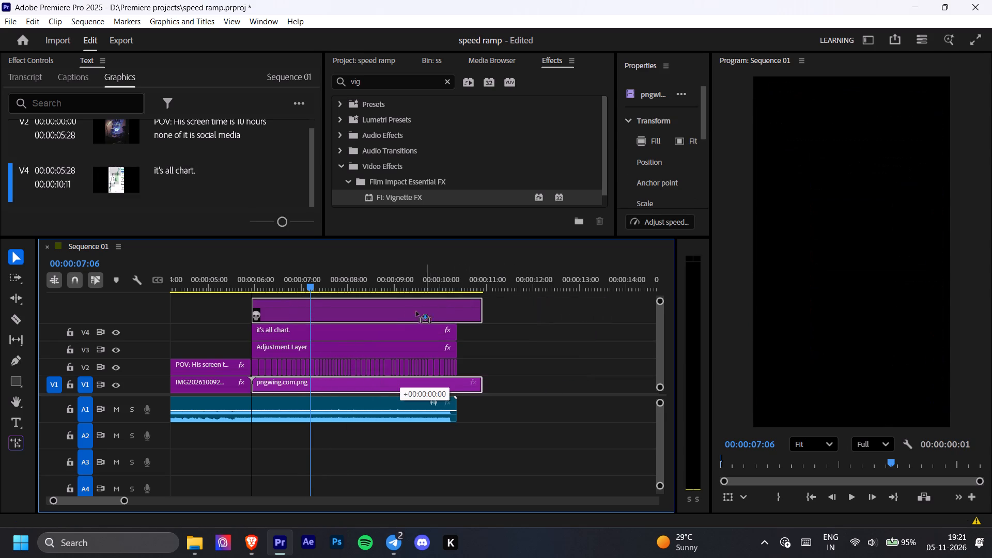
left_click_drag(416, 312, 406, 313)
Scale the skull image down to 13.
left_click(855, 287)
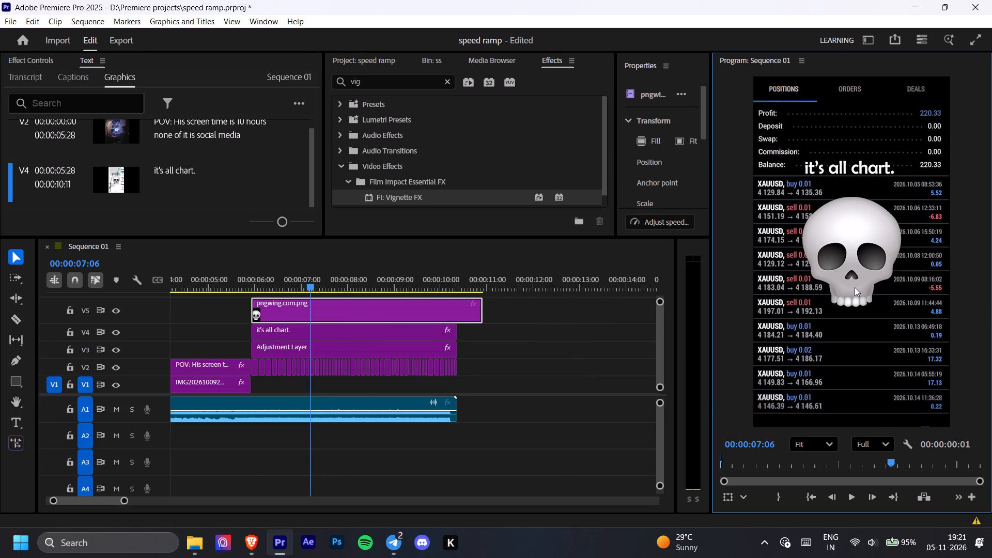
left_click(423, 308)
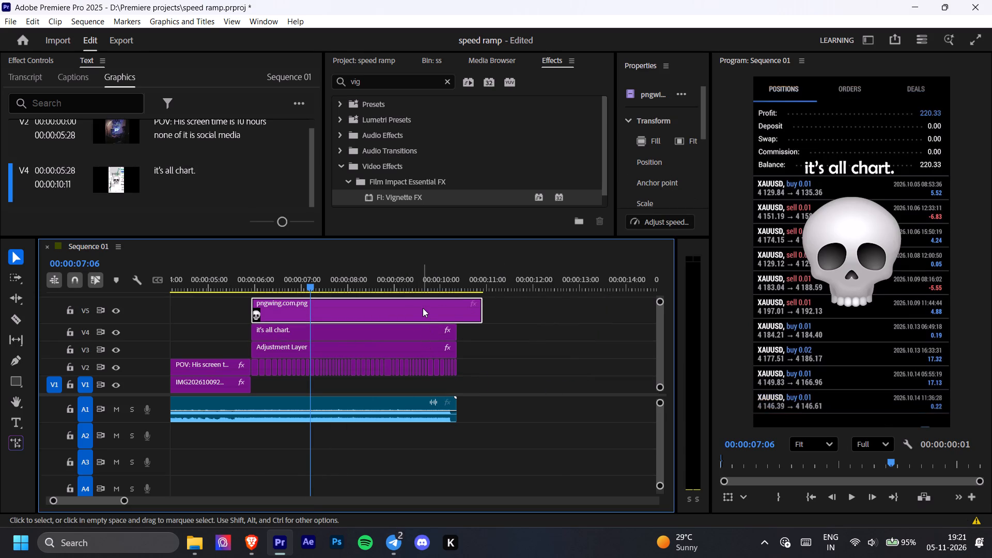
double_click(423, 308)
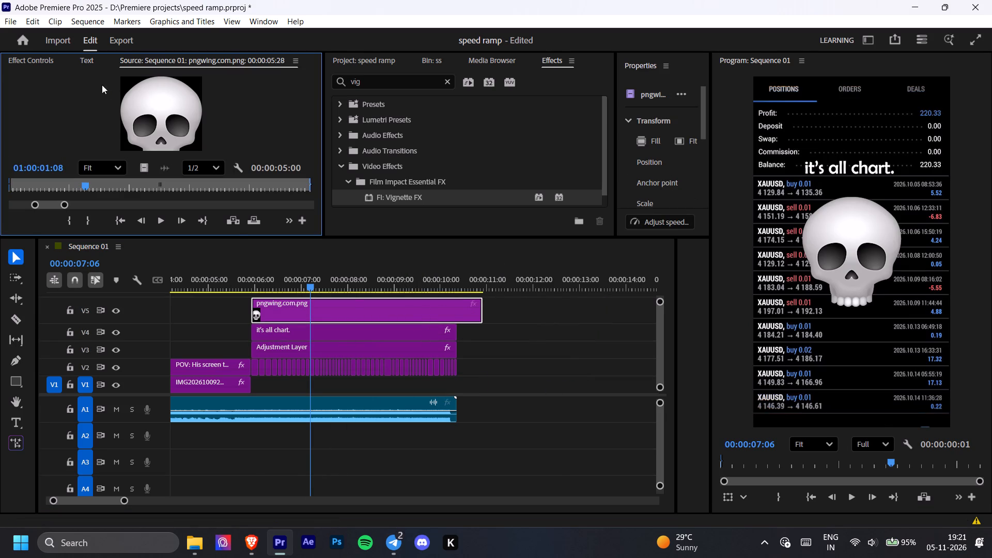
left_click(44, 62)
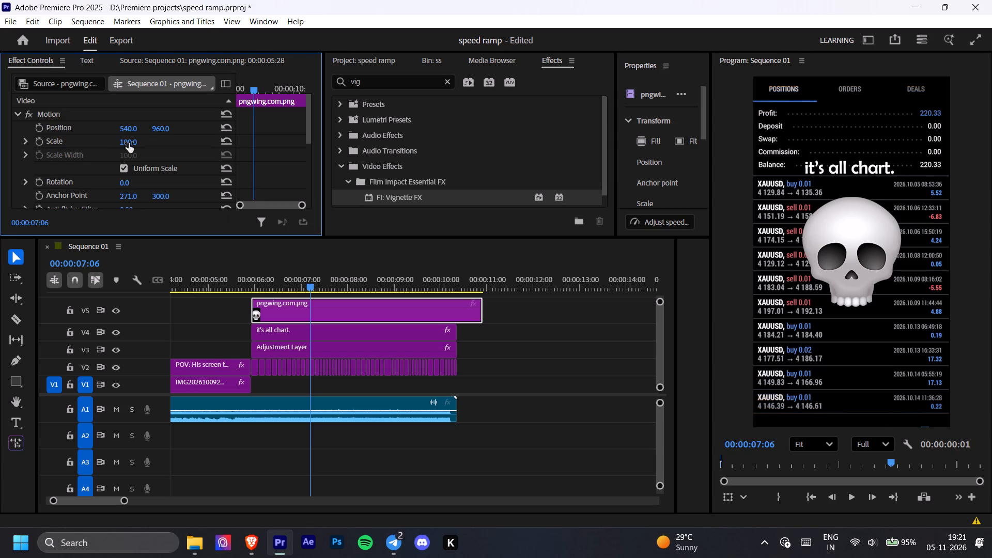
left_click_drag(129, 143, 98, 149)
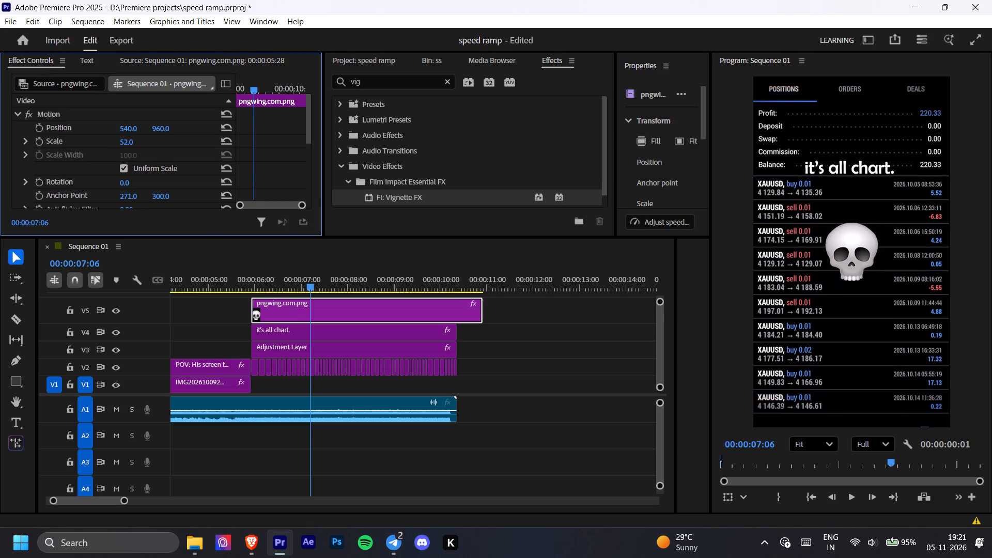
left_click_drag(98, 149, 80, 160)
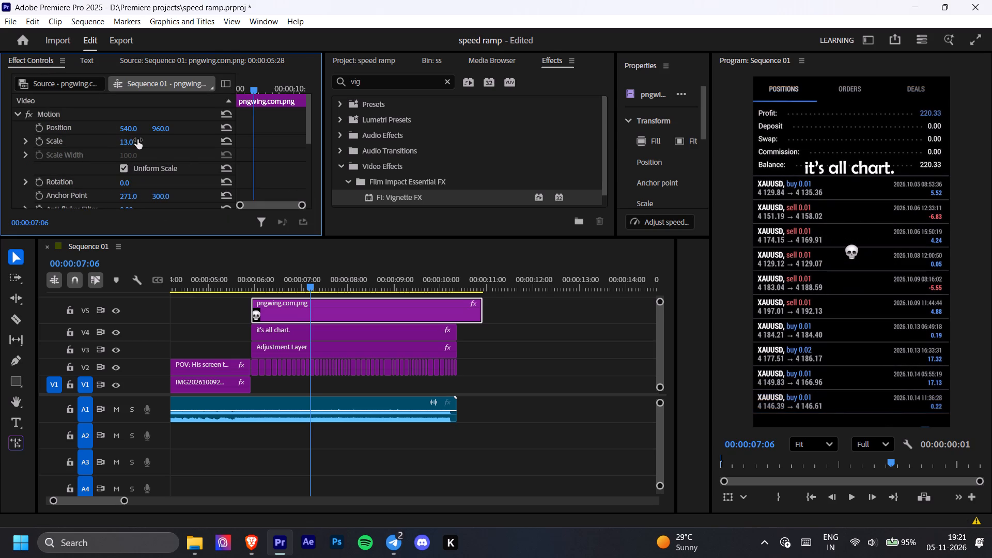
Position the skull just below the "it's all chart." text at 540, 607, keeping it horizontally centred.
left_click(851, 249)
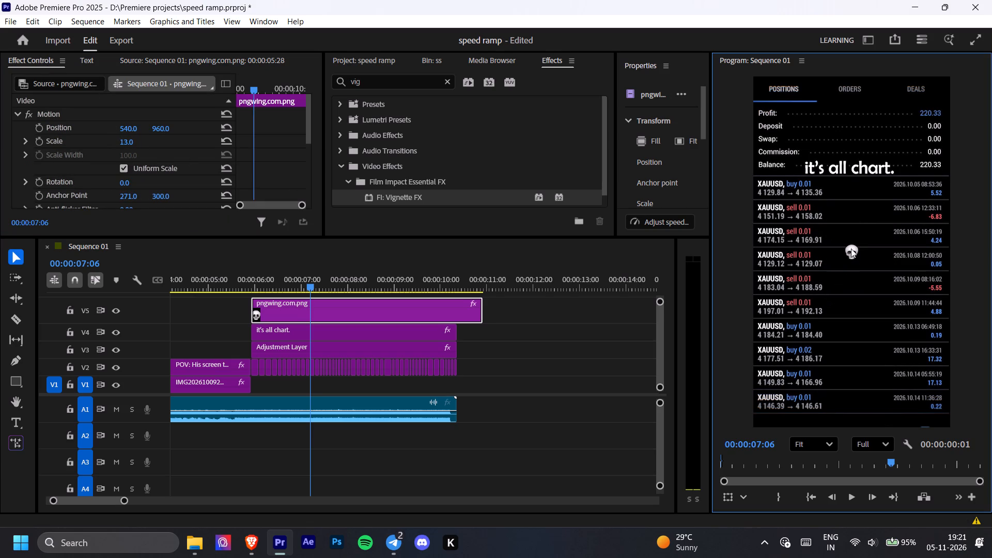
left_click(851, 249)
left_click_drag(127, 127, 151, 139)
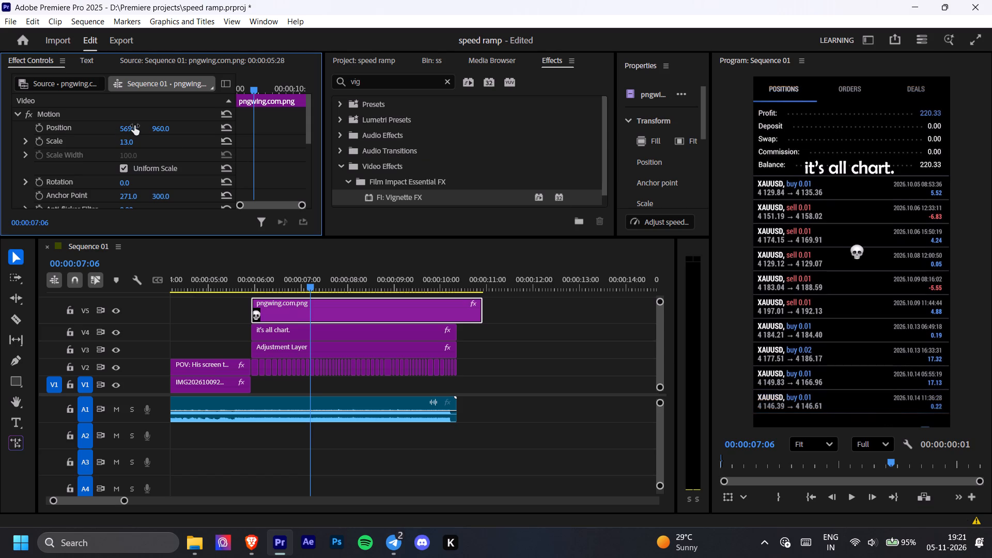
key("ctrl+z")
left_click_drag(156, 129, 65, 175)
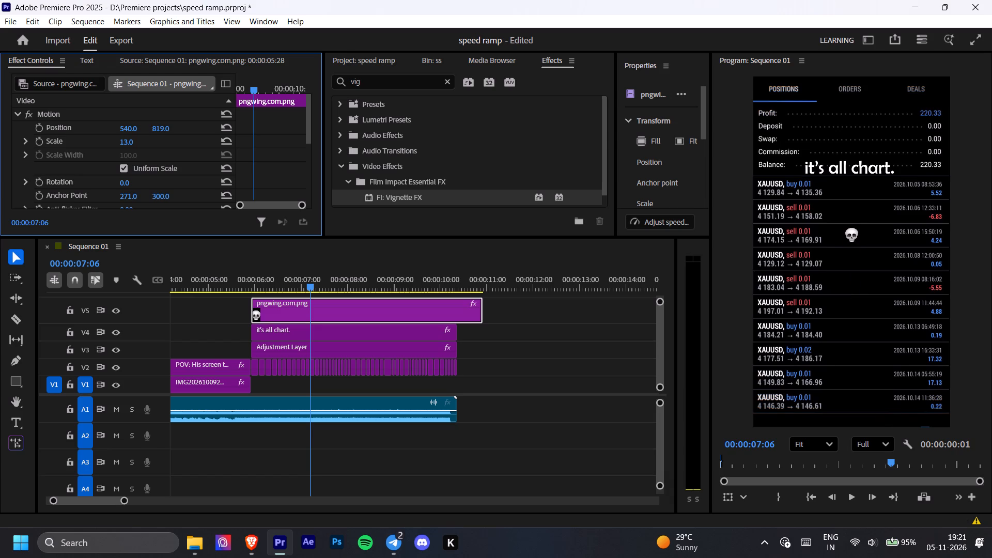
left_click_drag(65, 175, 118, 138)
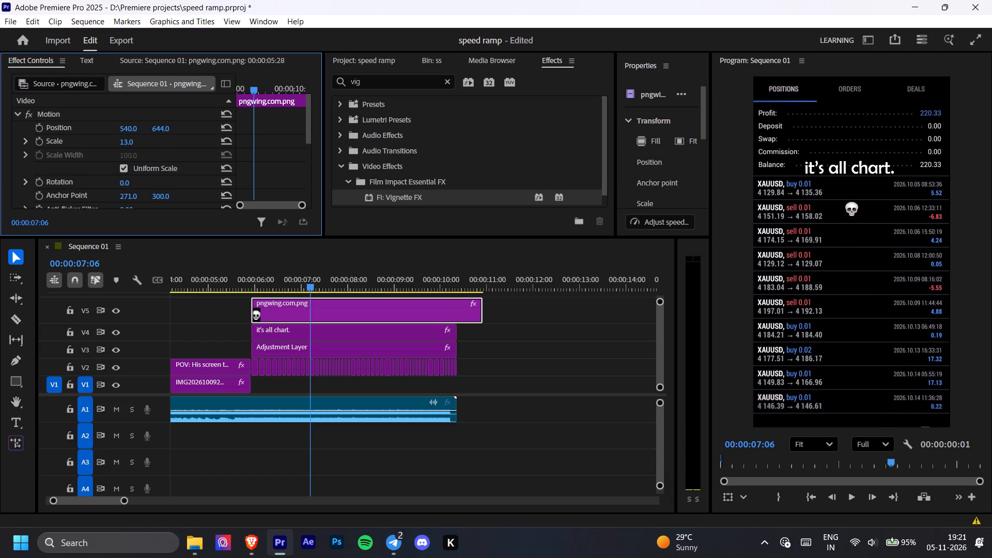
left_click_drag(118, 138, 117, 138)
left_click_drag(161, 134, 161, 128)
left_click_drag(161, 128, 144, 133)
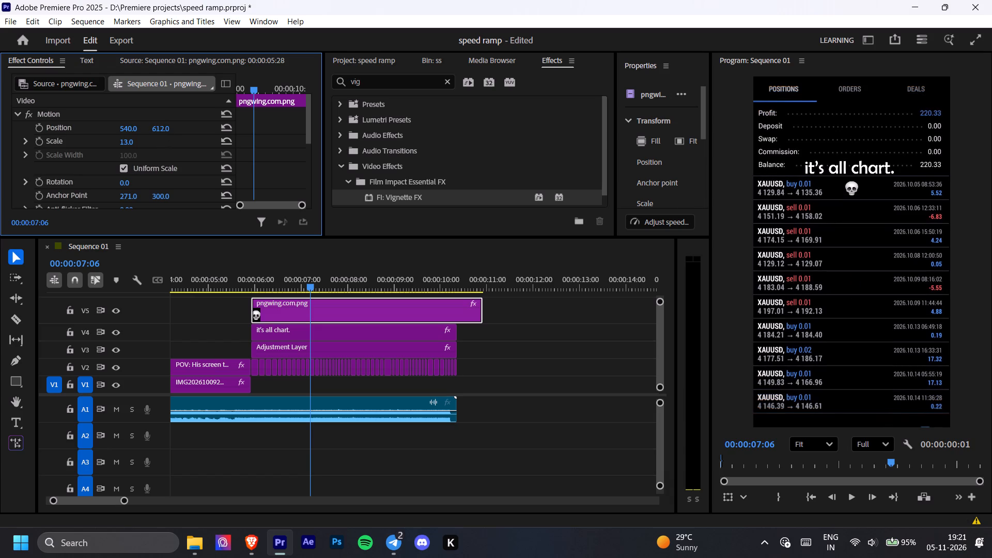
left_click_drag(144, 133, 141, 133)
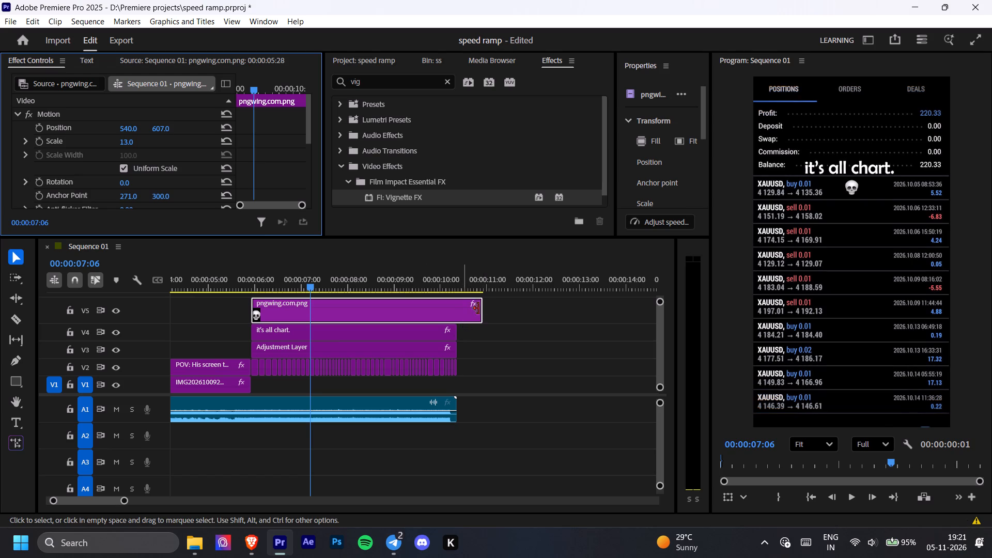
Trim the skull clip's end to line up with the end of the "it's all chart." text clip.
left_click_drag(484, 304, 457, 315)
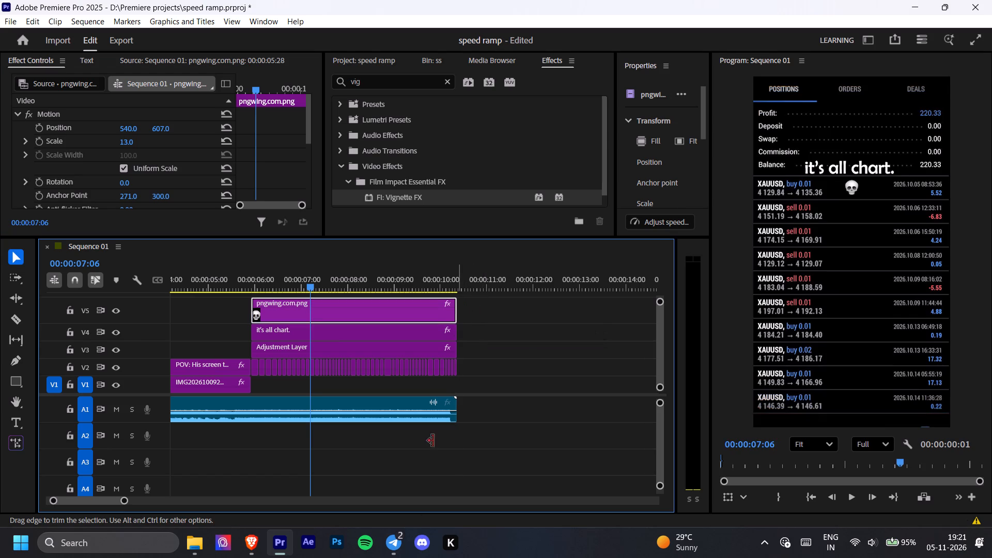
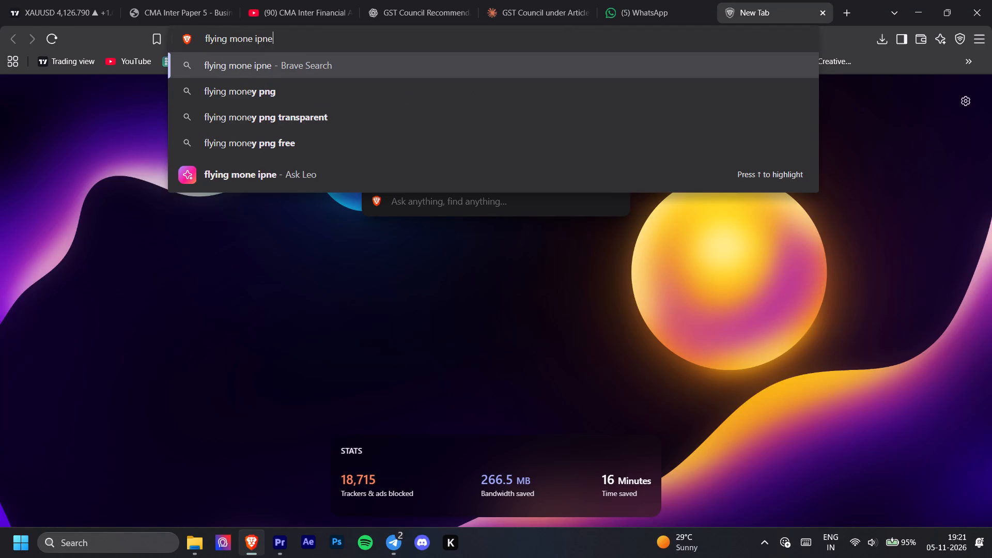
Search the web for a flying money iPhone emoji, replacing the misspelled ending of the current query.
key("BackSpace")
key("BackSpace")
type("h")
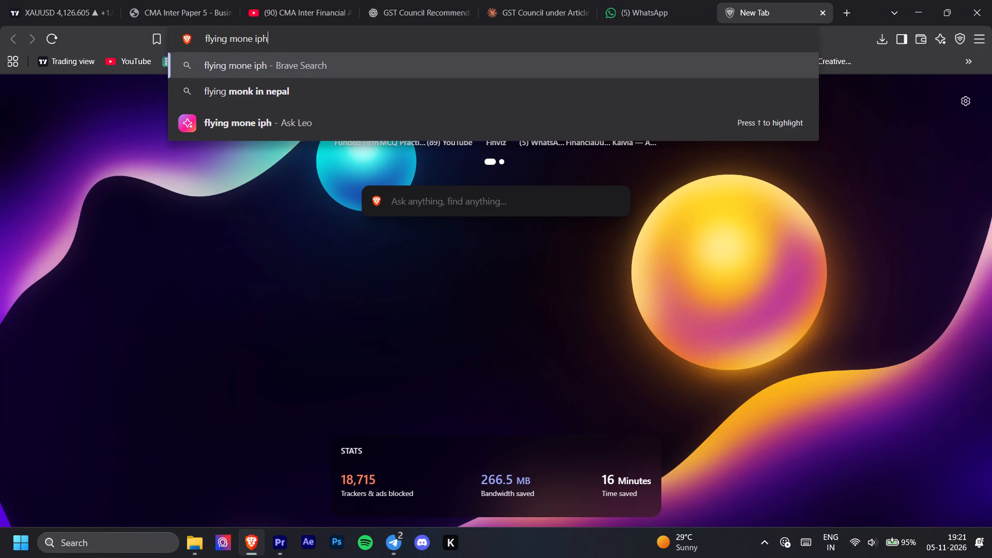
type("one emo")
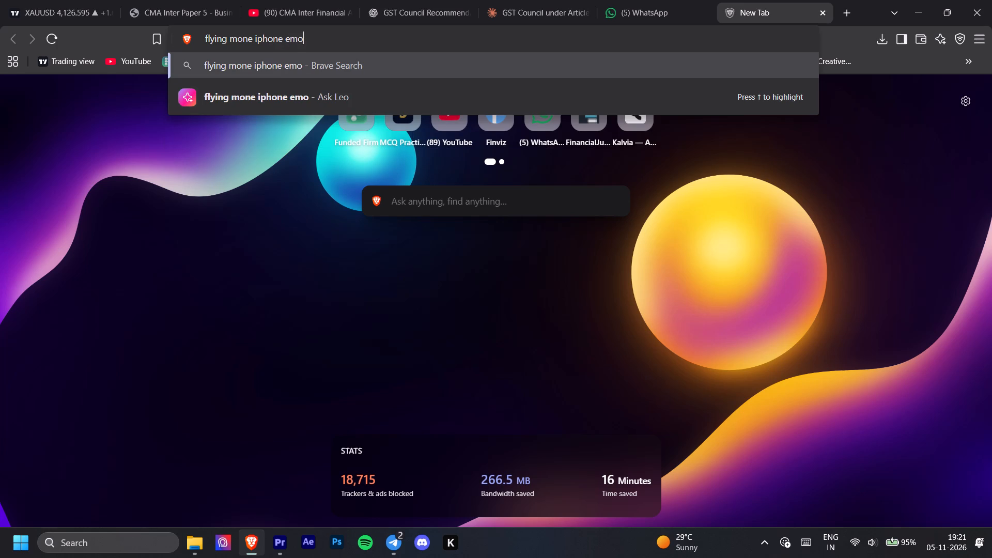
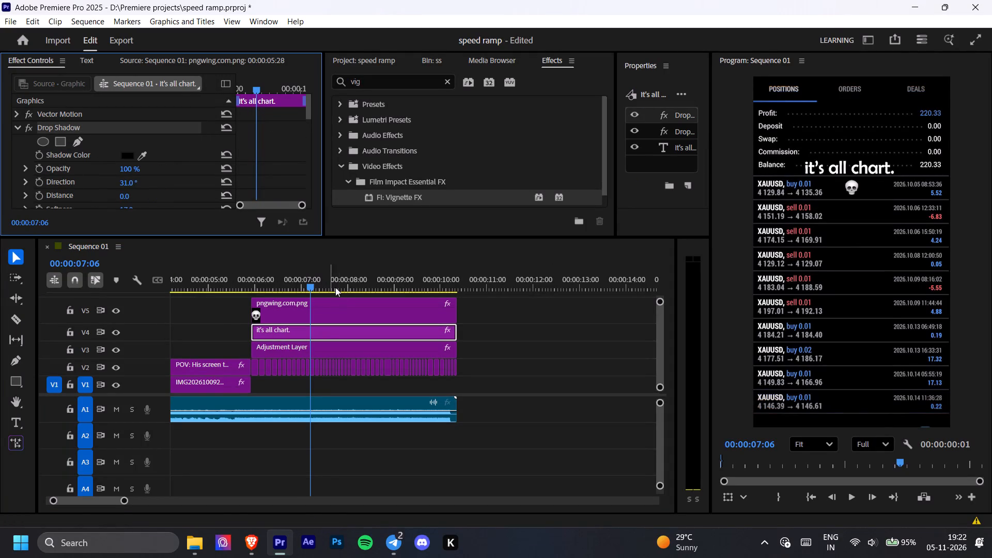
Paste the copied Drop Shadow effect from the "it's all chart." text onto the skull clip on track V5 and check it over a chart screenshot.
left_click(333, 310)
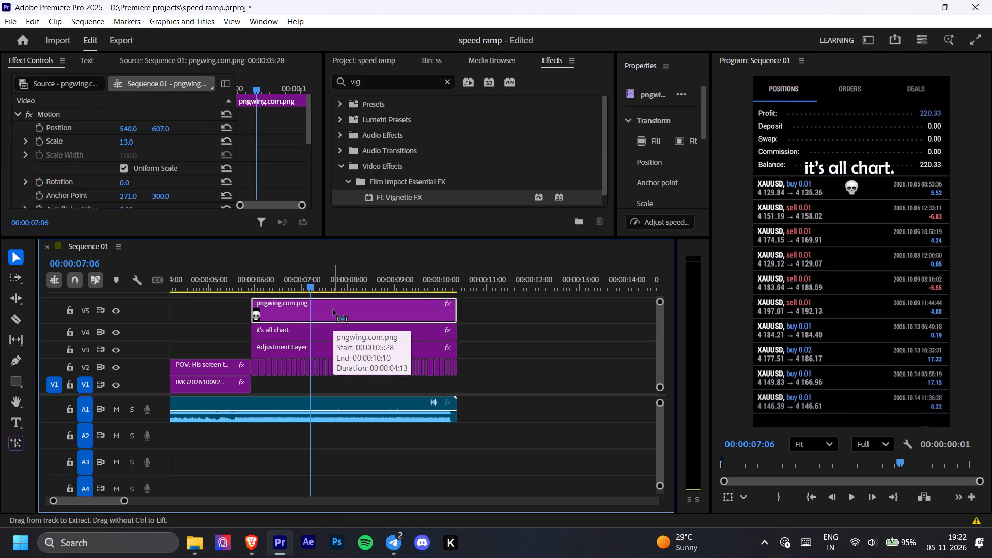
key("ctrl+v")
left_click_drag(330, 288, 324, 288)
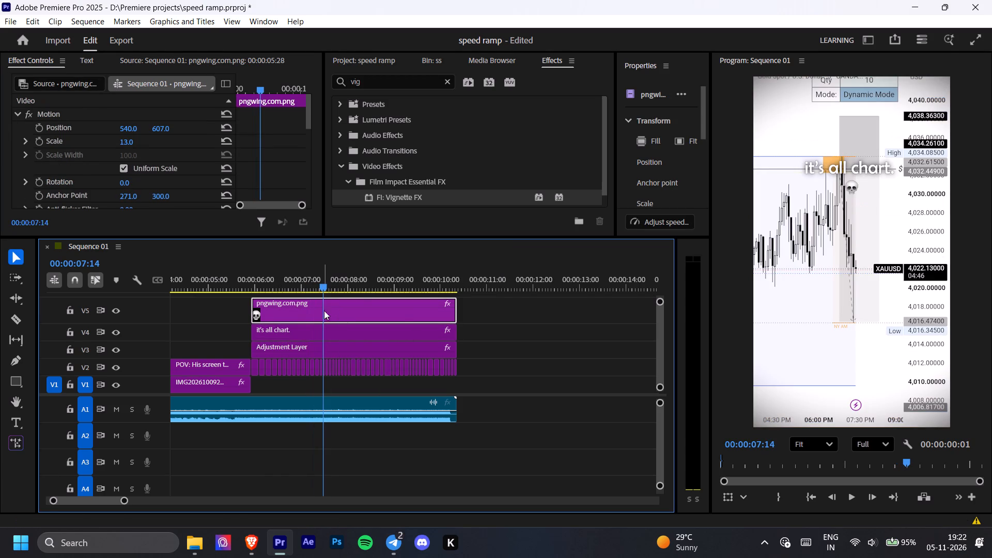
Paste the copied Drop Shadow effect twice onto the skull image clip on track V5.
key("ctrl+v")
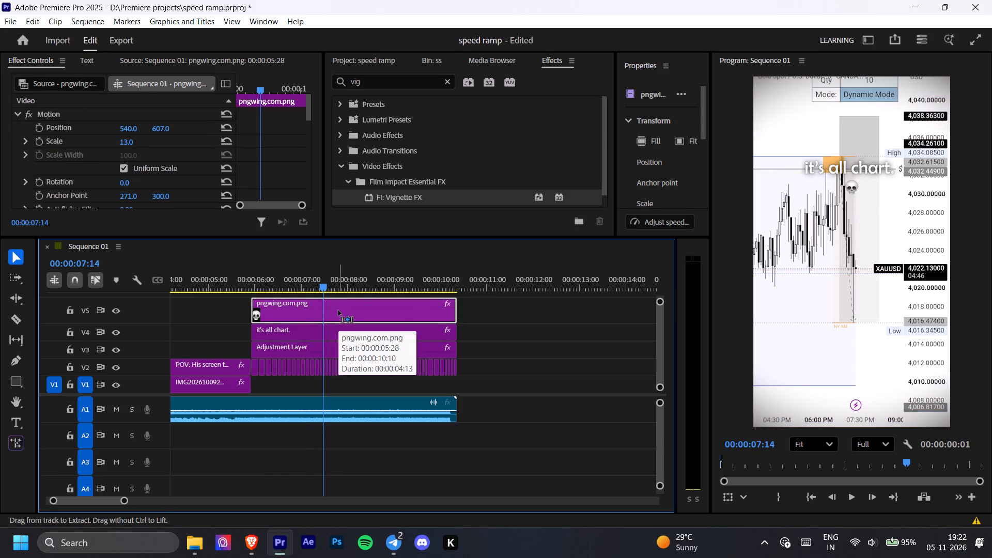
key("ctrl+v")
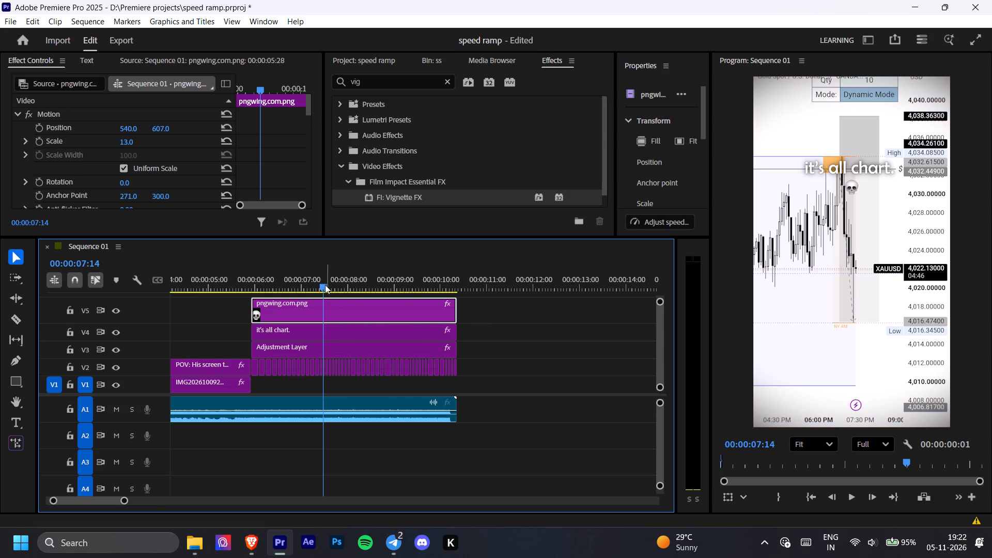
With the playhead at 00:00:07:18, raise the Softness of a Drop Shadow on the skull image clip to 114.
left_click_drag(323, 283, 329, 283)
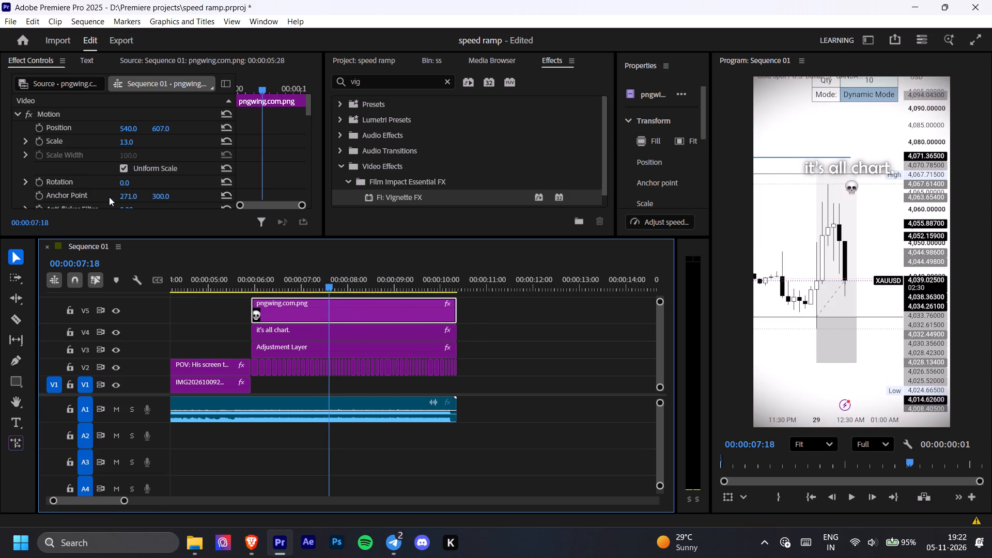
scroll(81, 156, "down", 1)
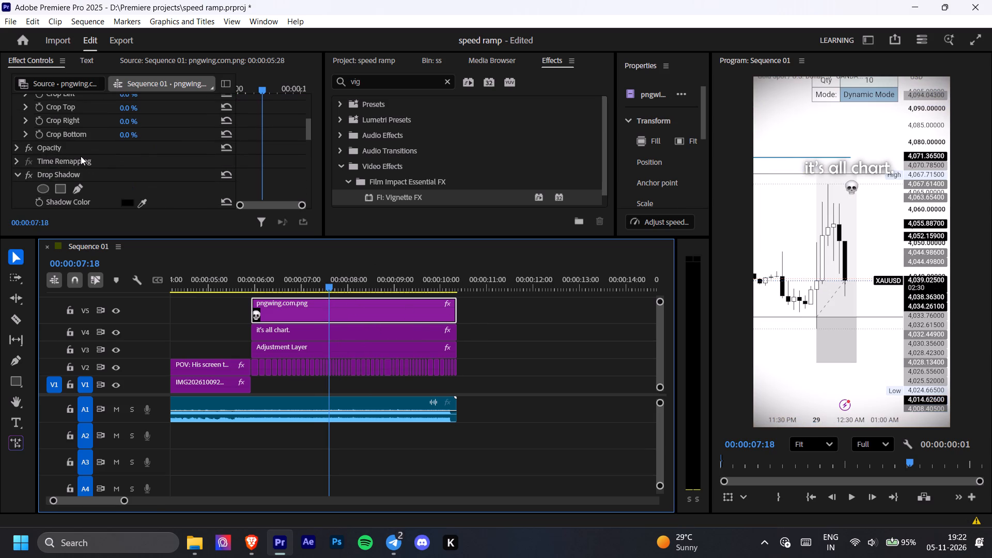
scroll(81, 156, "down", 2)
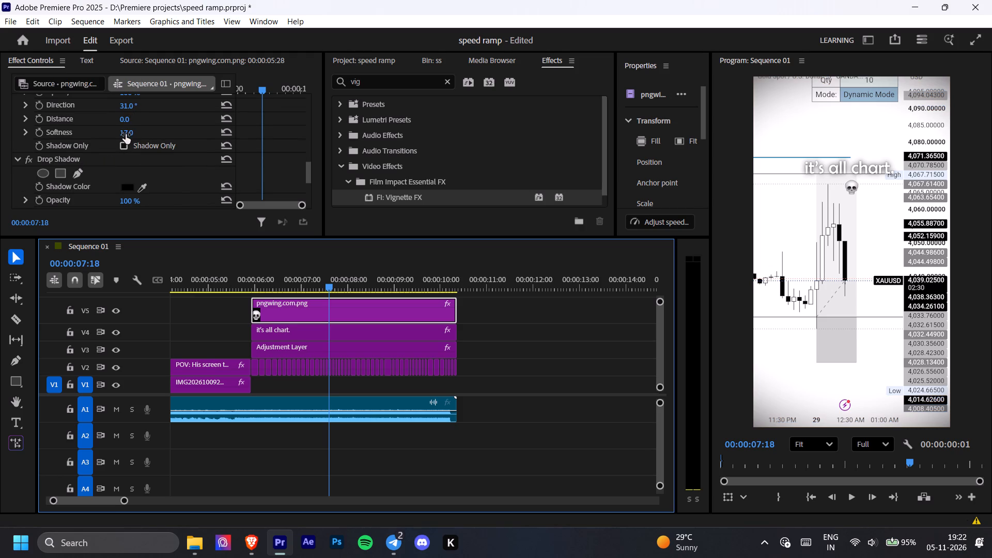
left_click_drag(126, 134, 171, 136)
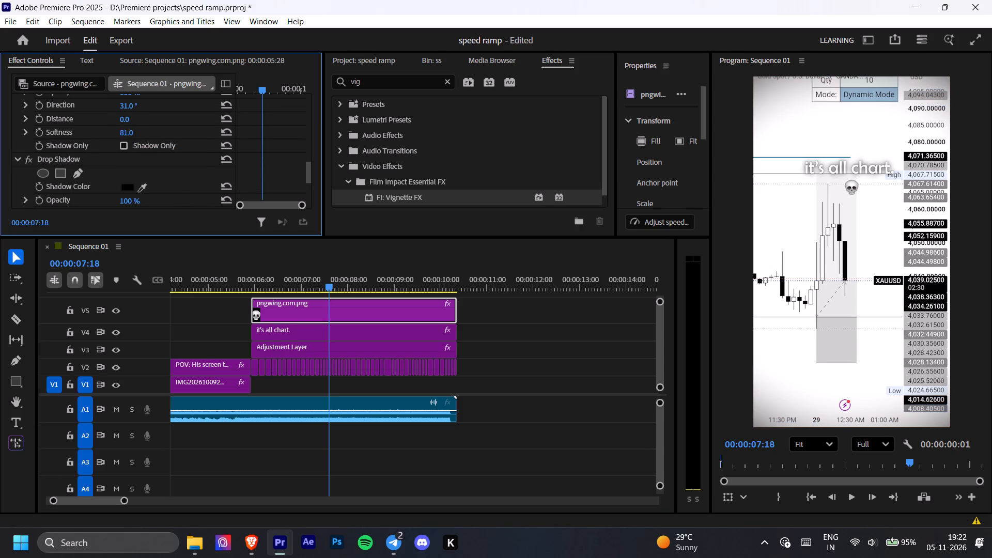
left_click_drag(171, 136, 189, 136)
scroll(189, 136, "up", 1)
scroll(137, 130, "down", 1)
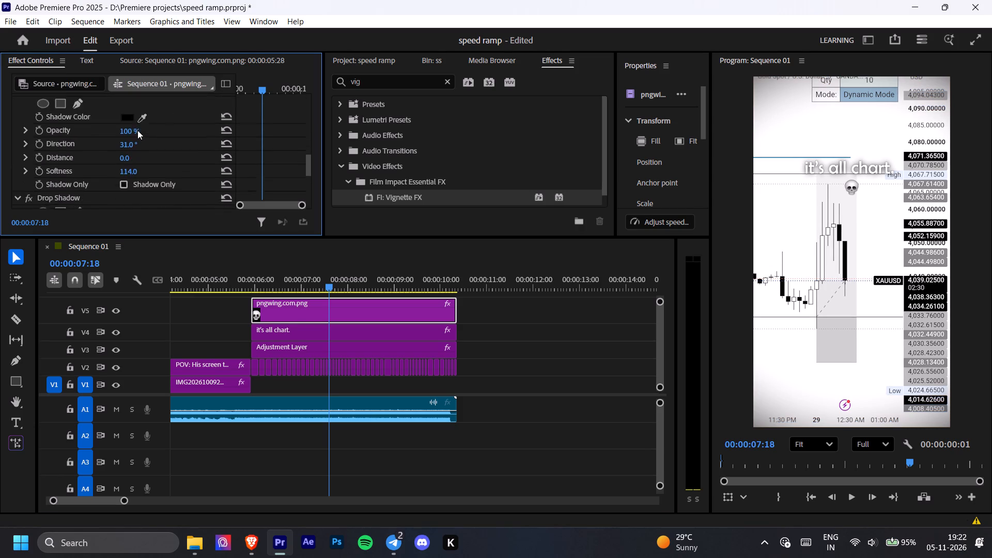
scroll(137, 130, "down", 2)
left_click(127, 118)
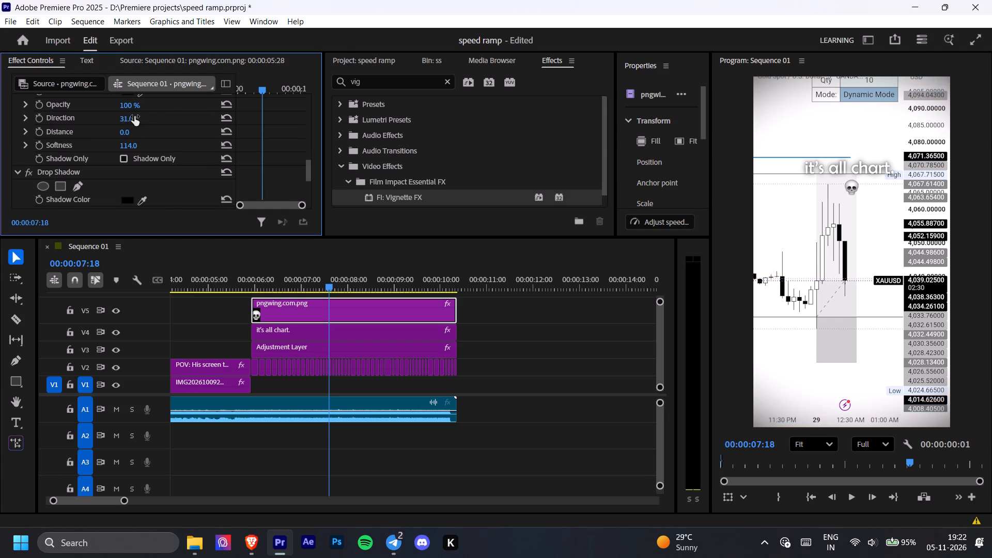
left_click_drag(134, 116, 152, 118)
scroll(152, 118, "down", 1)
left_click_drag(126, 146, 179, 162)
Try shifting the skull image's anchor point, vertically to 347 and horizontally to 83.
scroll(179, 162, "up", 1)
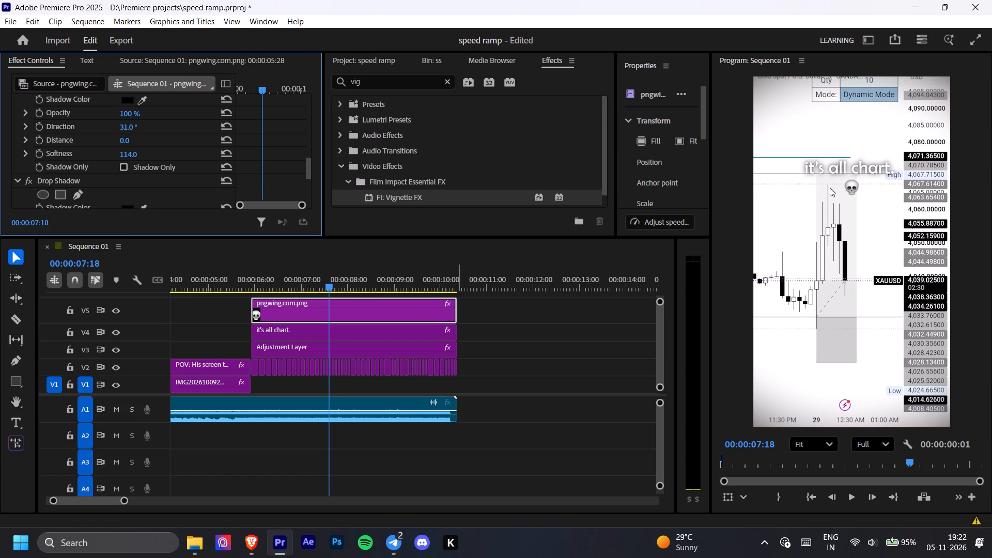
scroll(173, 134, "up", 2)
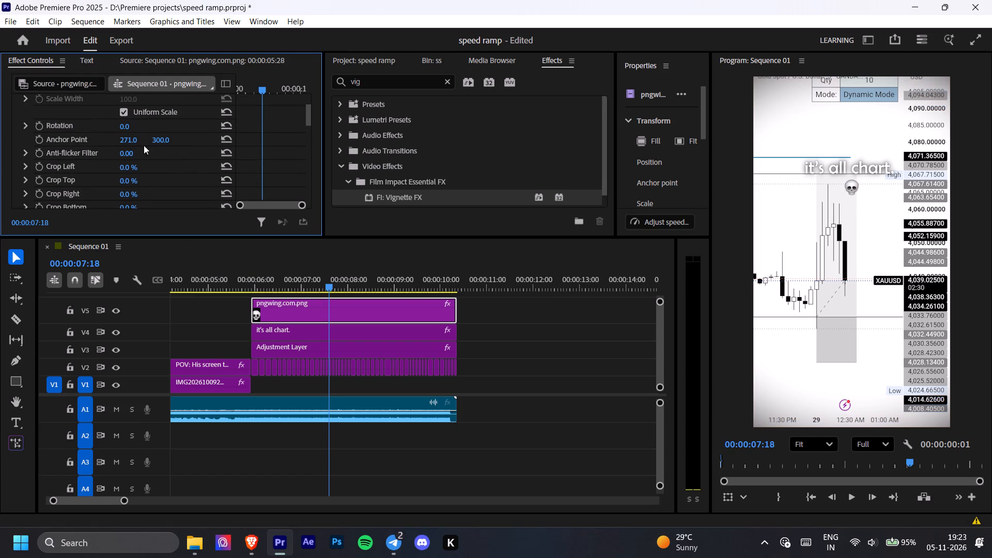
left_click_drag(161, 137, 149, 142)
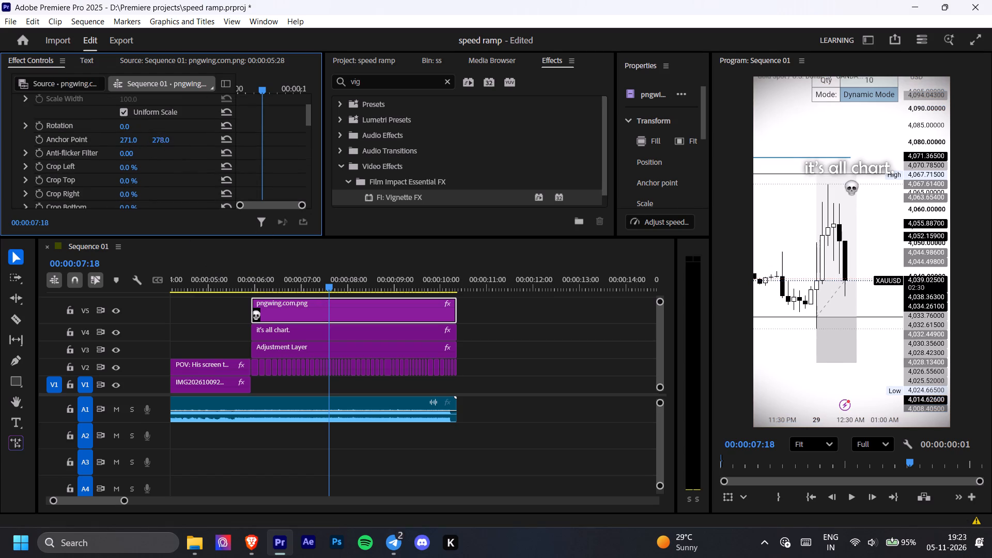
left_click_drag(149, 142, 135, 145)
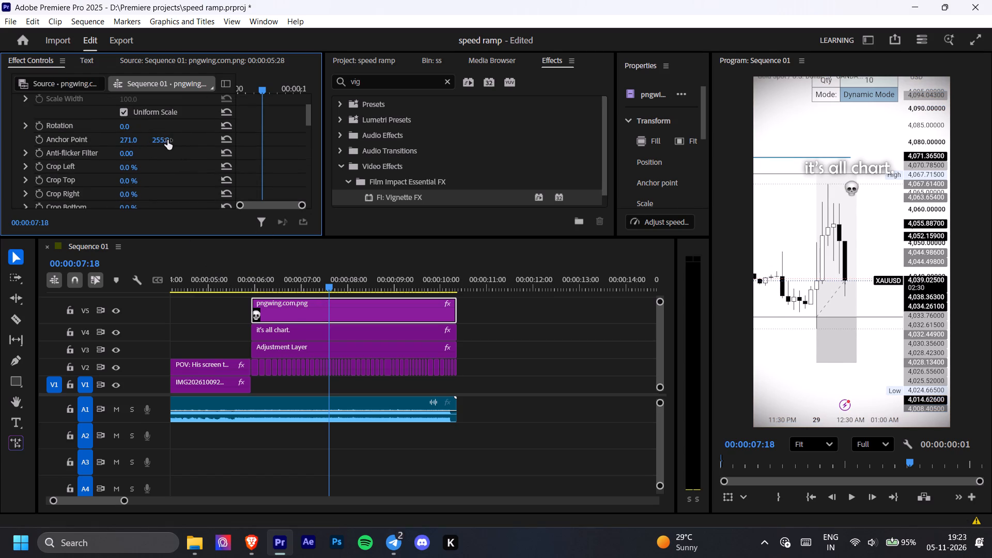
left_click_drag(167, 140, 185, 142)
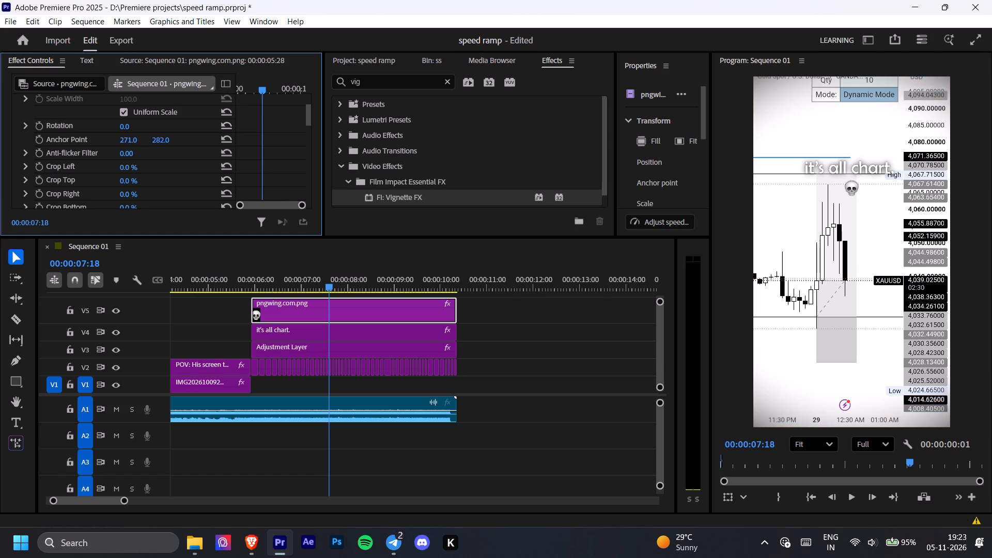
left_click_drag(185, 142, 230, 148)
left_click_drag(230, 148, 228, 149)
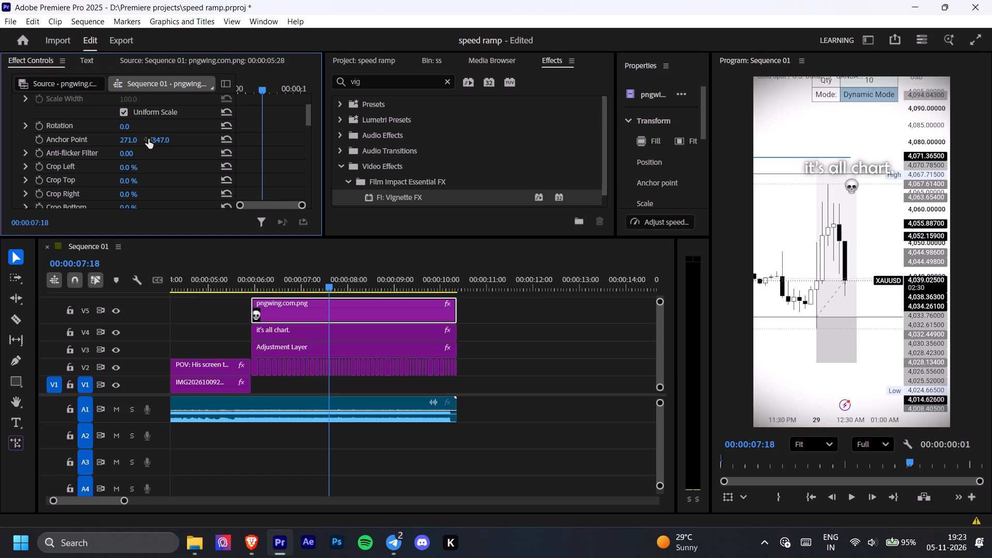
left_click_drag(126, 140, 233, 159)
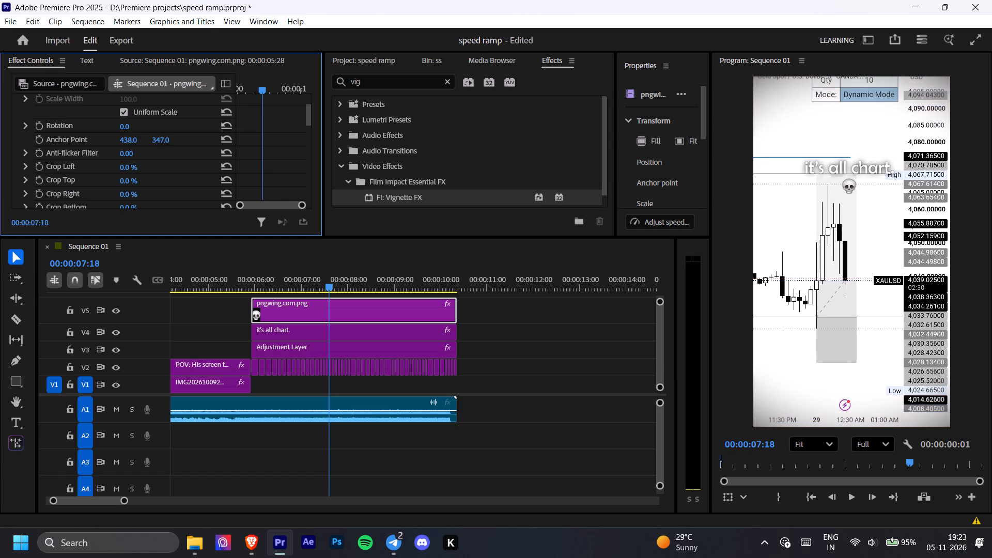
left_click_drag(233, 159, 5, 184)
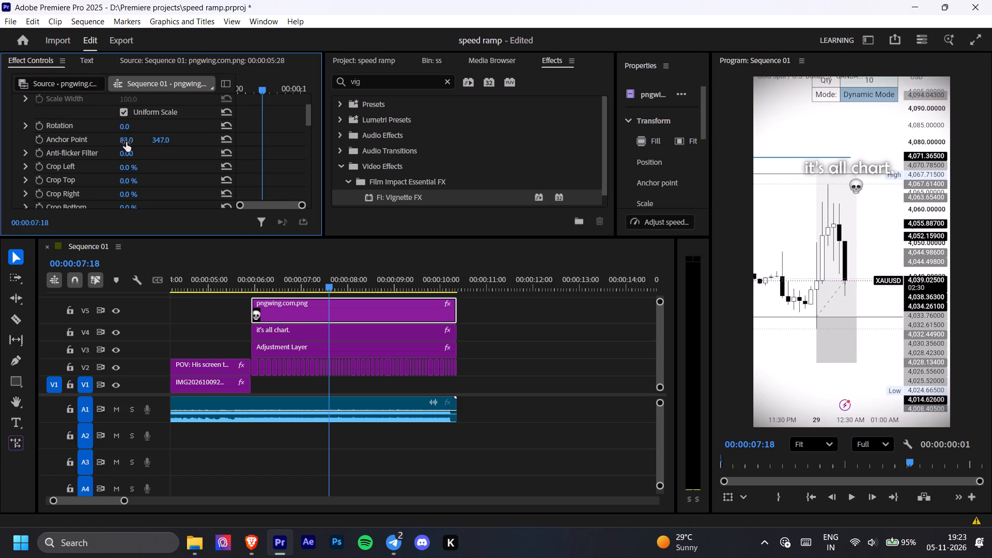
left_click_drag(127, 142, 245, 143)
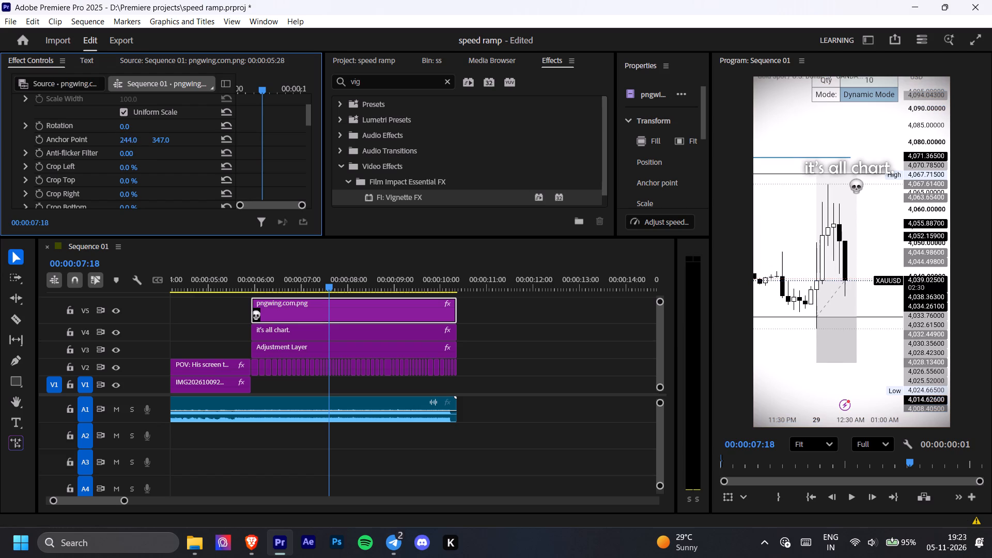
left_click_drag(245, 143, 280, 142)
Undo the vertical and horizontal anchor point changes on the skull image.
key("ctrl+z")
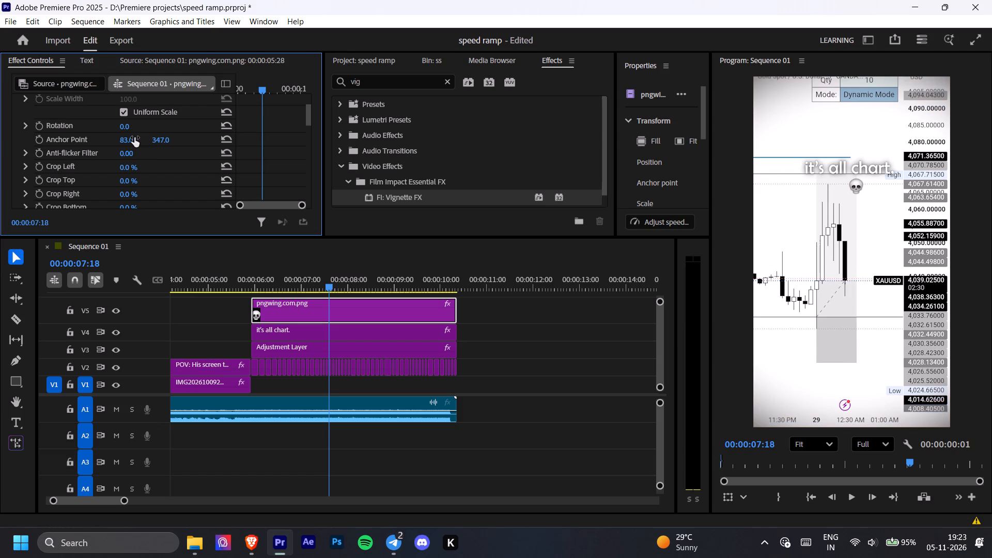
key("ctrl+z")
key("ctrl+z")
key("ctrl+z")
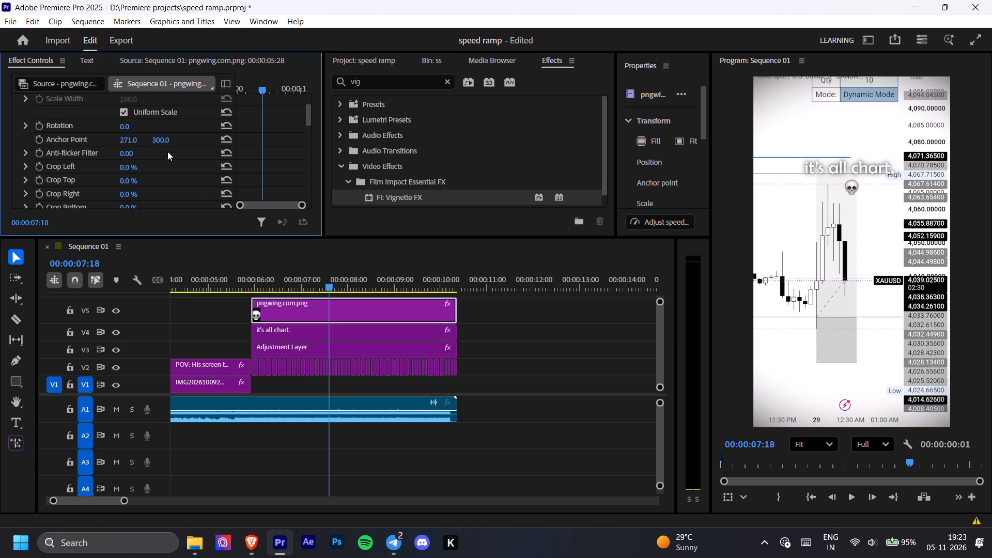
Set the skull image's horizontal anchor point value to 334.
left_click_drag(124, 139, 162, 143)
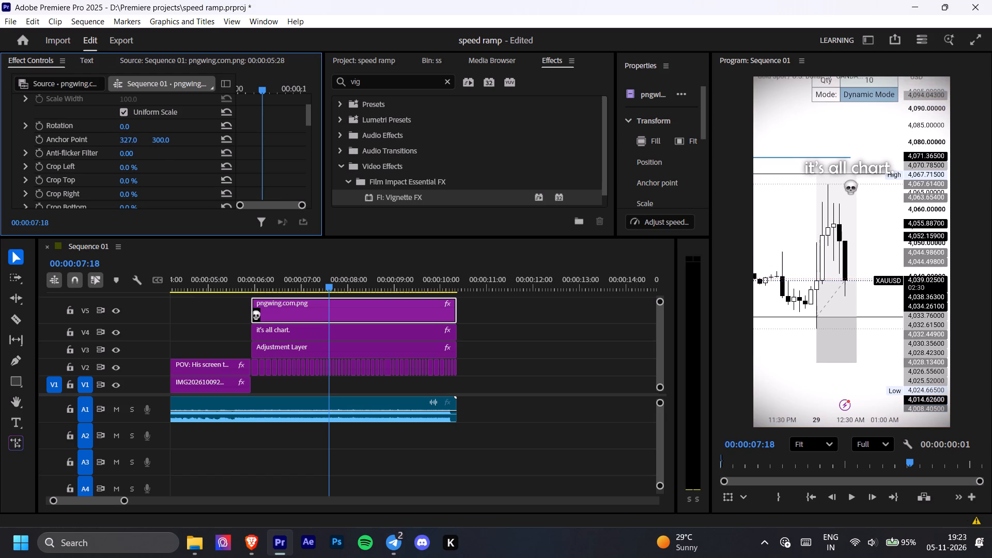
left_click_drag(162, 143, 166, 144)
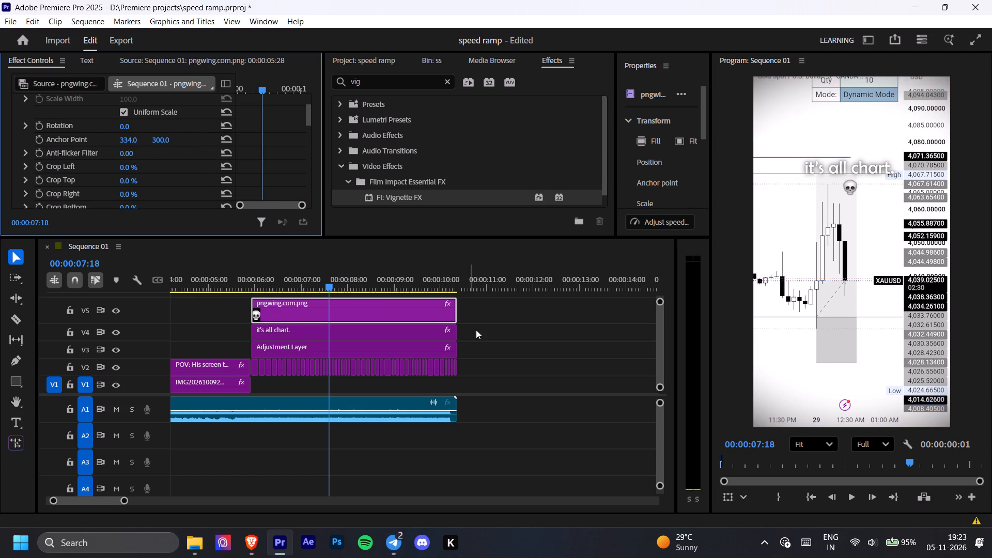
Play back the whole sequence from the beginning to review the edit.
left_click_drag(348, 286, 0, 355)
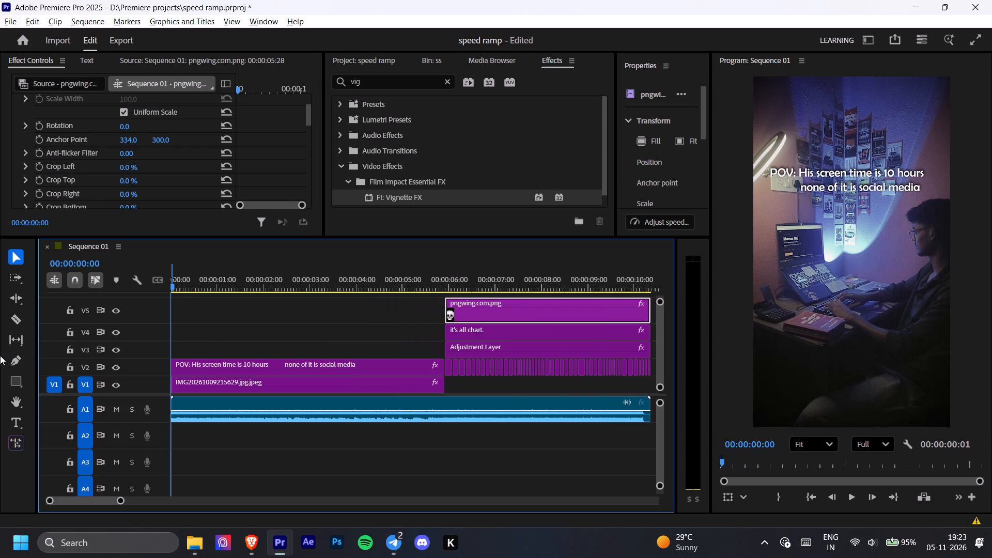
key("space")
left_click(196, 340)
key("space")
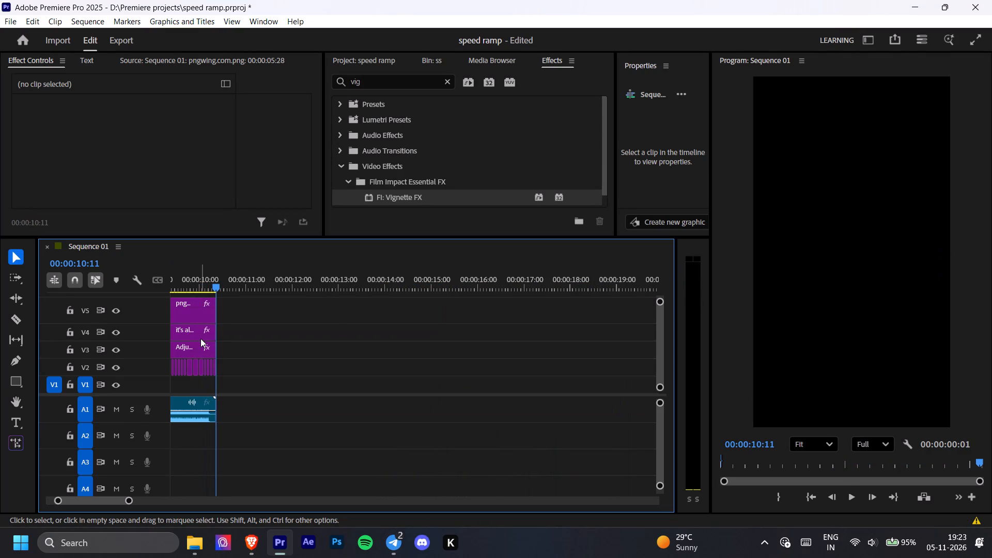
scroll(293, 377, "right", 4)
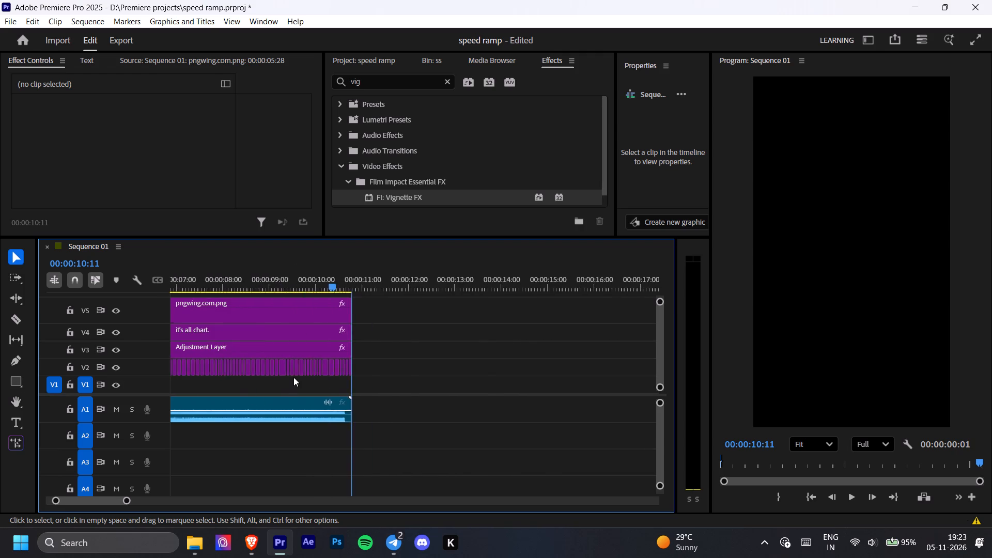
scroll(293, 377, "right", 4)
Open the media export settings for Sequence 01.
left_click(14, 24)
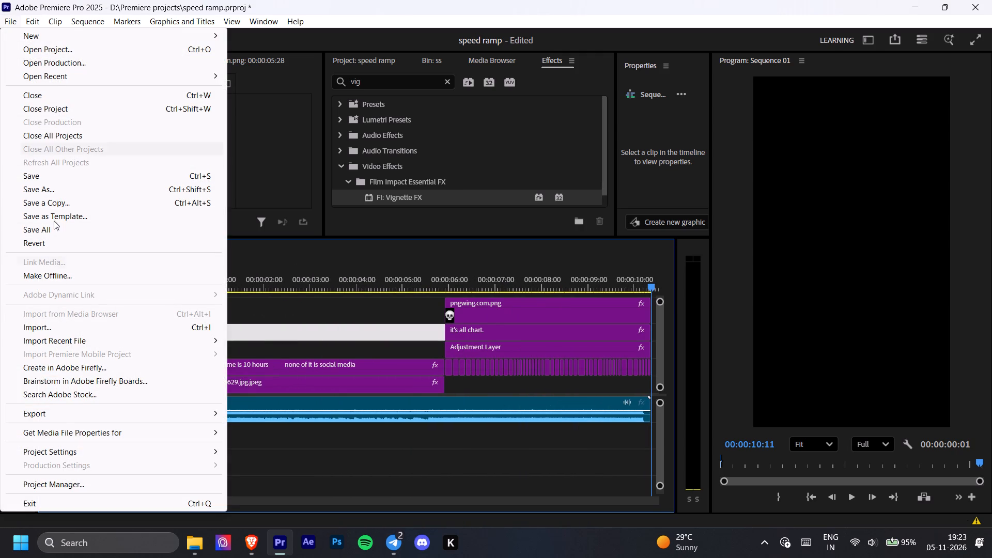
left_click(54, 419)
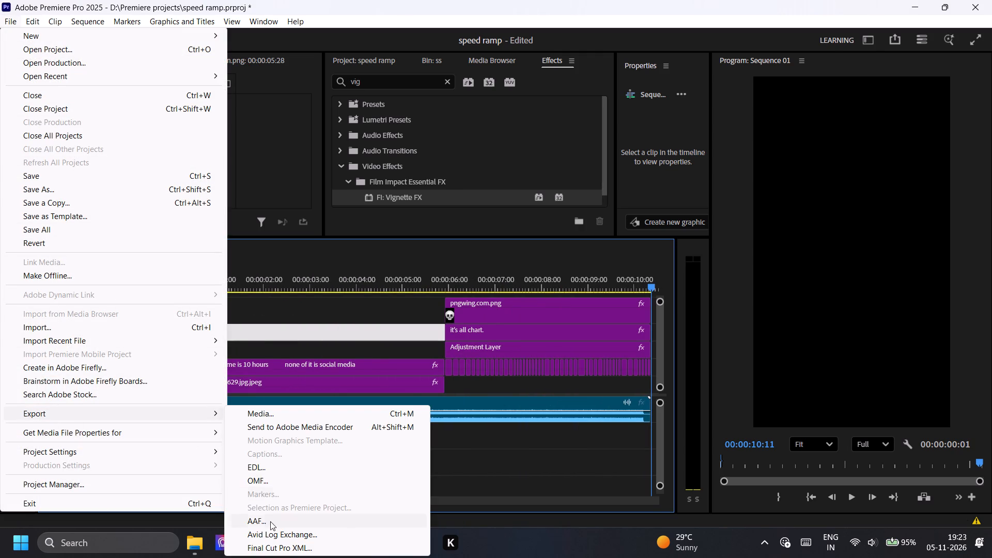
left_click(257, 416)
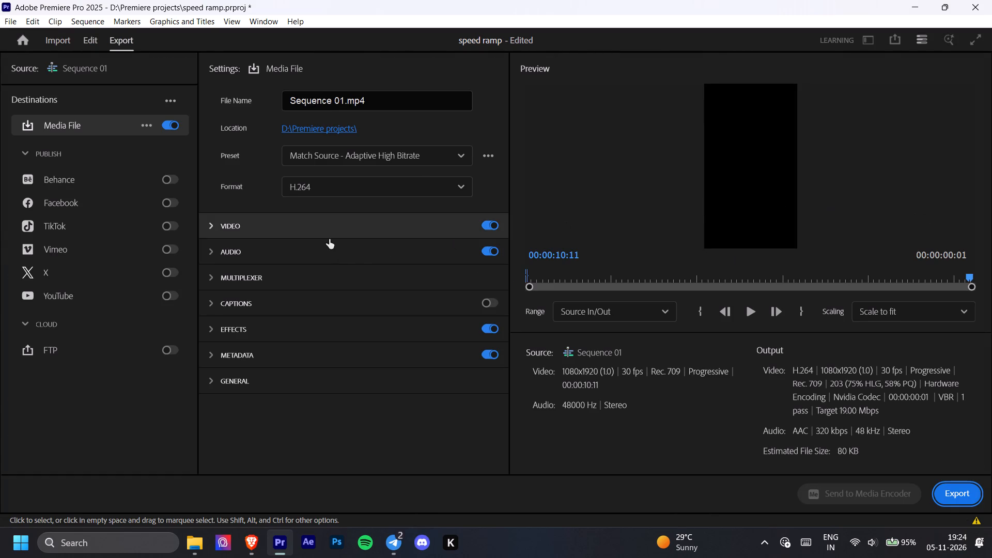
Choose the High Quality 2160p 4K preset for the exported media file.
left_click(441, 158)
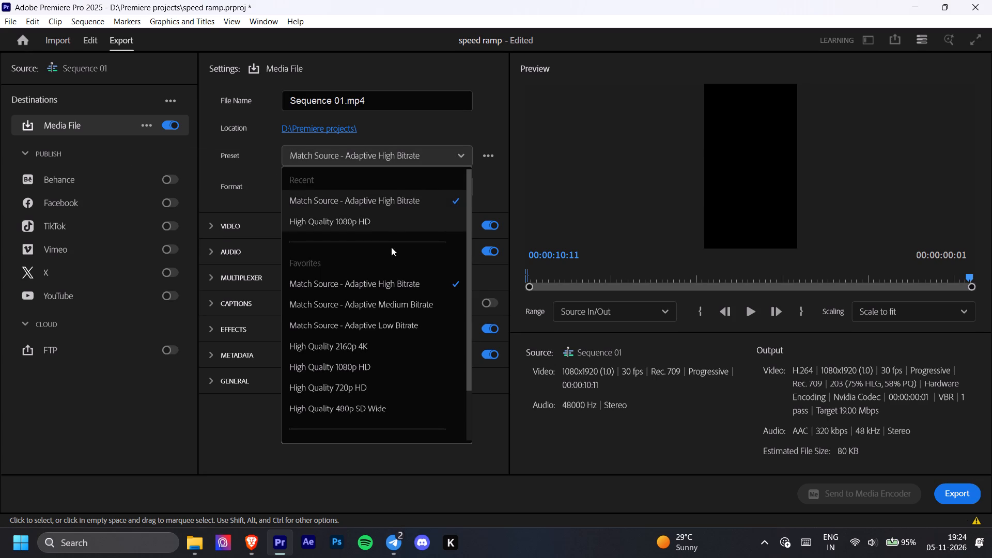
left_click(383, 344)
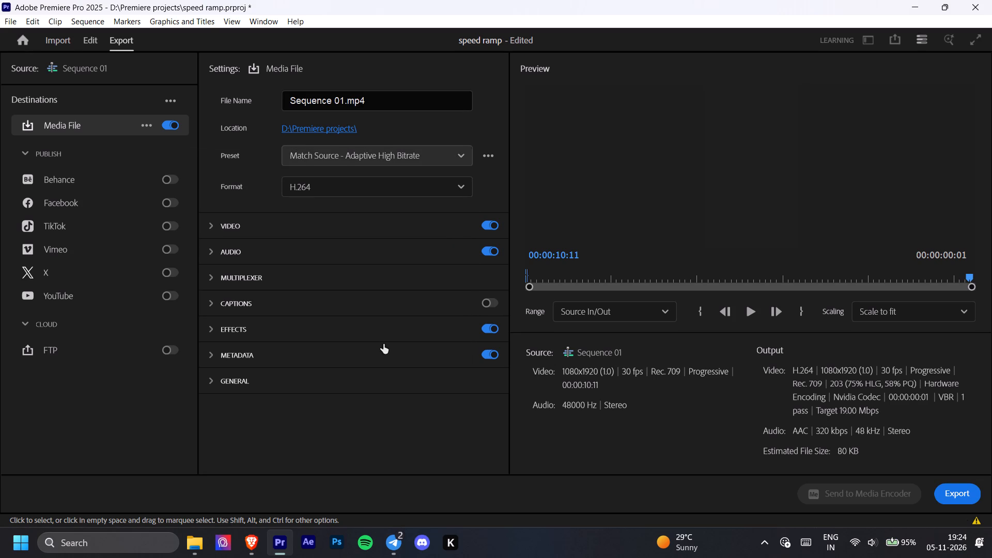
Switch the export preset back to Match Source - Adaptive High Bitrate.
key("ctrl+z")
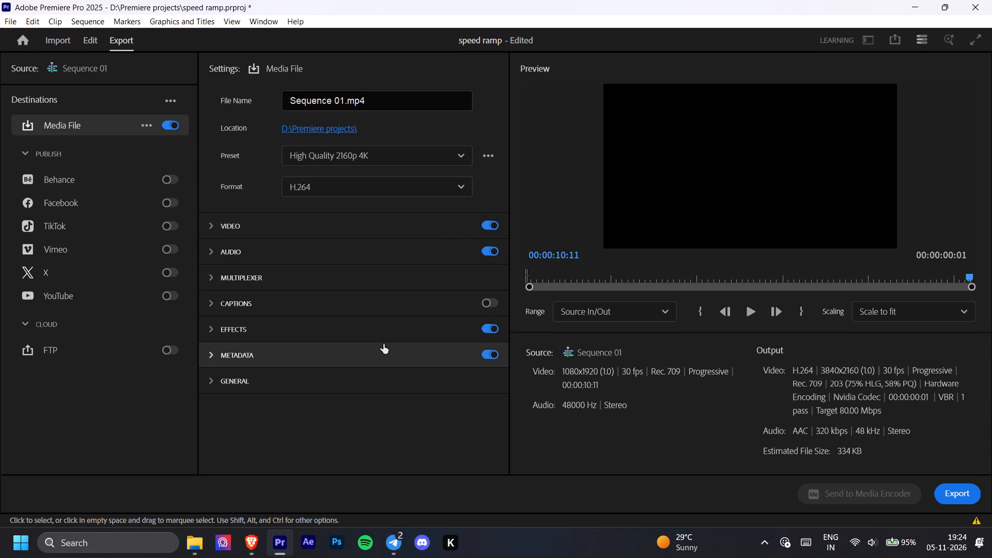
left_click(434, 158)
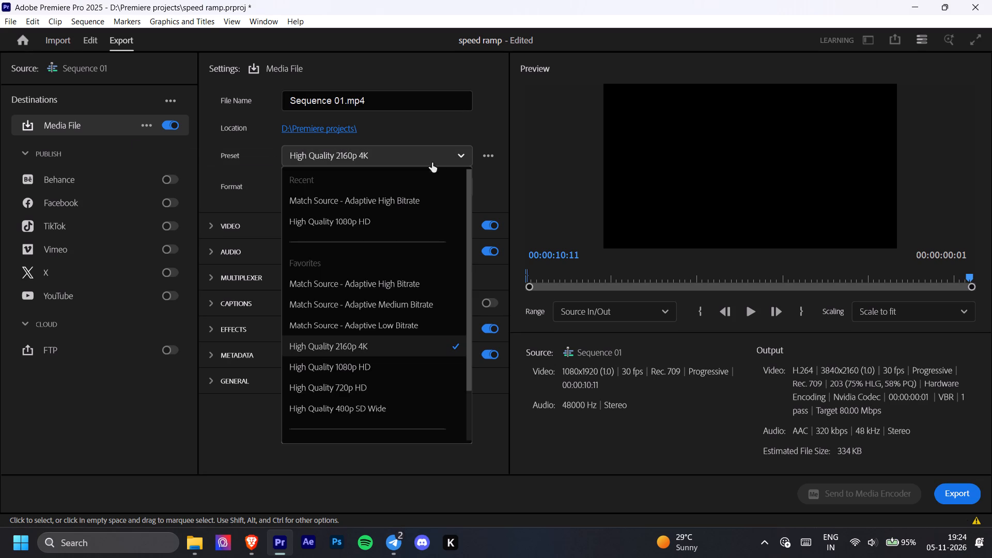
left_click(422, 207)
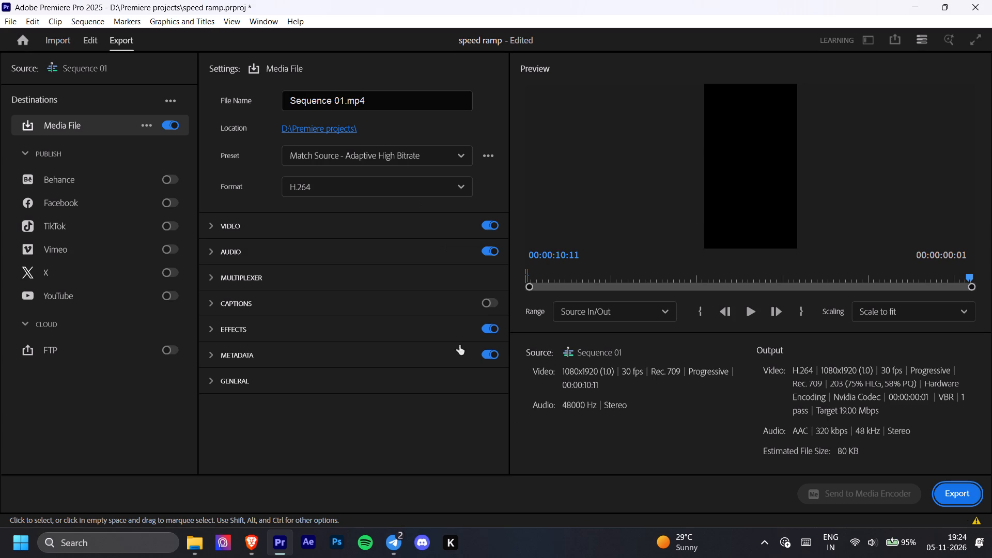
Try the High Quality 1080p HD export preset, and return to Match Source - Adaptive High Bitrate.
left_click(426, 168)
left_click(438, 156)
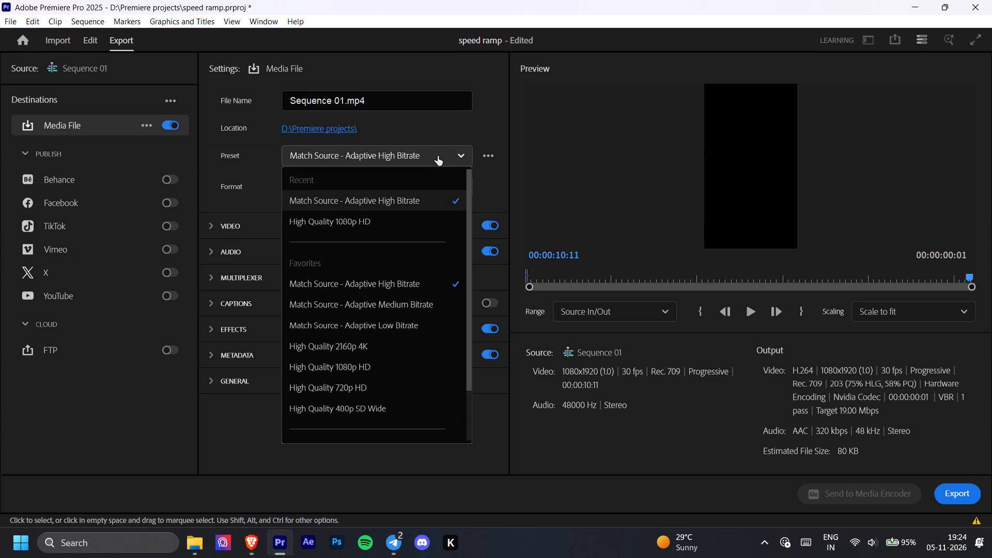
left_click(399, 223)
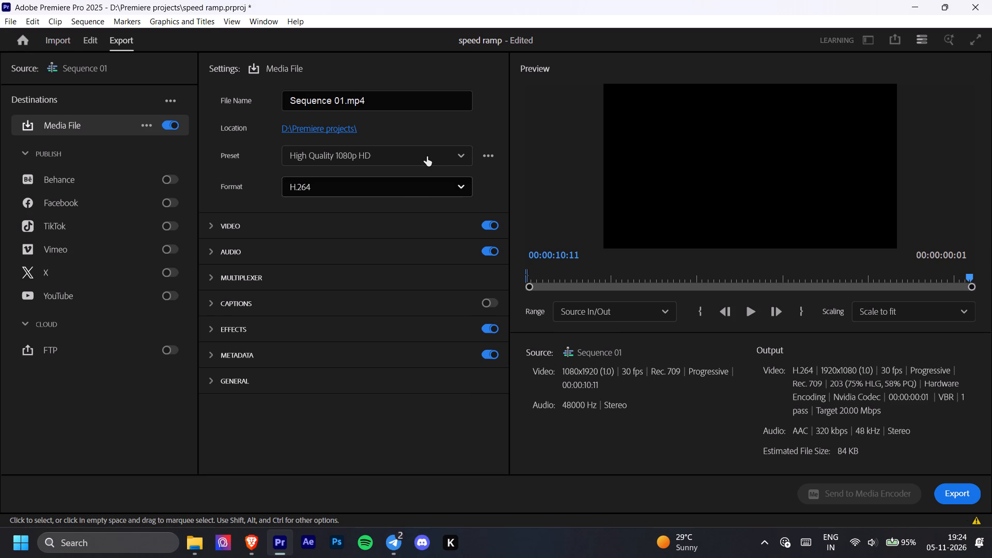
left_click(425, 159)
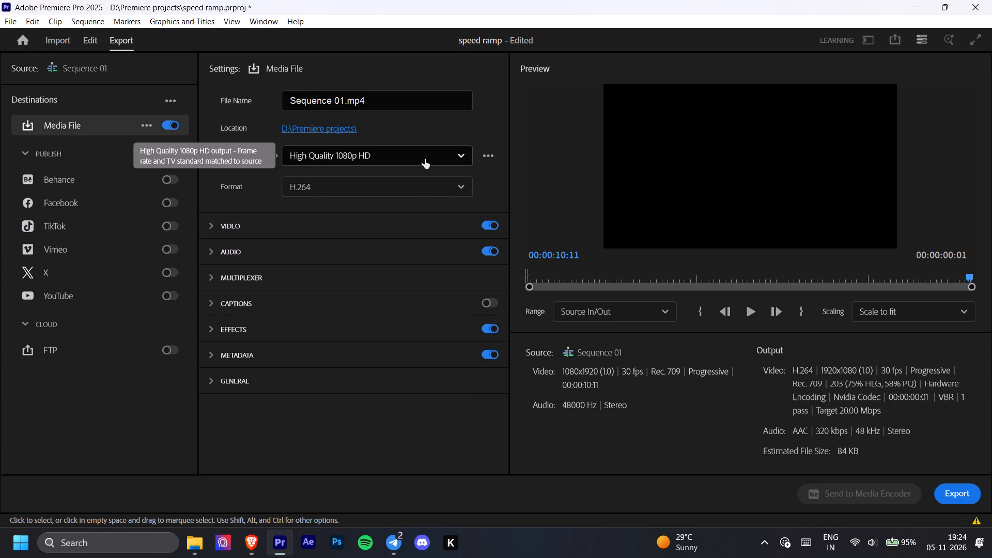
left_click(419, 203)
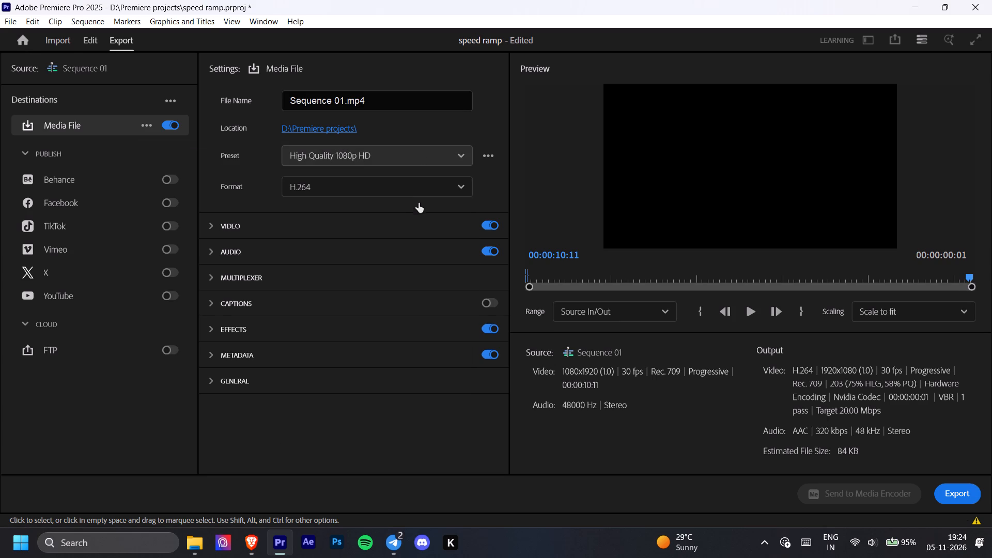
Expand the video export settings and match all basic video settings to the source sequence.
left_click(204, 226)
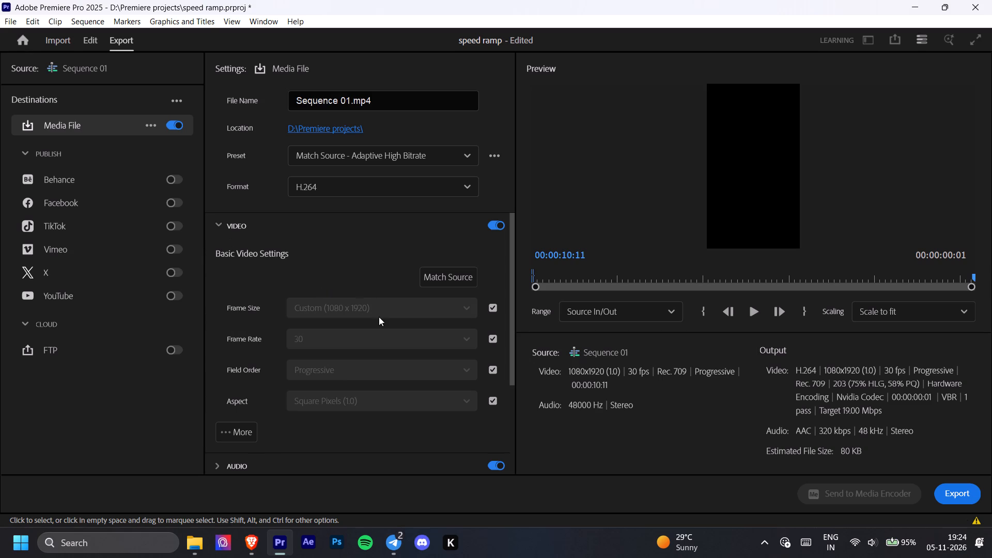
left_click(451, 316)
left_click(453, 282)
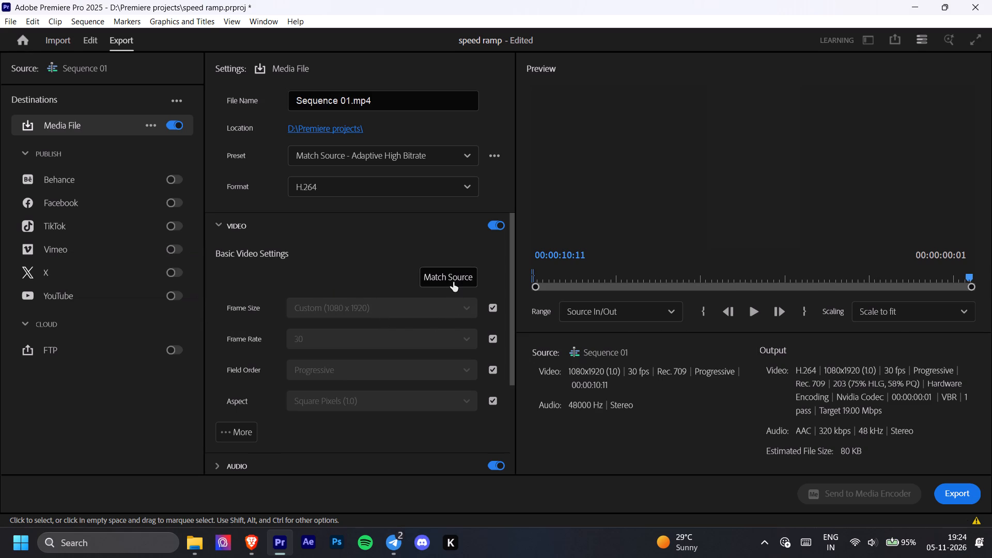
left_click(453, 282)
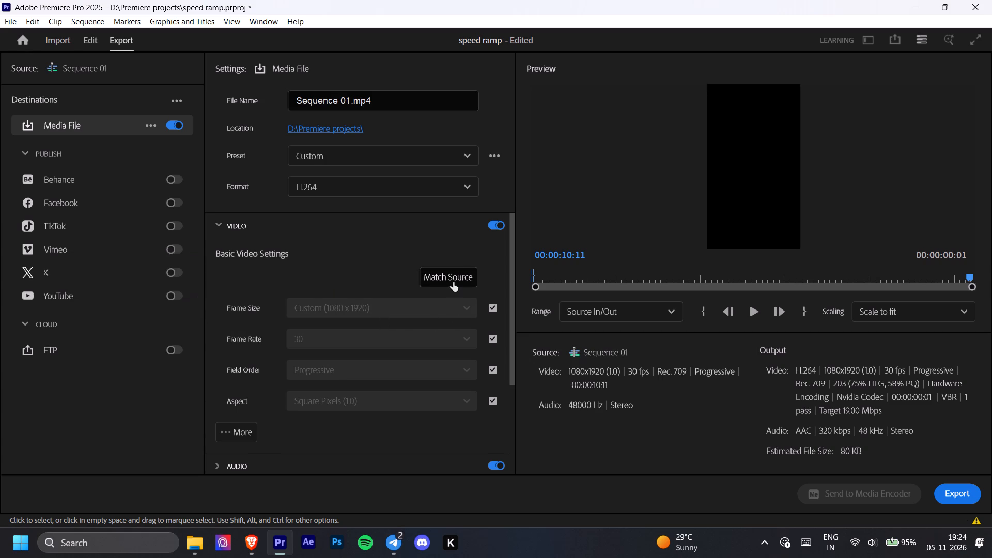
left_click(460, 158)
left_click(460, 158)
Unlink the export frame size from the source so that it can be edited.
left_click(491, 312)
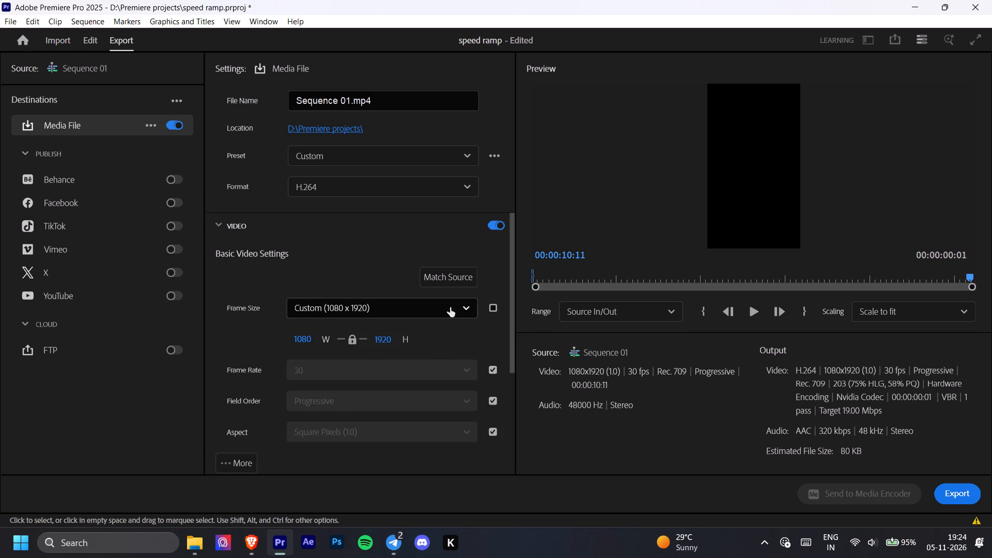
left_click(490, 309)
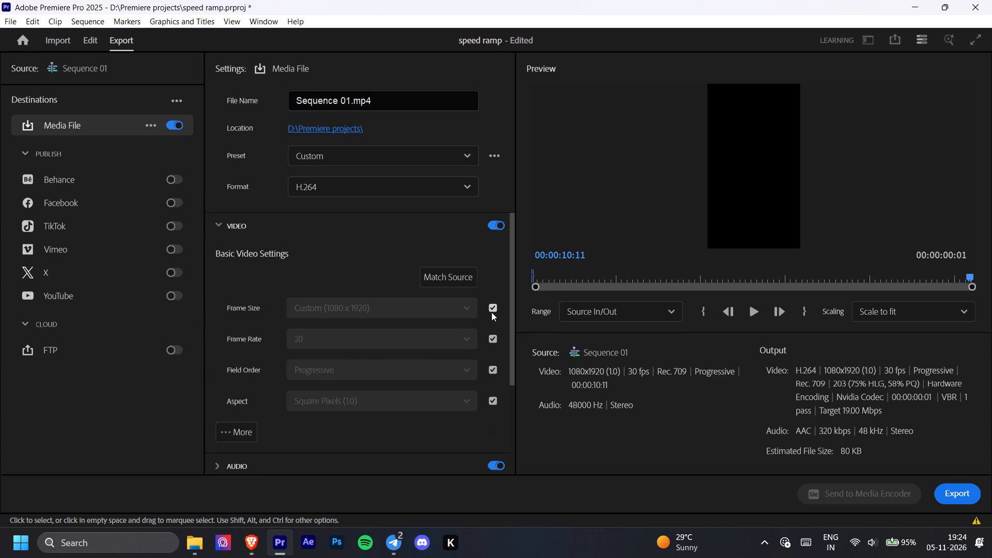
left_click(491, 312)
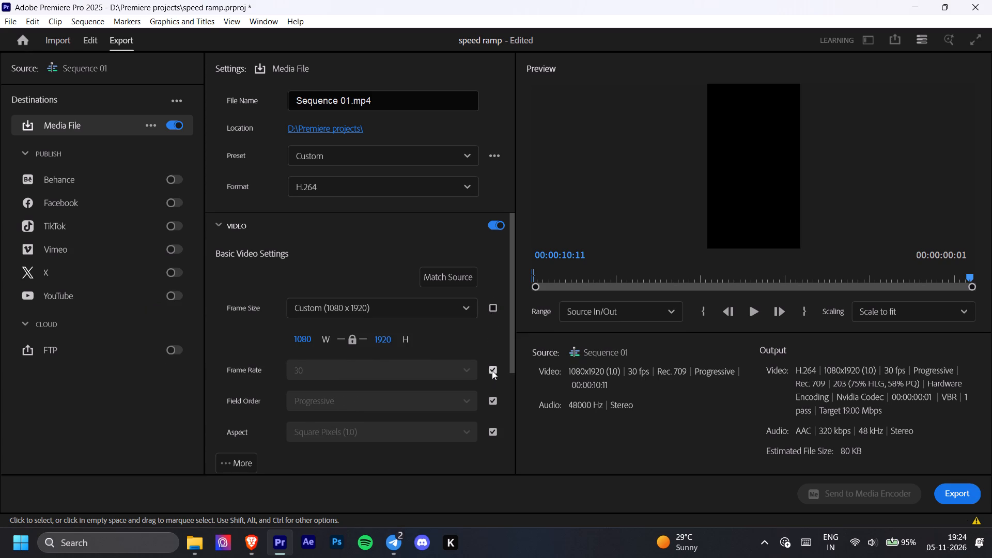
Unlink the export frame rate from the source and set it to 60 fps.
left_click(492, 370)
left_click_drag(328, 369, 424, 371)
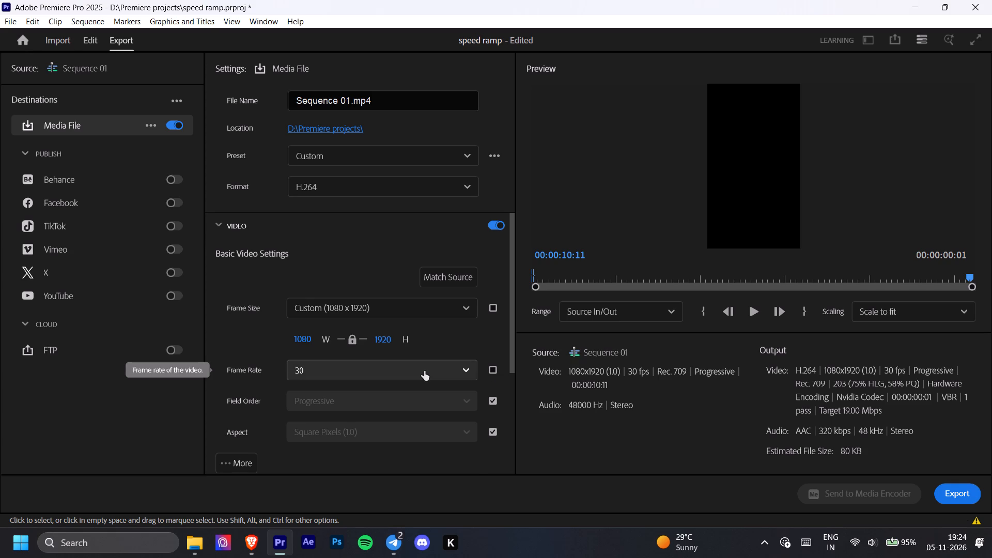
left_click(424, 371)
left_click(424, 371)
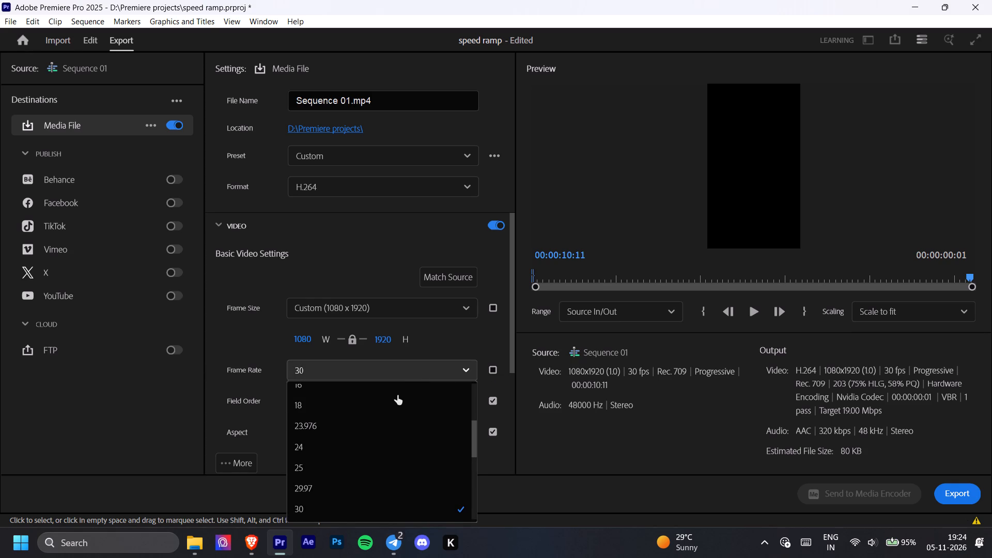
scroll(354, 481, "down", 1)
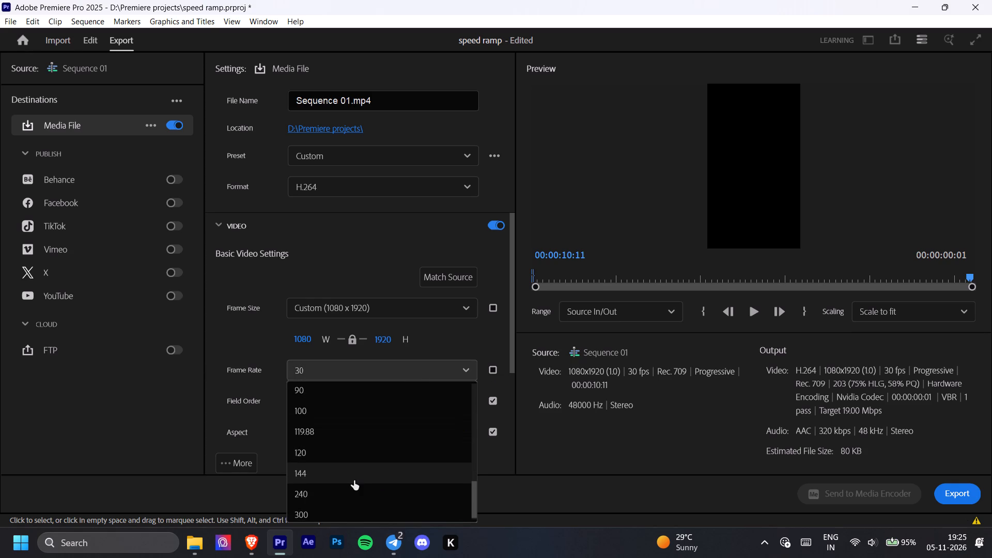
scroll(354, 481, "down", 1)
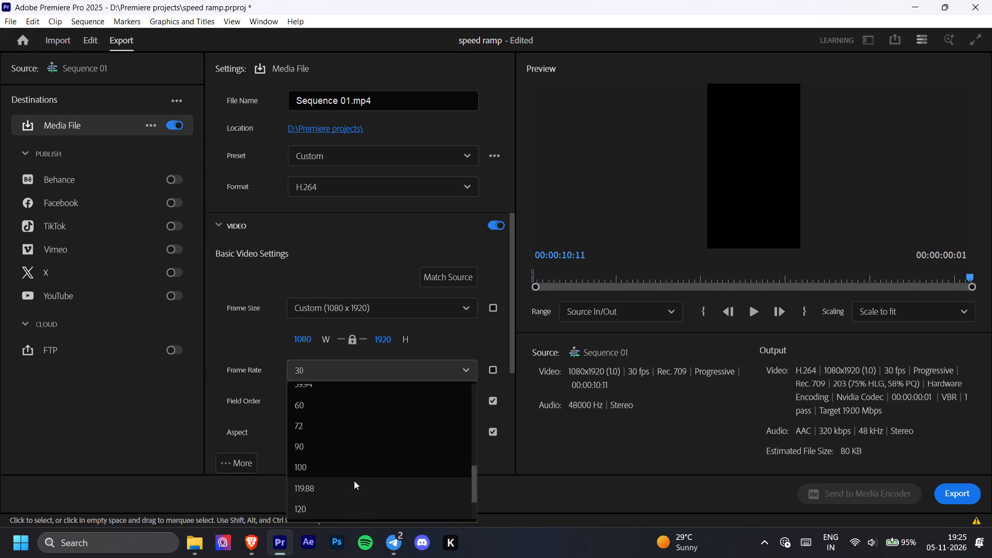
left_click(335, 410)
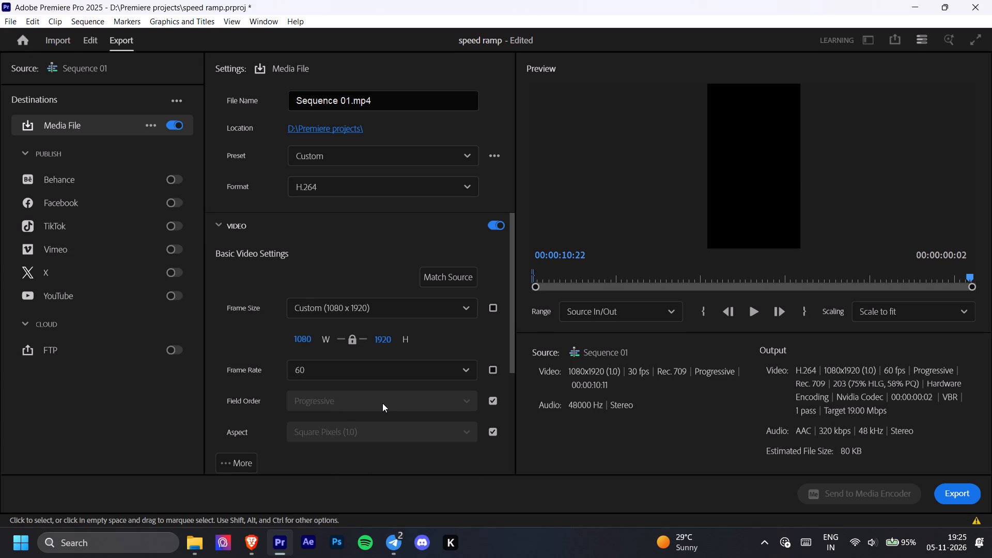
Check the audio, effects and general export settings, and export the sequence as Sequence 01.mp4.
scroll(413, 420, "down", 1)
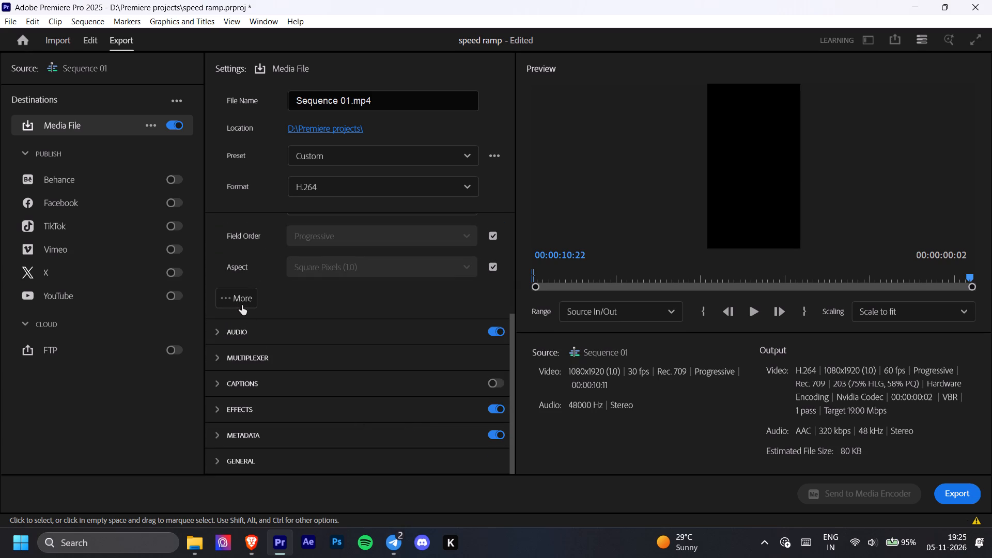
left_click(215, 340)
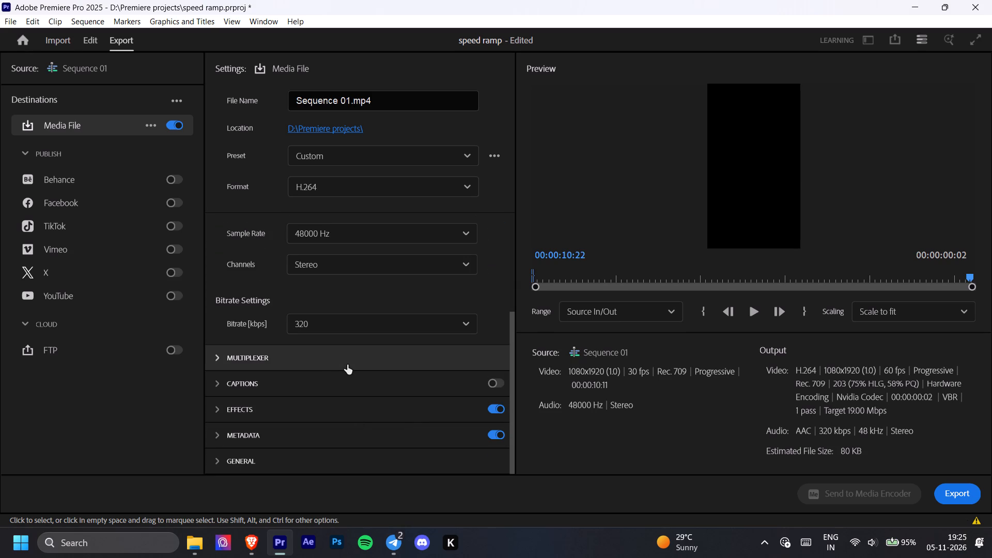
scroll(330, 362, "down", 2)
left_click(220, 406)
left_click(222, 463)
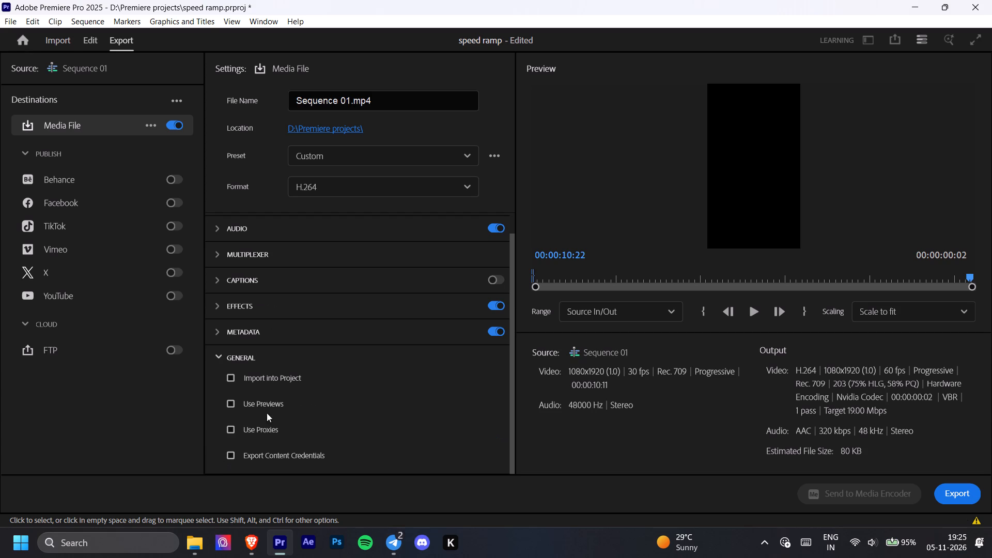
left_click(960, 500)
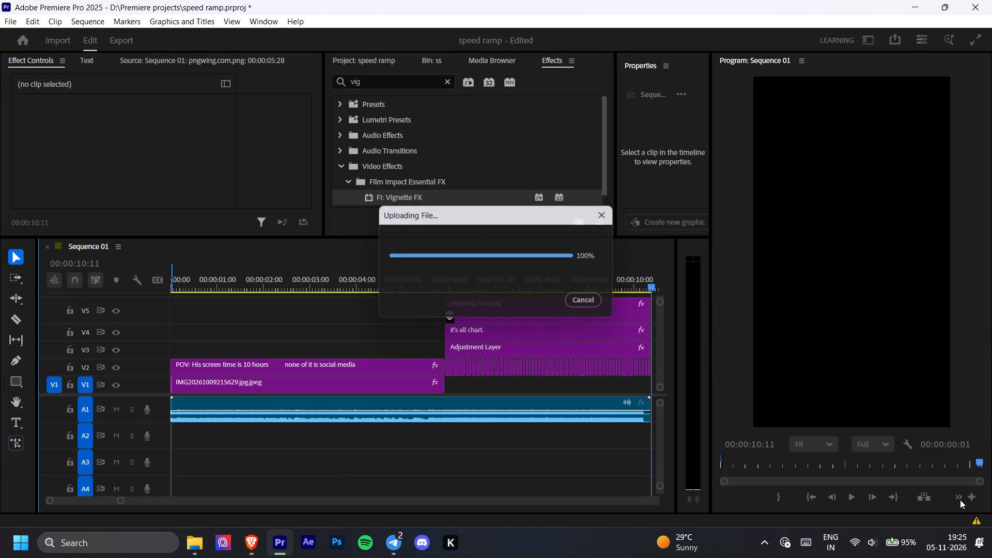
Open the exported Sequence 01.mp4 from the Premiere projects folder on drive D to check its playback, and close the player.
left_click(182, 552)
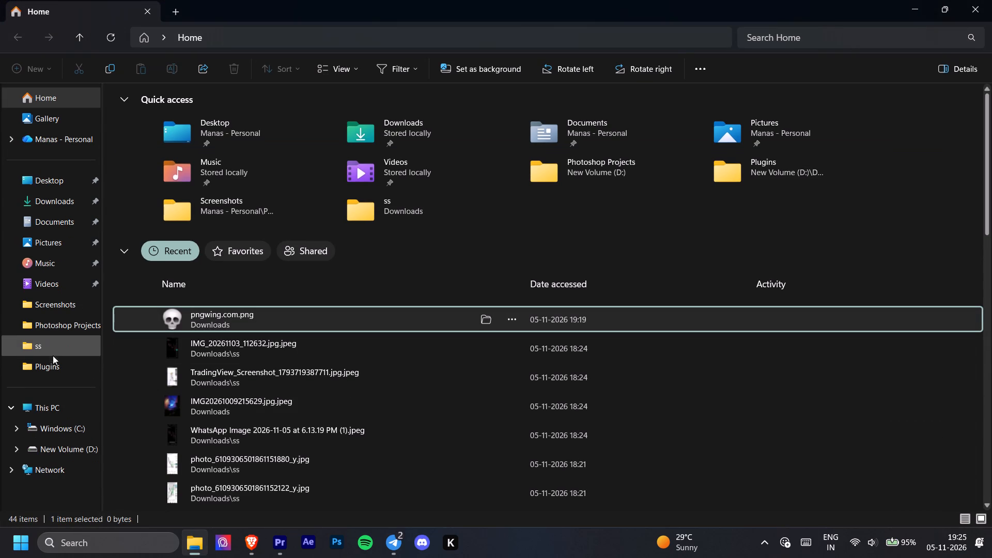
left_click(79, 450)
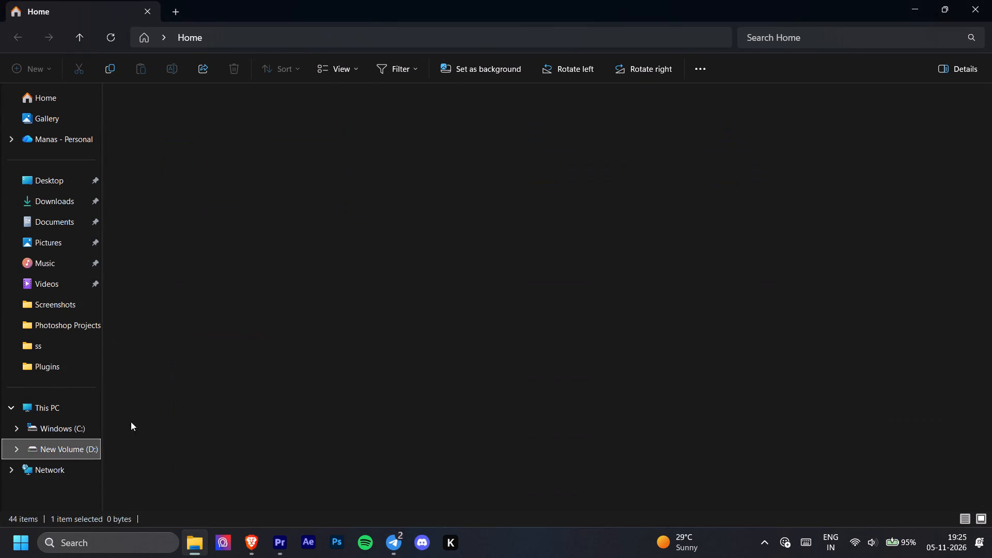
double_click(190, 296)
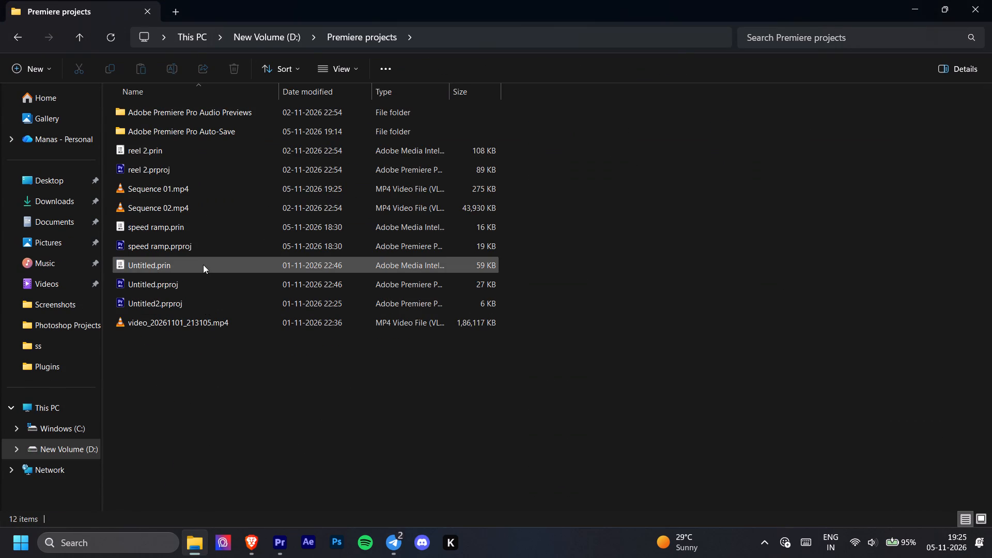
double_click(211, 195)
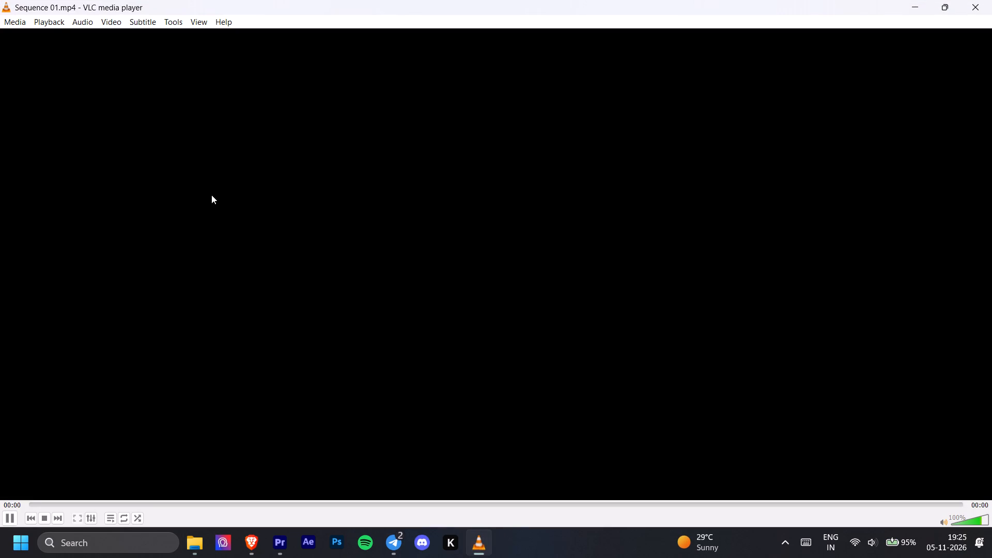
left_click(245, 327)
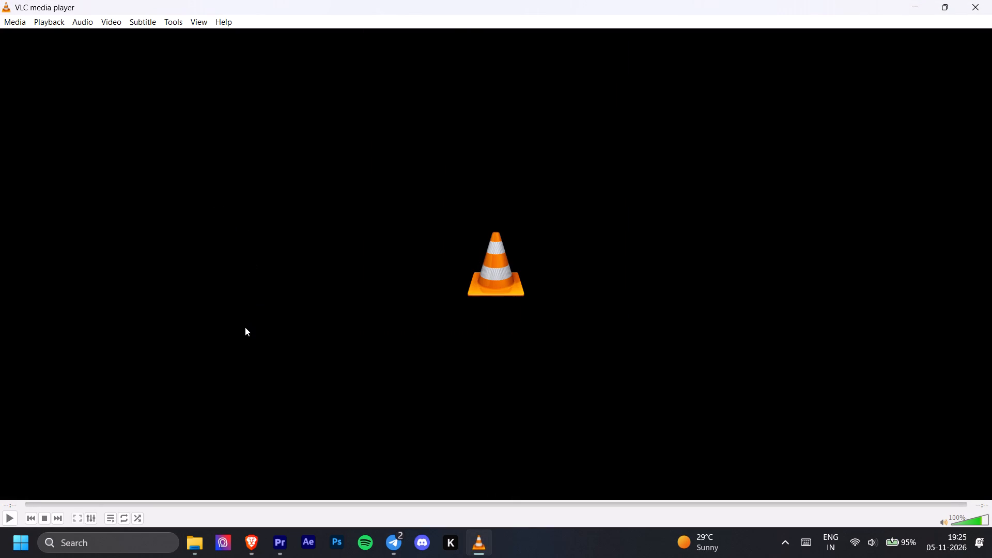
key("n")
key("n")
type("nnn")
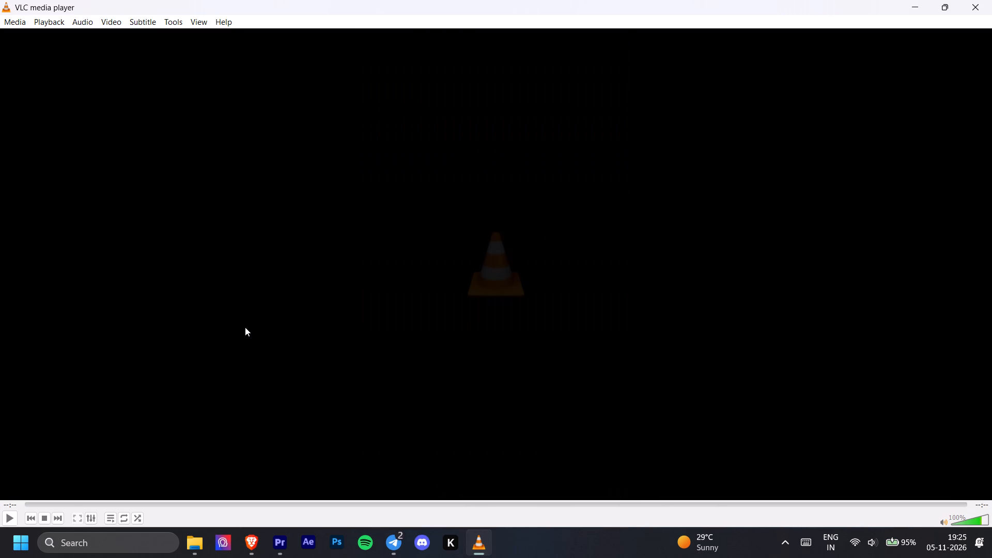
left_click(991, 0)
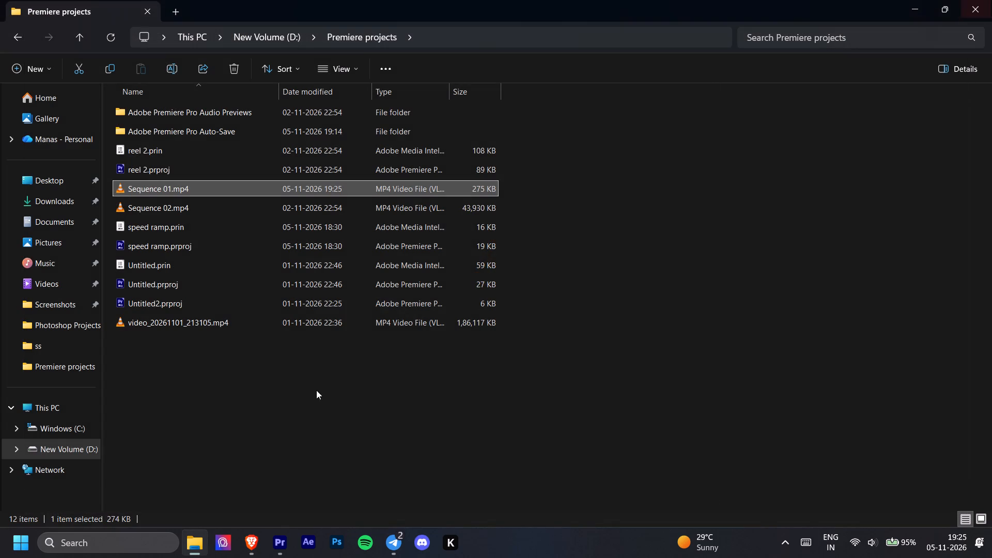
Switch back to Premiere Pro and delete the adjustment layer on track V3 of Sequence 01.
left_click(276, 538)
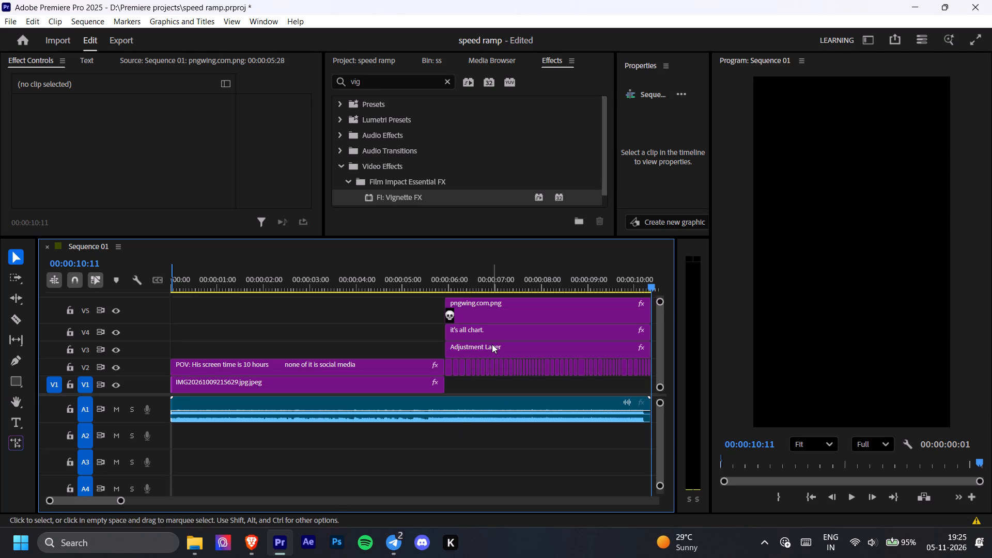
left_click(489, 344)
left_click_drag(447, 285, 451, 287)
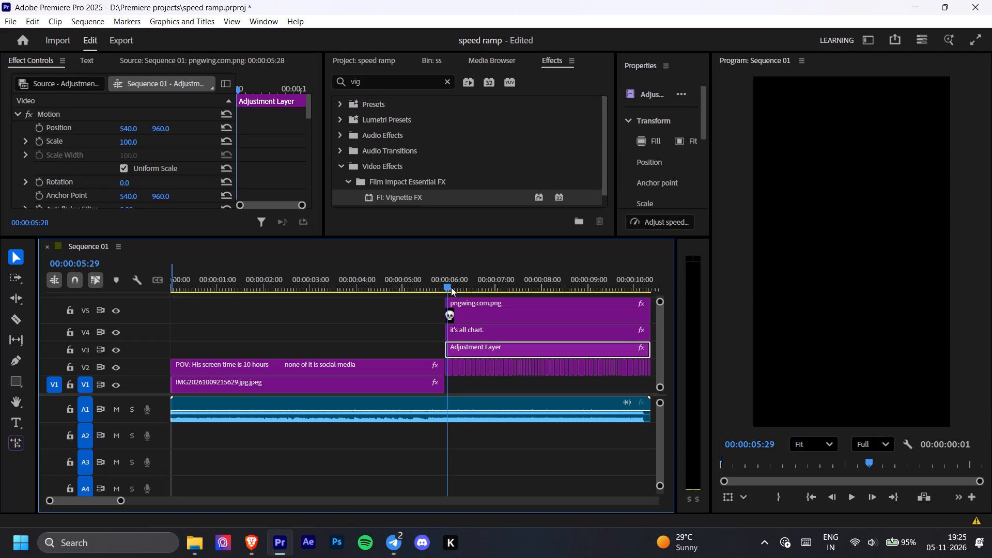
left_click_drag(451, 287, 460, 291)
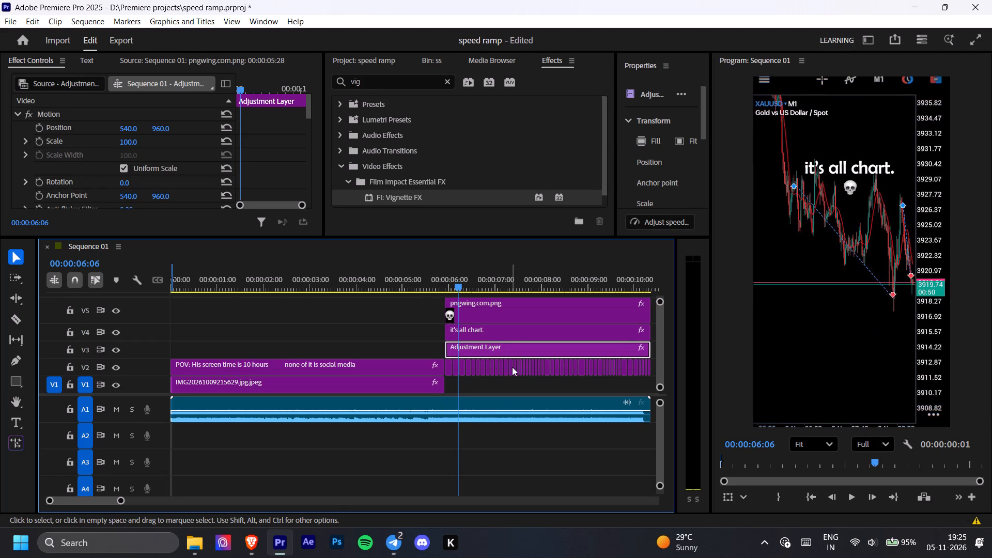
left_click(527, 349)
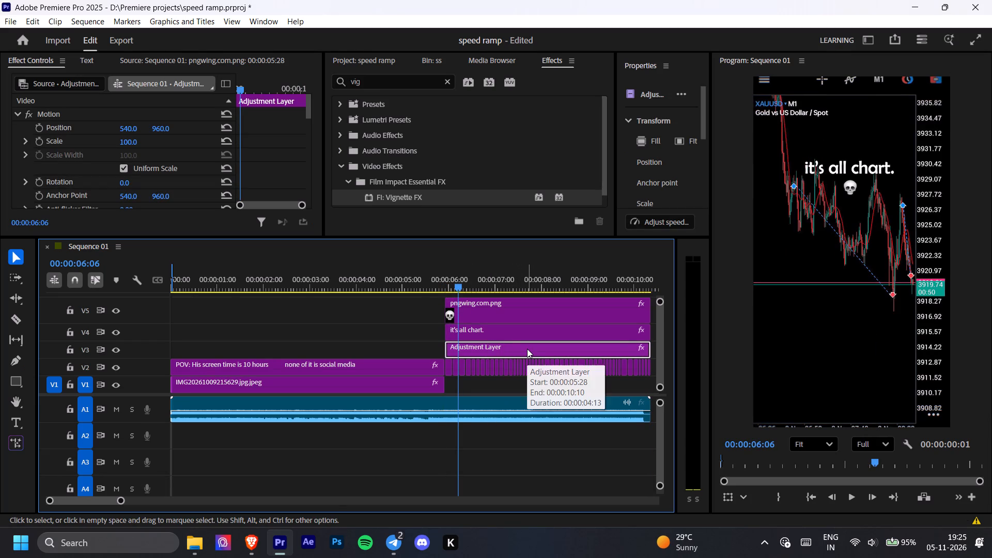
key("Delete")
left_click(464, 284)
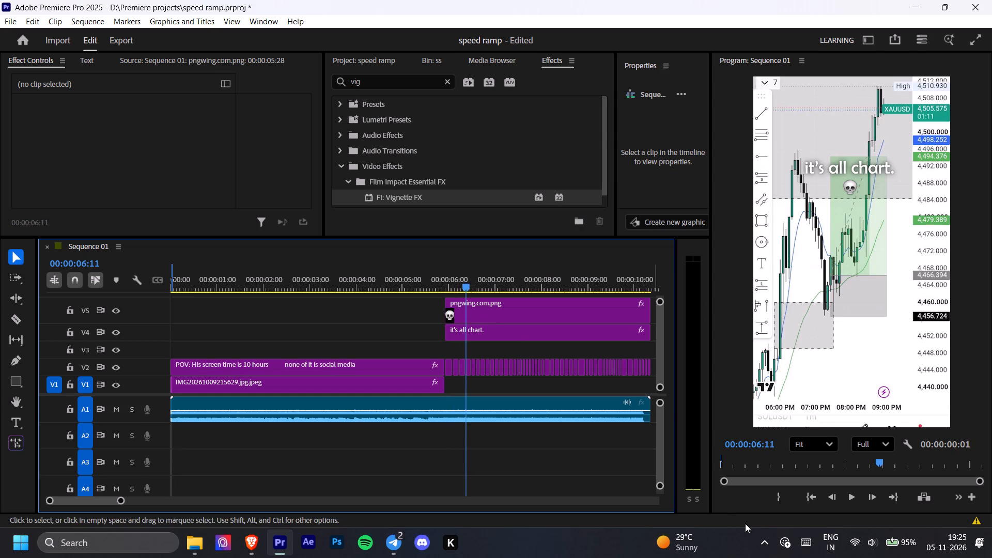
Check the list of logged events for export problems and close it.
left_click(978, 522)
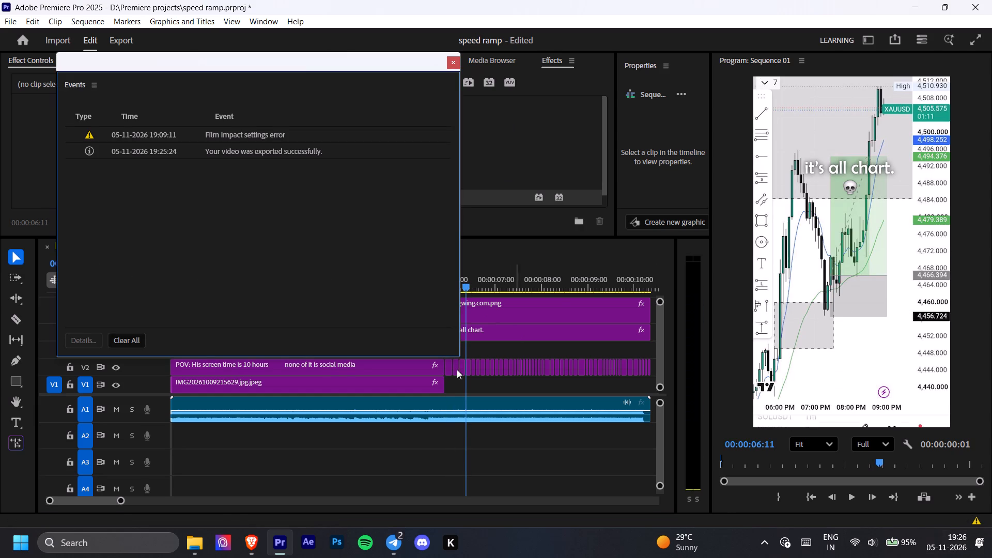
left_click(450, 67)
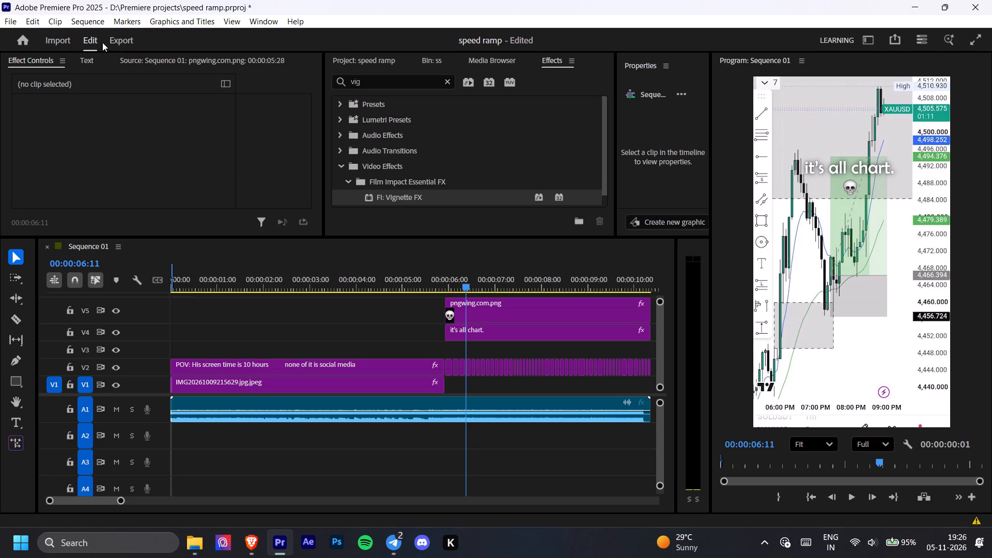
Check the export preview and basic video settings, and export the sequence again to the Premiere projects folder.
left_click(114, 43)
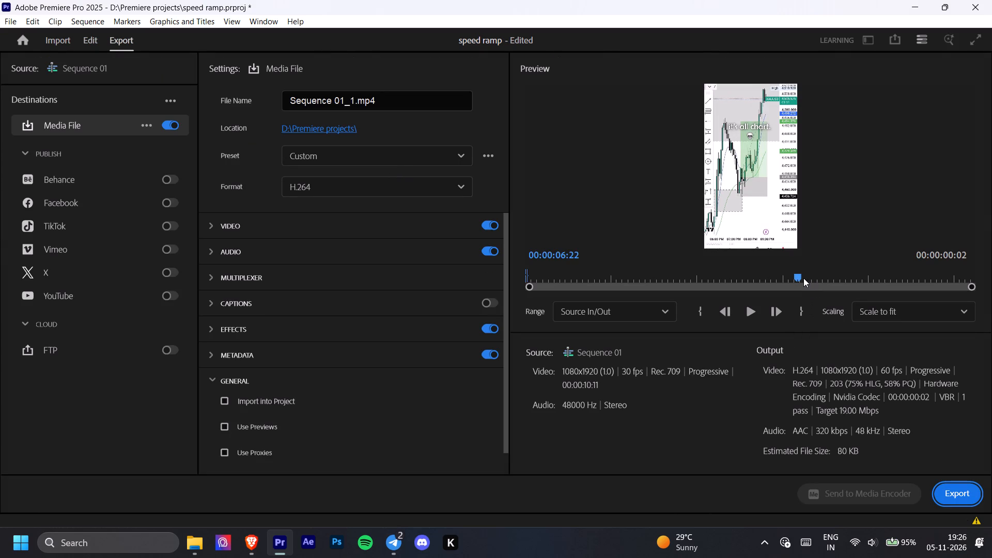
left_click_drag(803, 278, 780, 287)
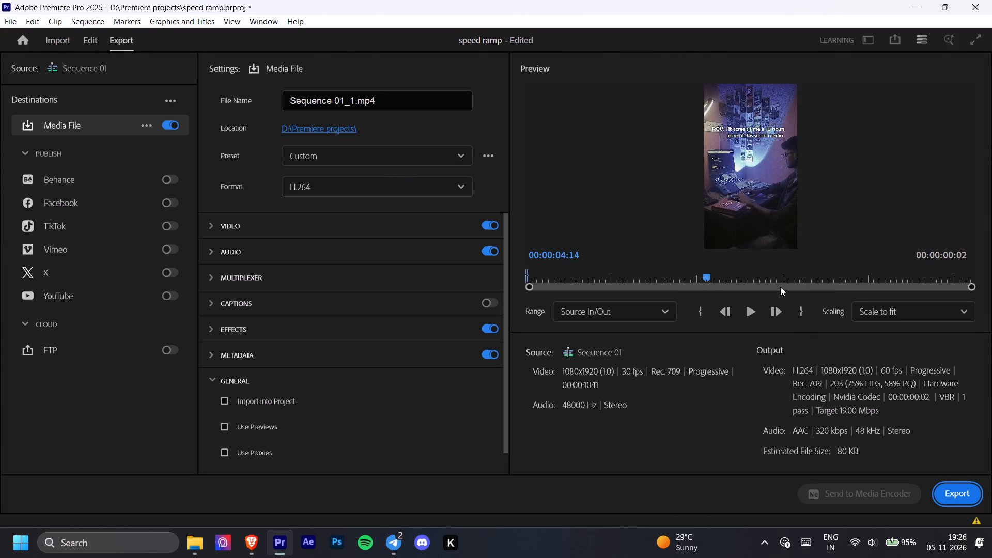
left_click_drag(780, 287, 986, 277)
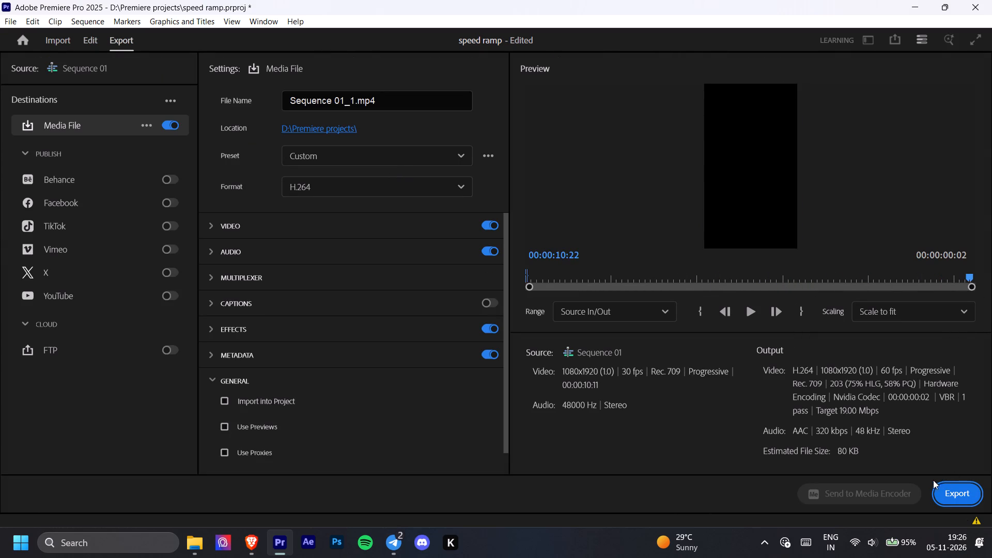
left_click(217, 230)
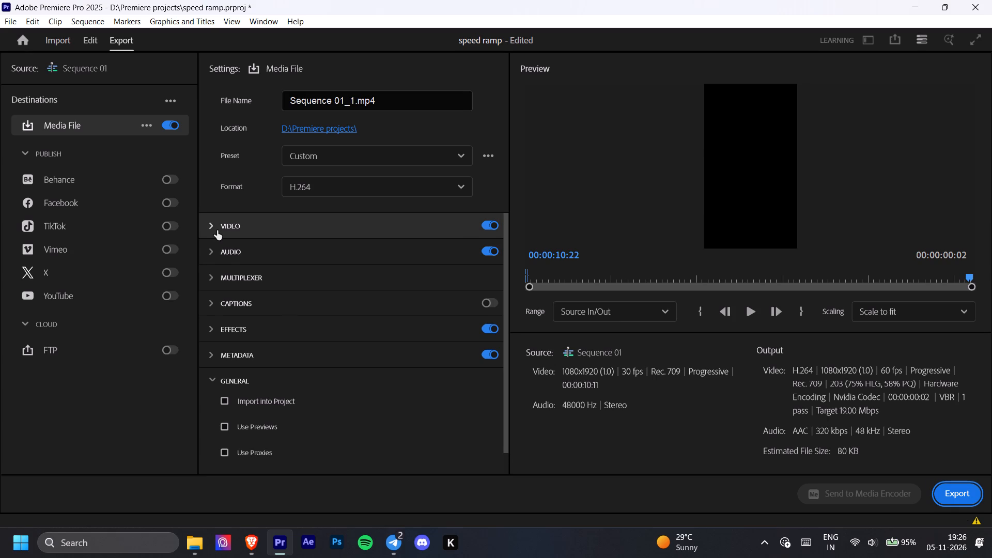
left_click(217, 230)
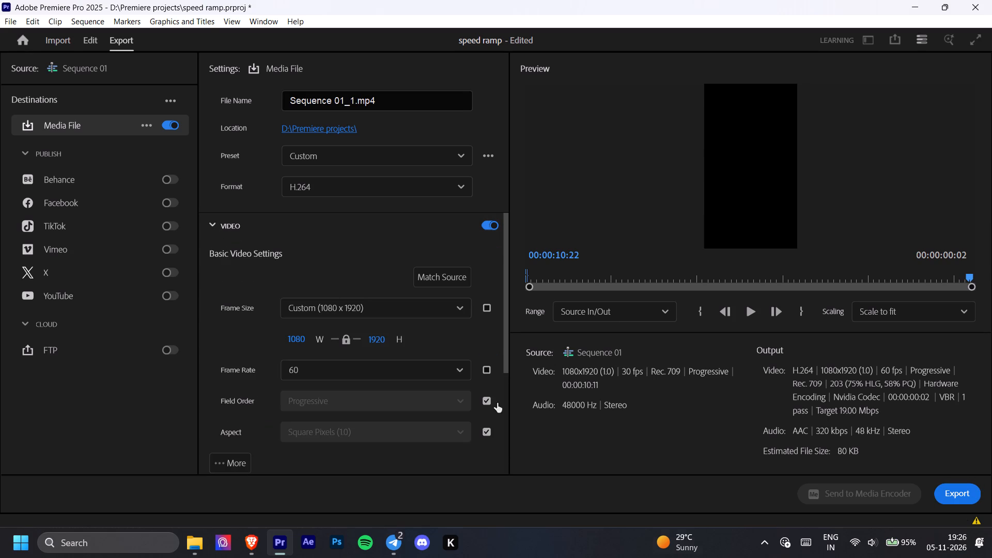
left_click(958, 493)
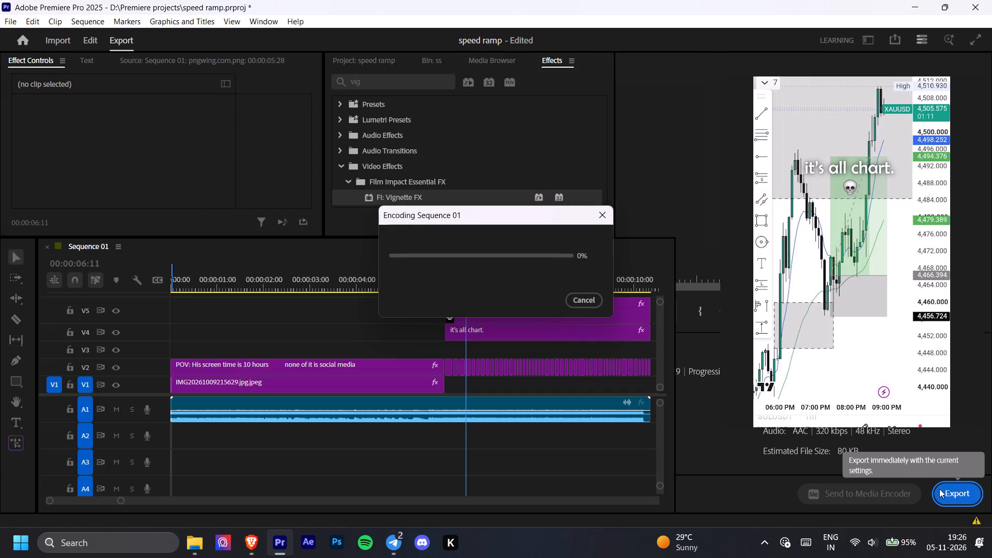
Open the newly exported Sequence 01_1.mp4 from the Premiere projects folder to check its playback, and close the player.
left_click(200, 544)
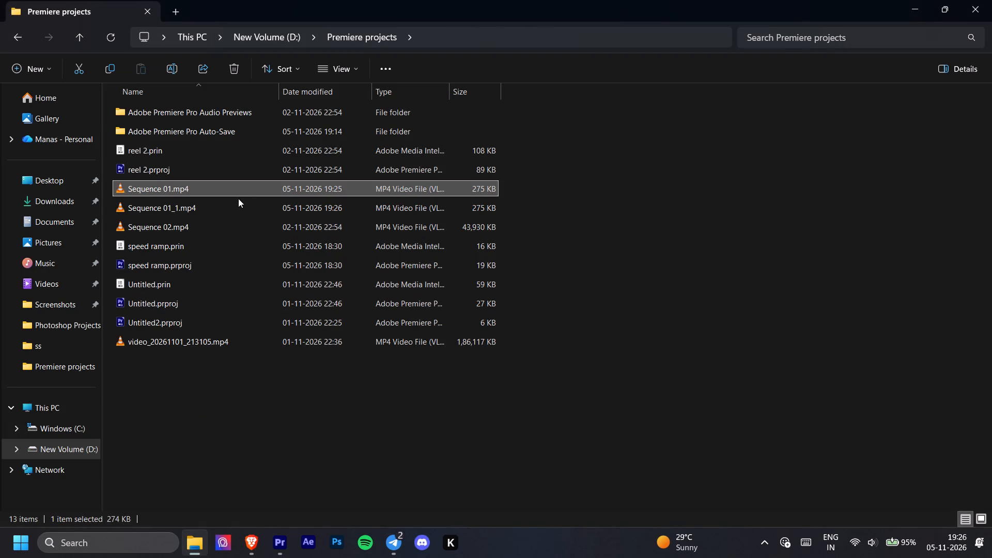
double_click(221, 203)
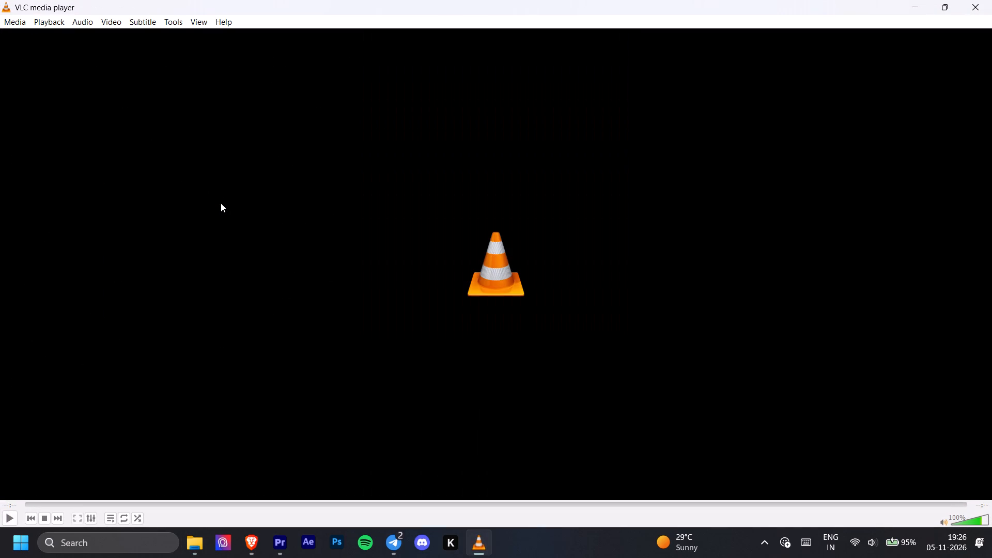
key("space")
key("space")
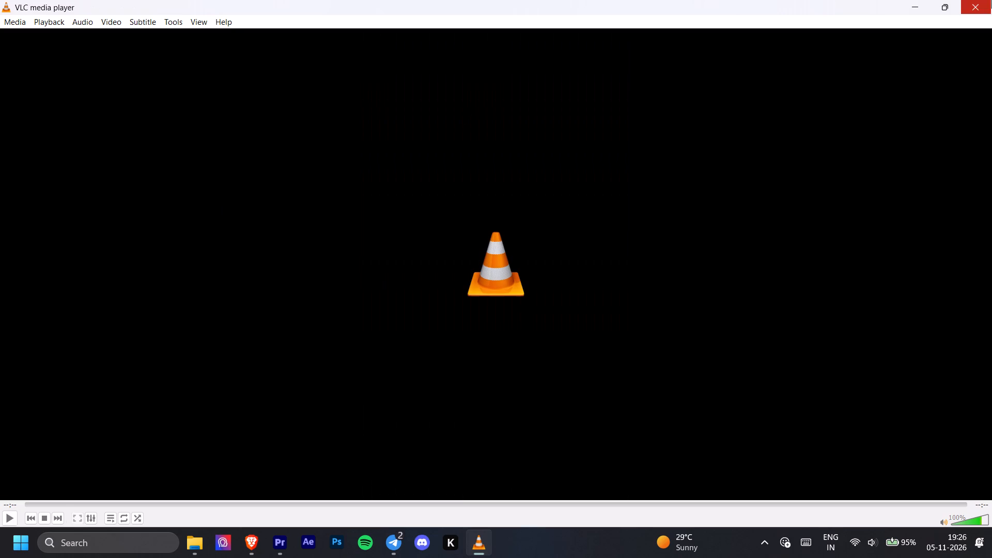
left_click(991, 0)
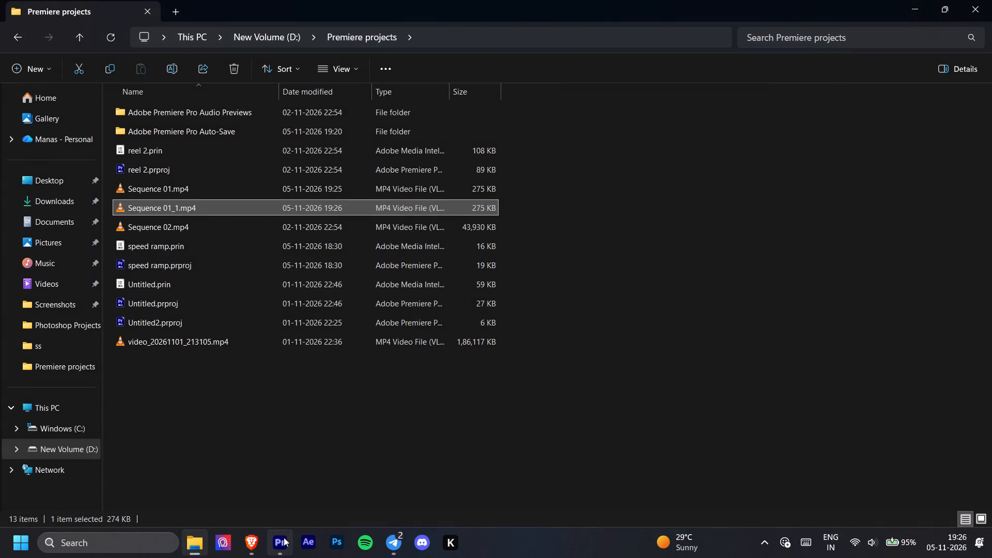
Switch back to Premiere Pro, read the details of the Film Impact settings error in the events list, and close it.
left_click(284, 537)
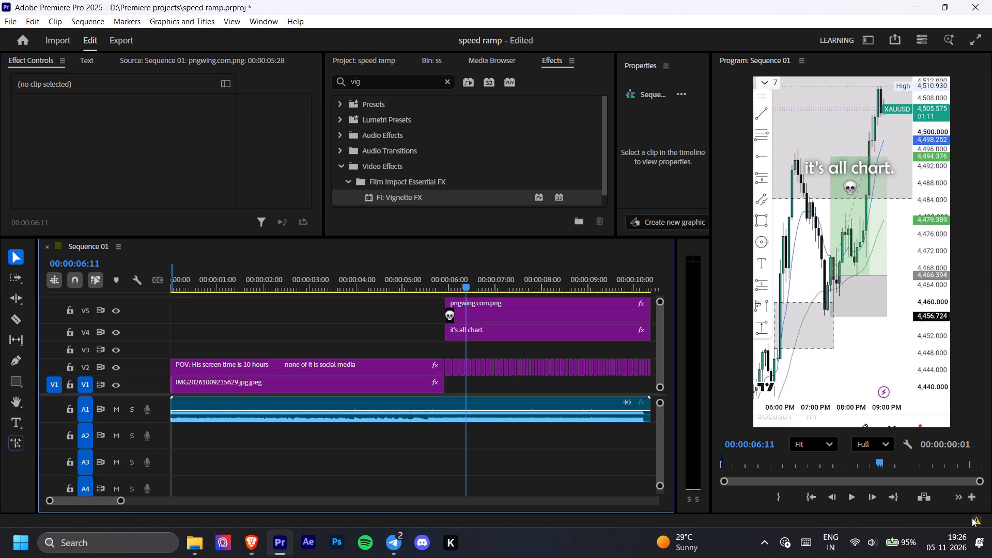
left_click(972, 518)
left_click(240, 153)
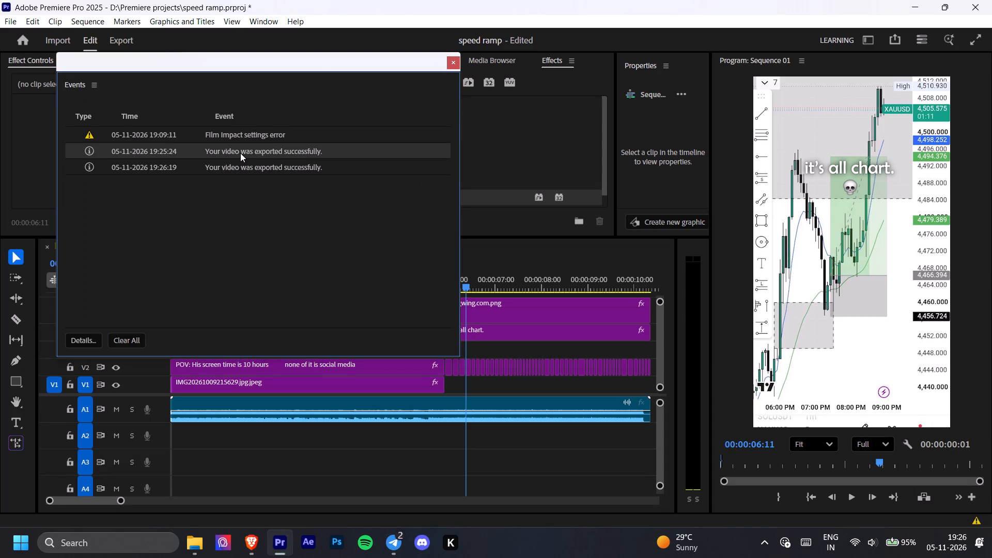
triple_click(229, 136)
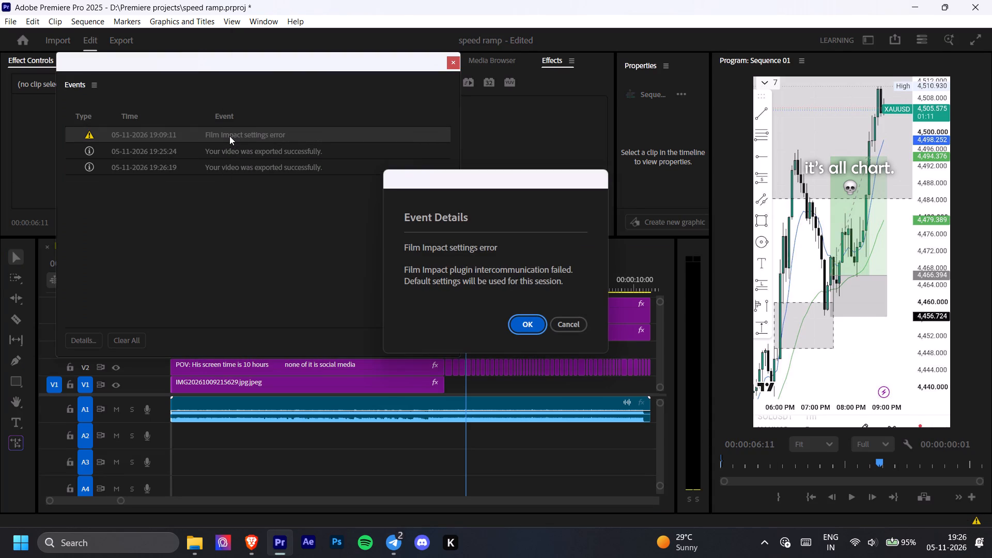
left_click(485, 268)
left_click_drag(485, 268, 537, 323)
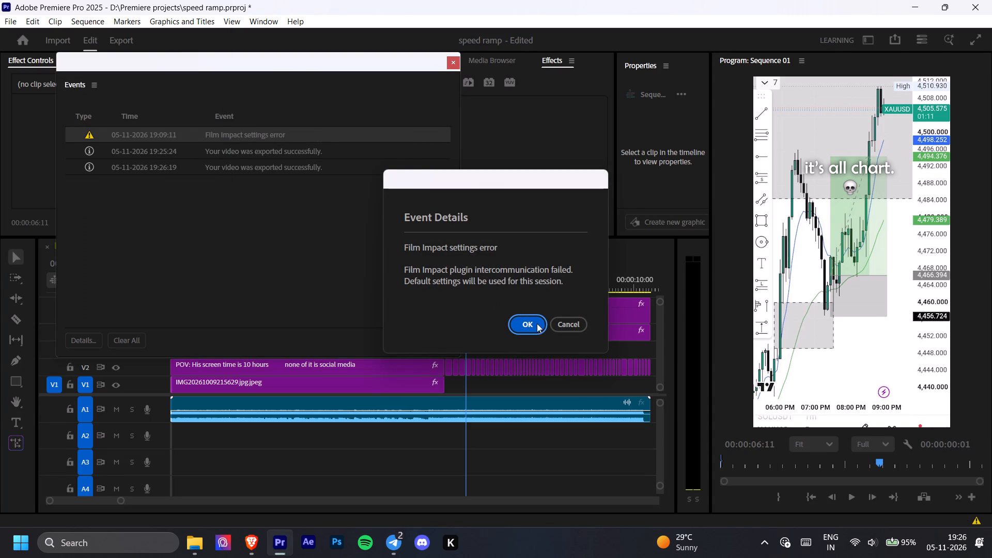
left_click_drag(537, 323, 433, 252)
left_click(539, 330)
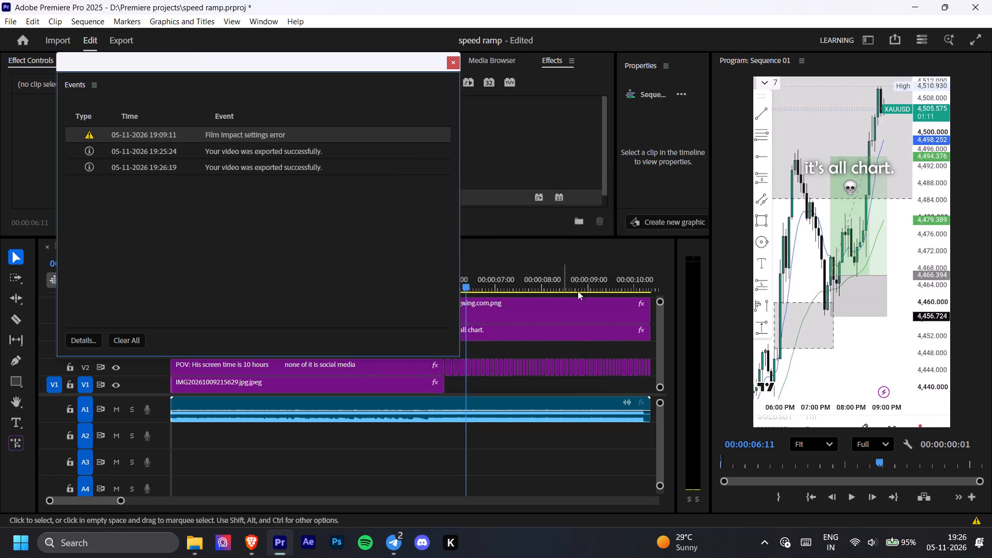
left_click(453, 63)
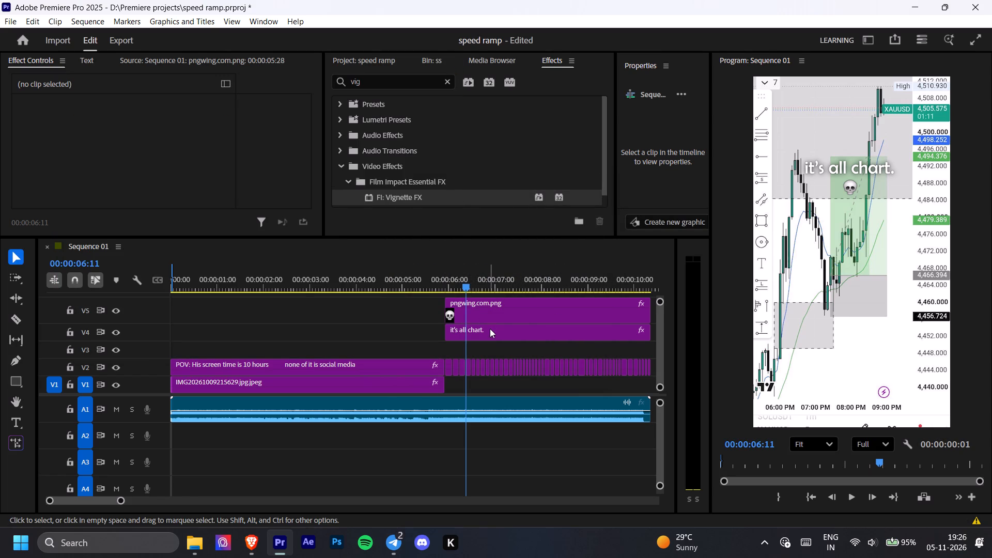
Scrub through the opening POV clip on the timeline to review its picture and sound before the chart section.
left_click_drag(467, 288, 353, 271)
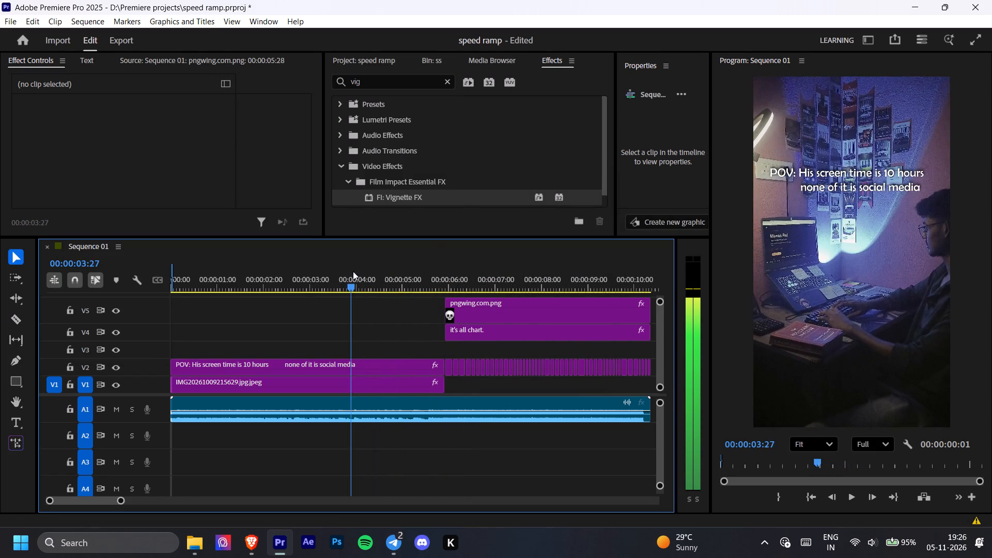
left_click_drag(353, 271, 381, 256)
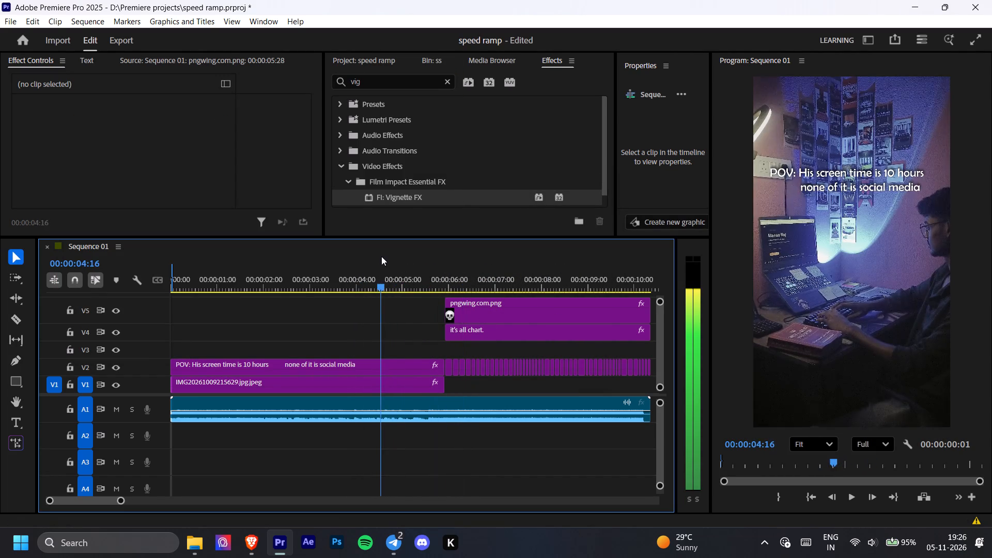
left_click_drag(381, 256, 339, 278)
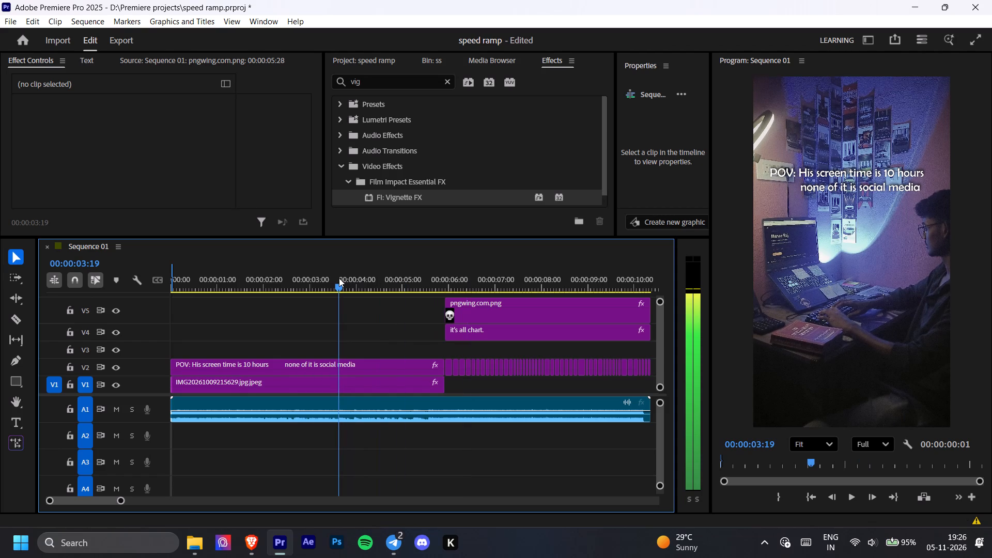
left_click_drag(339, 278, 407, 288)
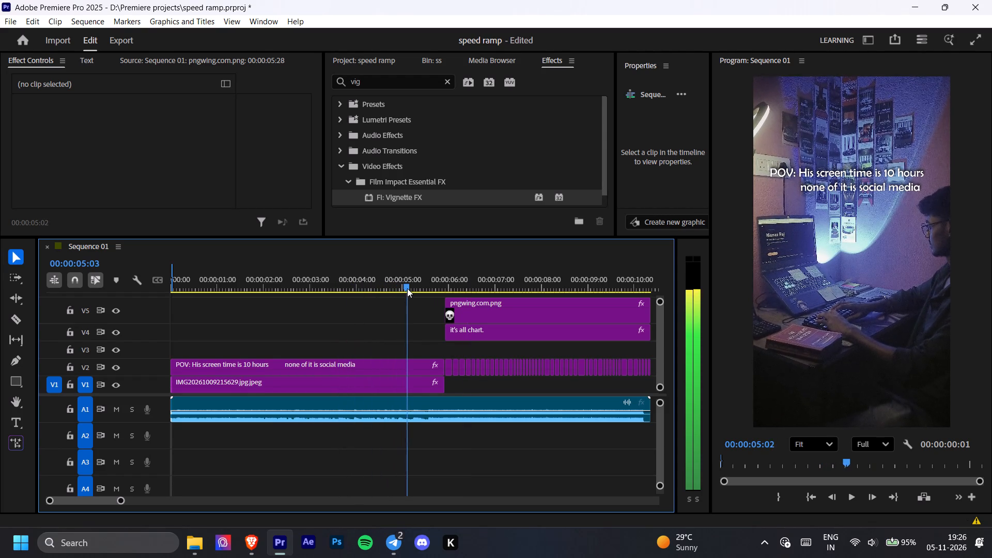
left_click_drag(407, 288, 441, 324)
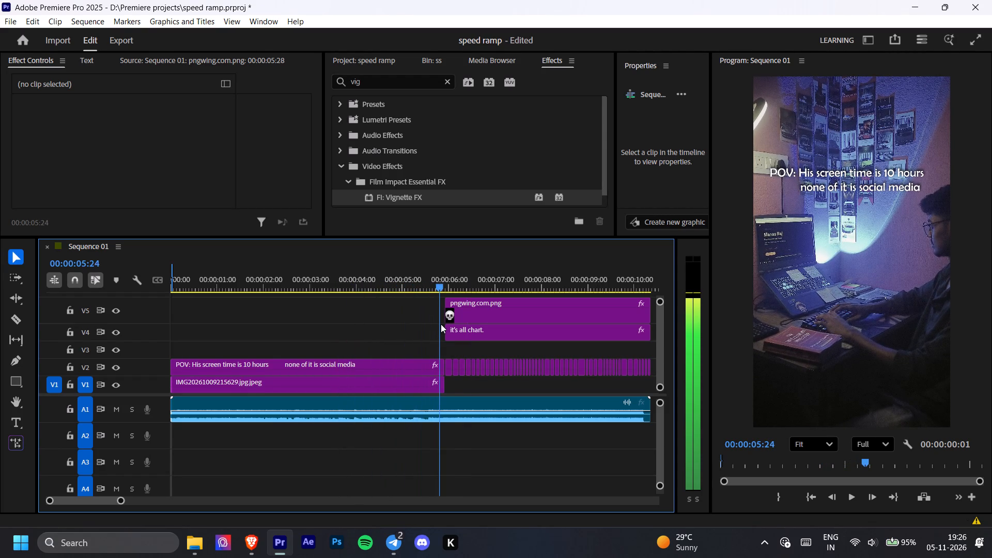
left_click_drag(441, 324, 433, 324)
scroll(479, 349, "up", 1)
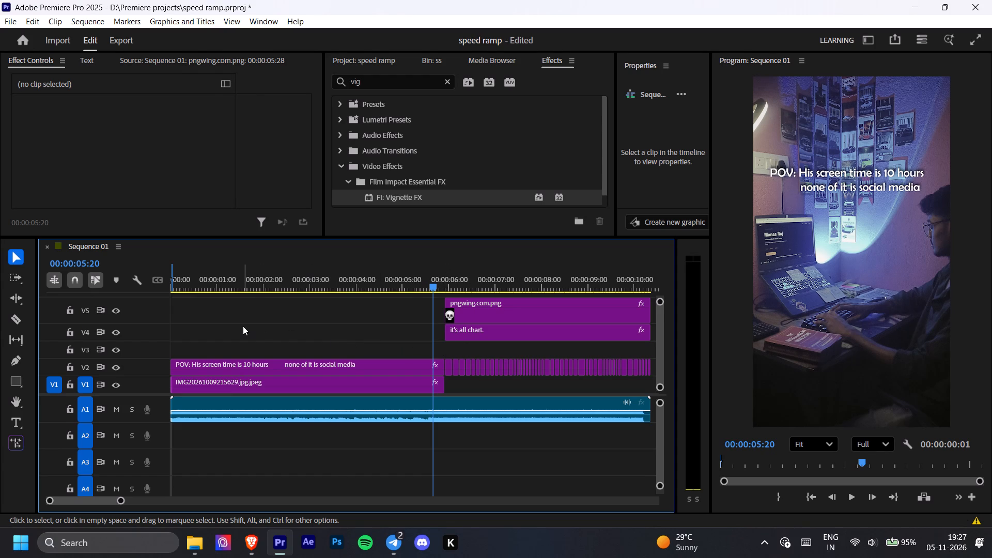
Select all clips in Sequence 01 and look for a command that applies to them.
key("ctrl+a")
left_click(190, 20)
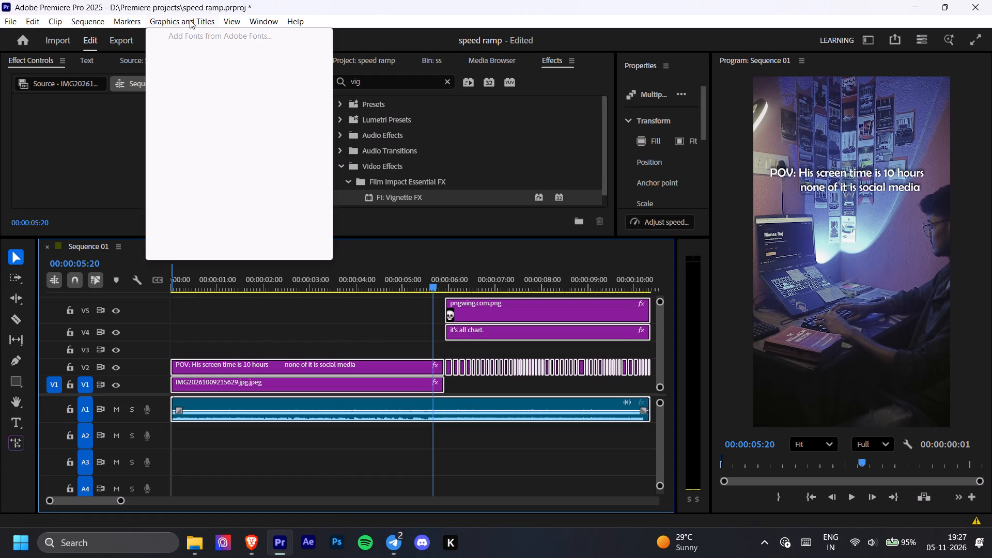